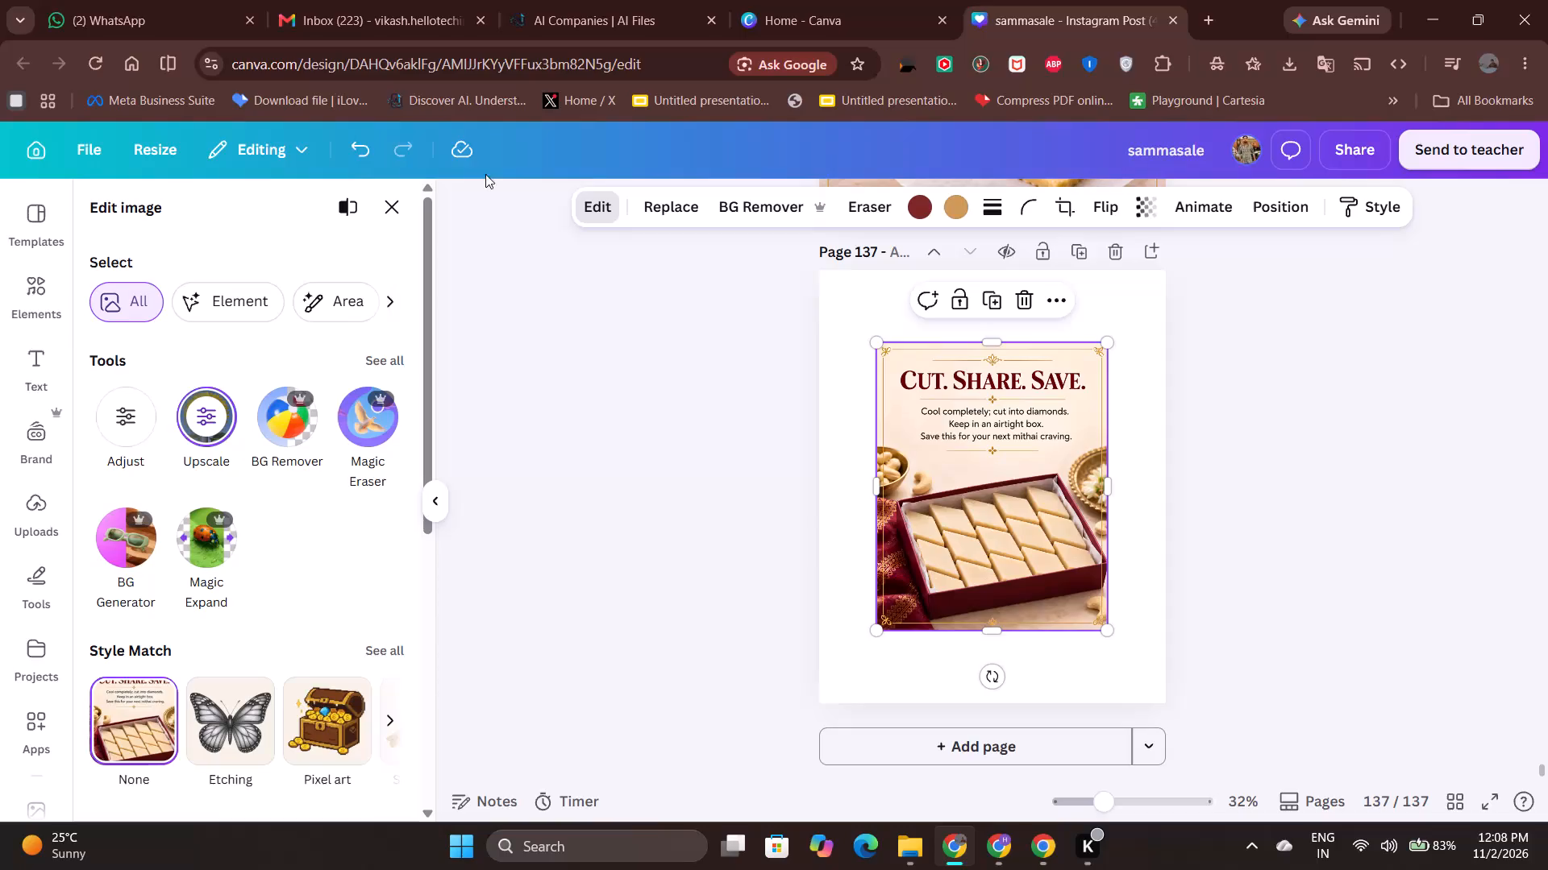
Set the "Cut. Share. Save." image as the background of page 137.
click(966, 470)
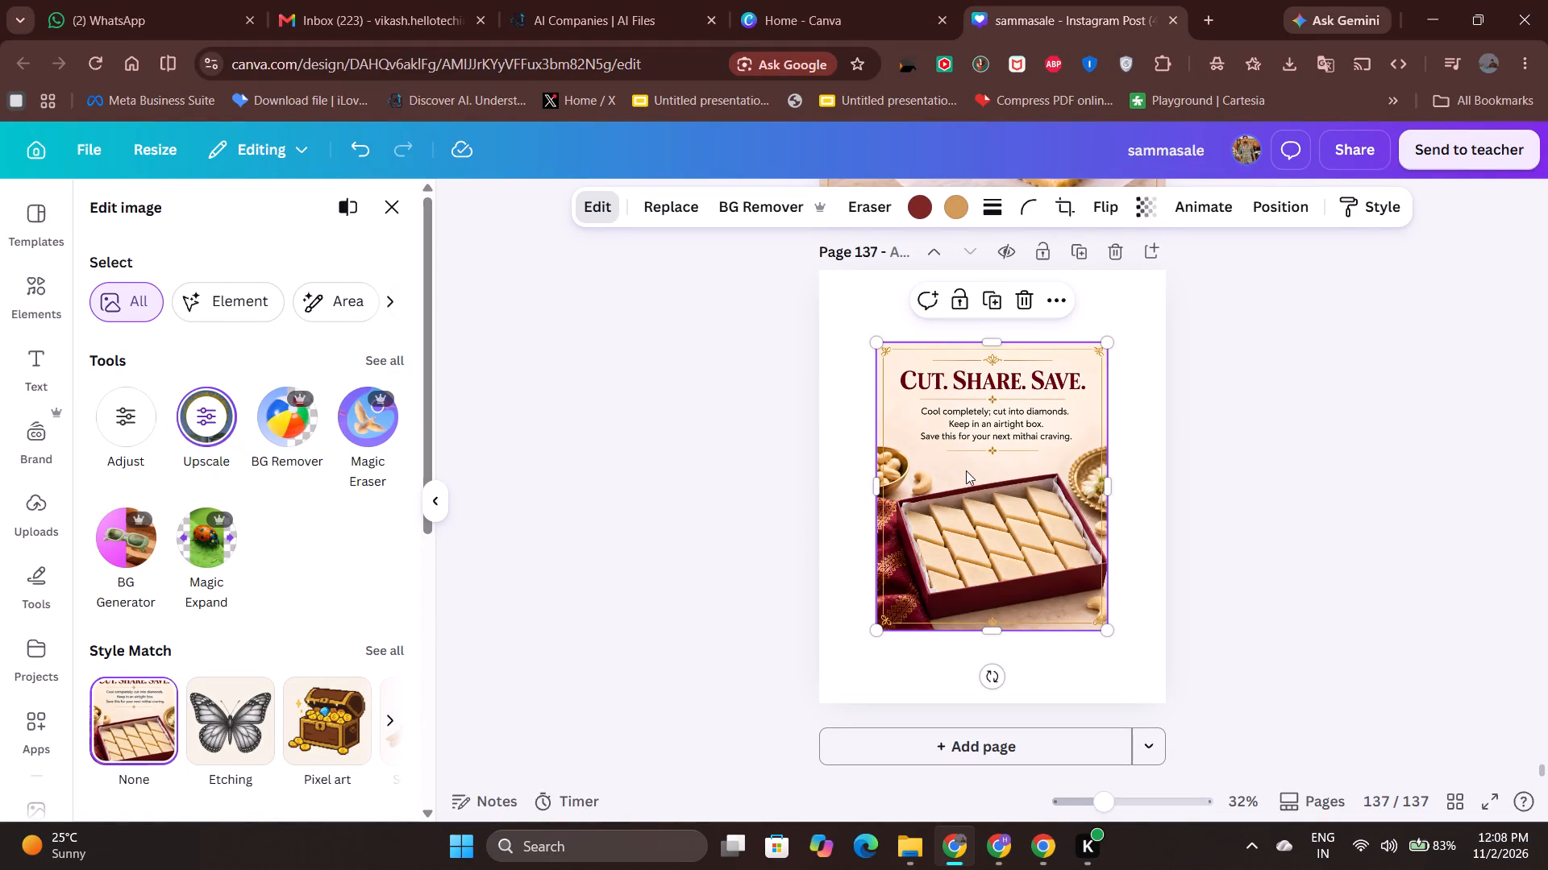
right_click(978, 450)
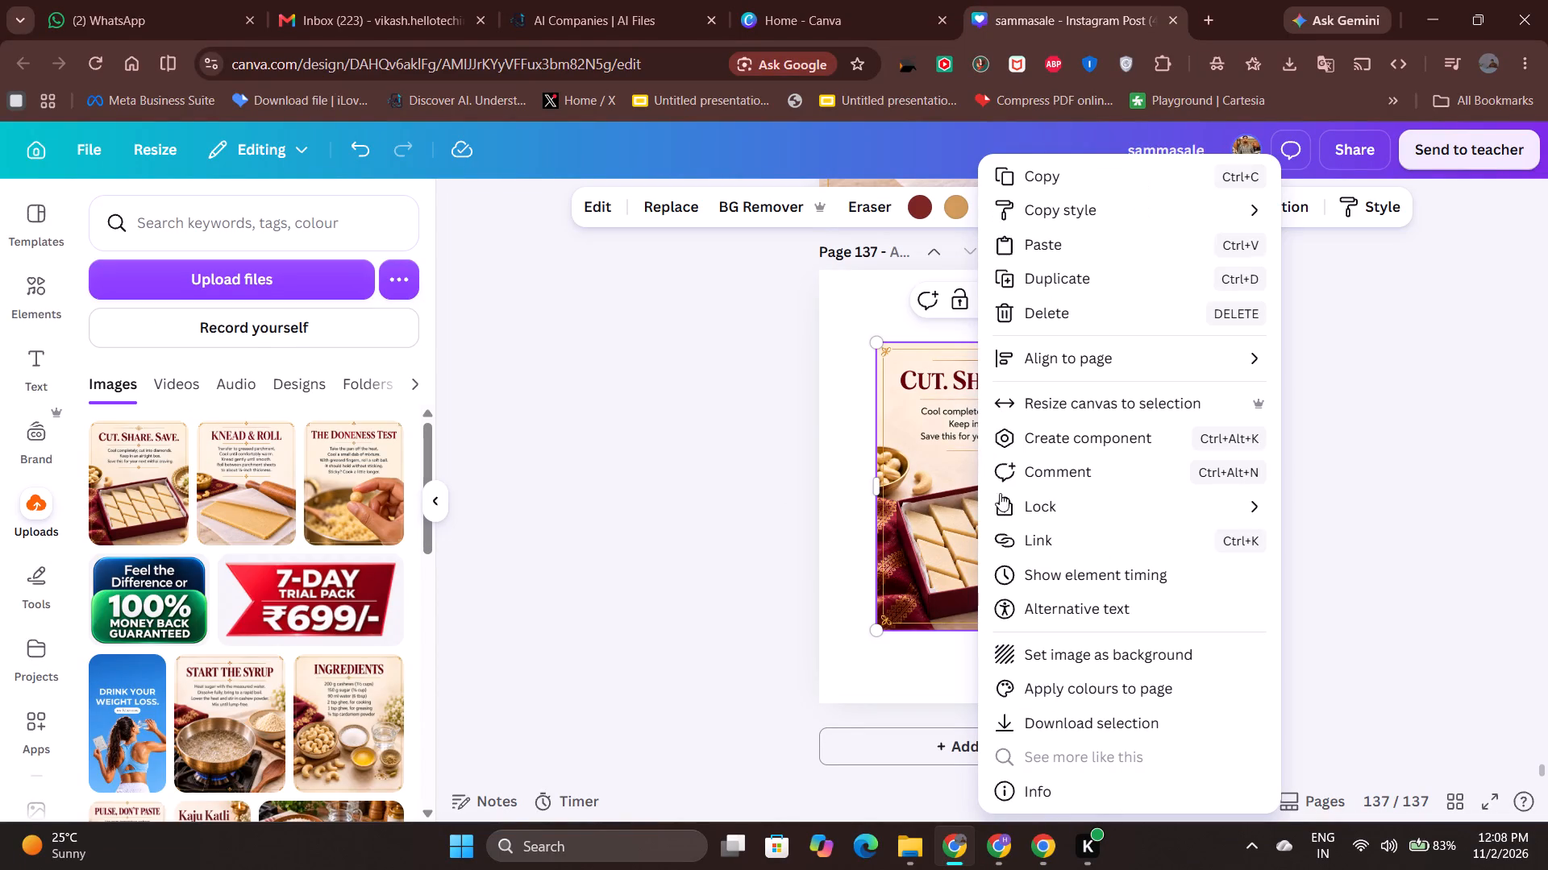
click(1034, 656)
Copy the SAM Masale logo from the Kaju Katli cover on page 131 and paste it onto page 137.
scroll(1079, 578, up, 6)
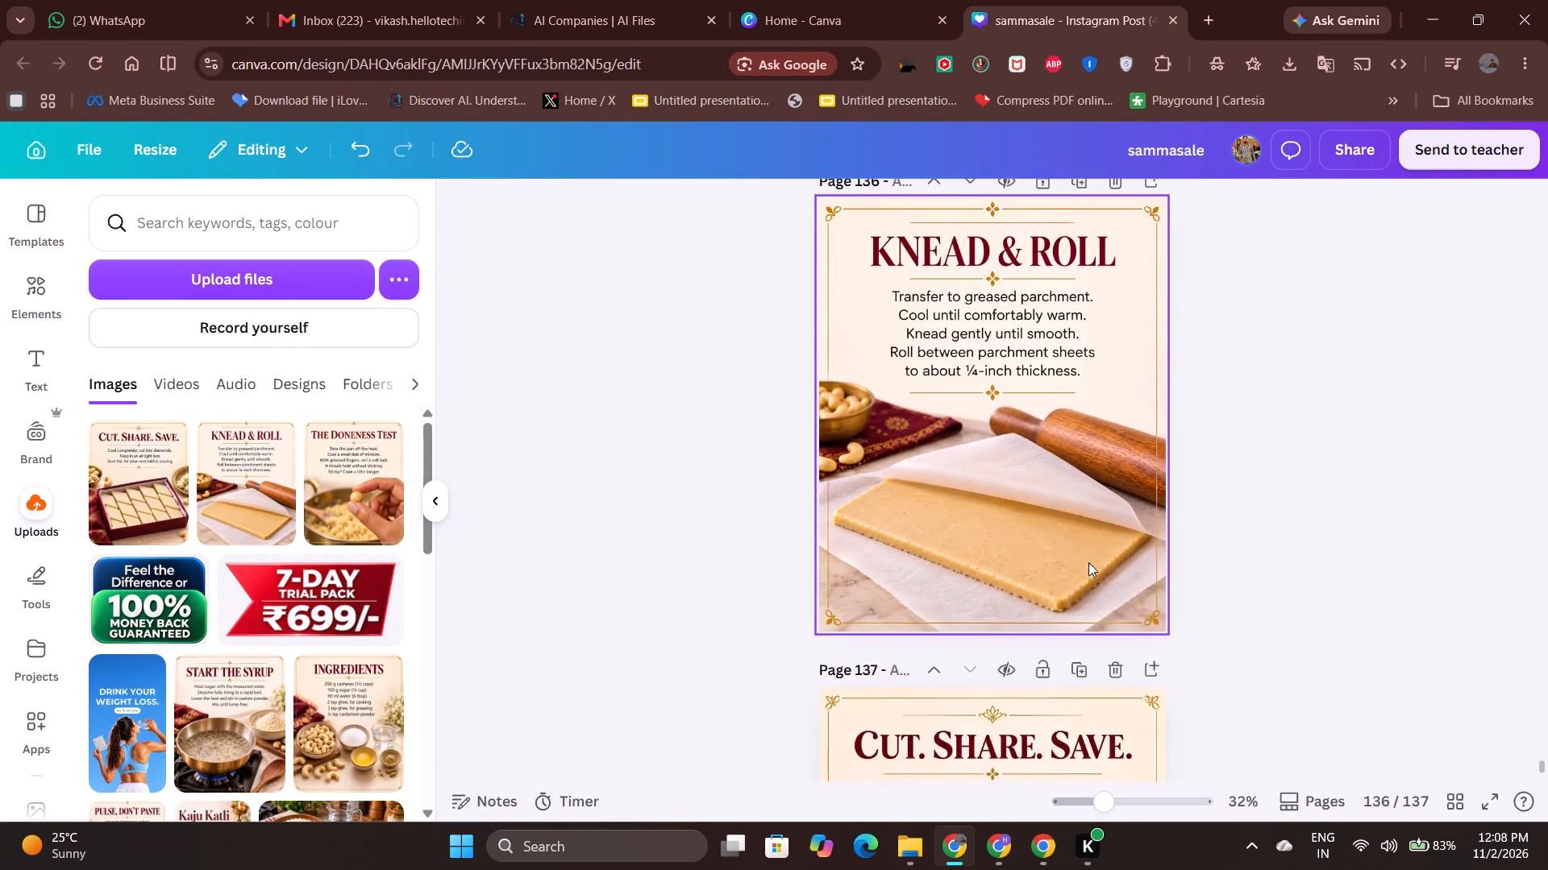
scroll(1088, 562, up, 16)
scroll(1092, 552, up, 5)
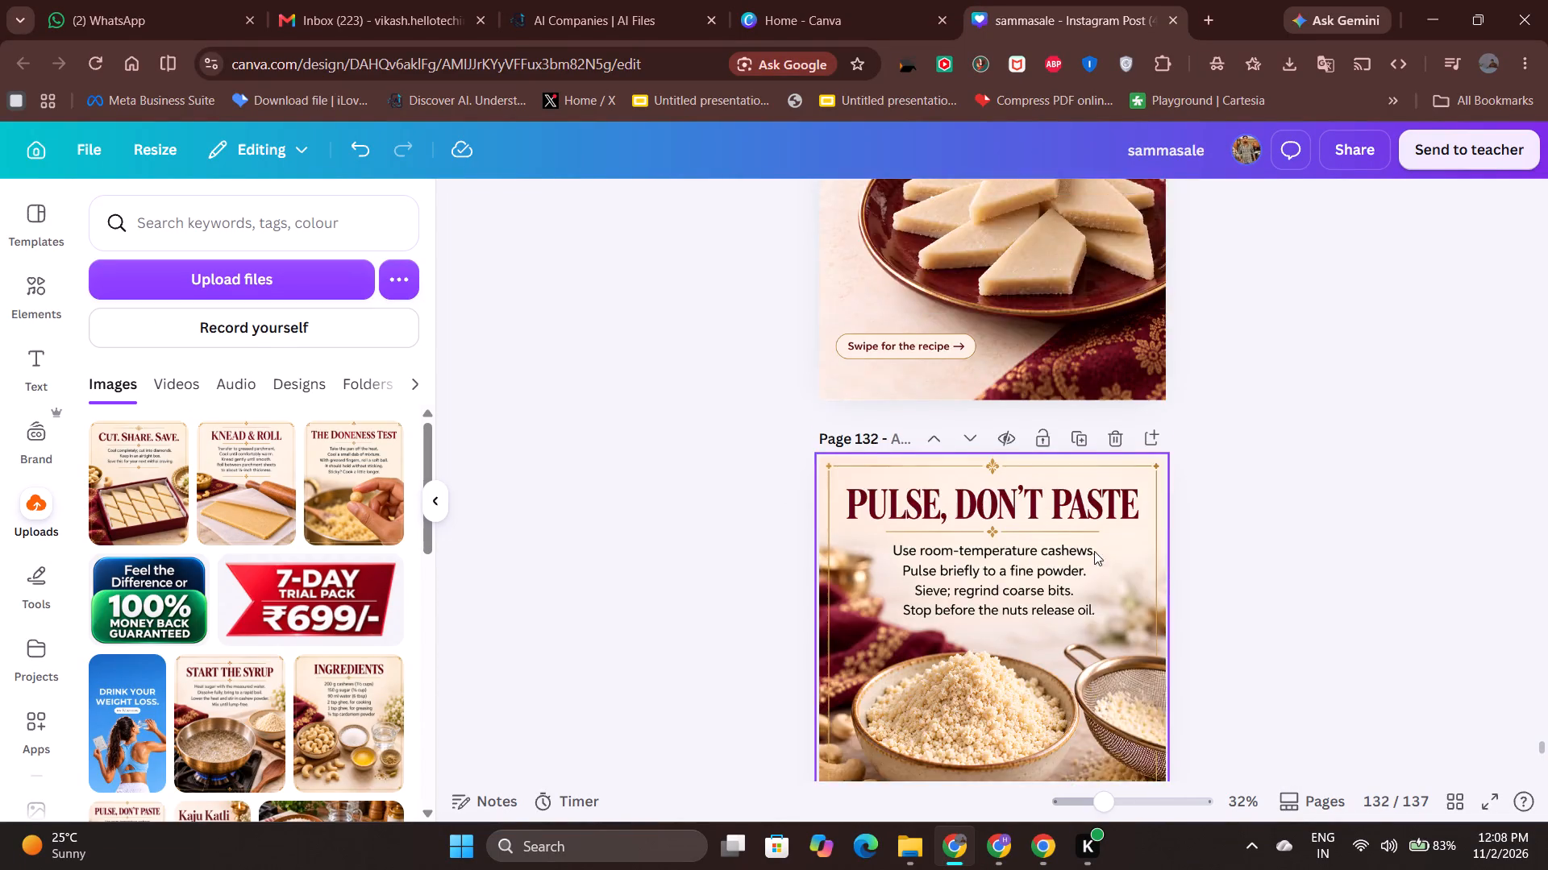
scroll(1094, 551, up, 8)
scroll(1095, 548, down, 8)
scroll(1025, 545, up, 4)
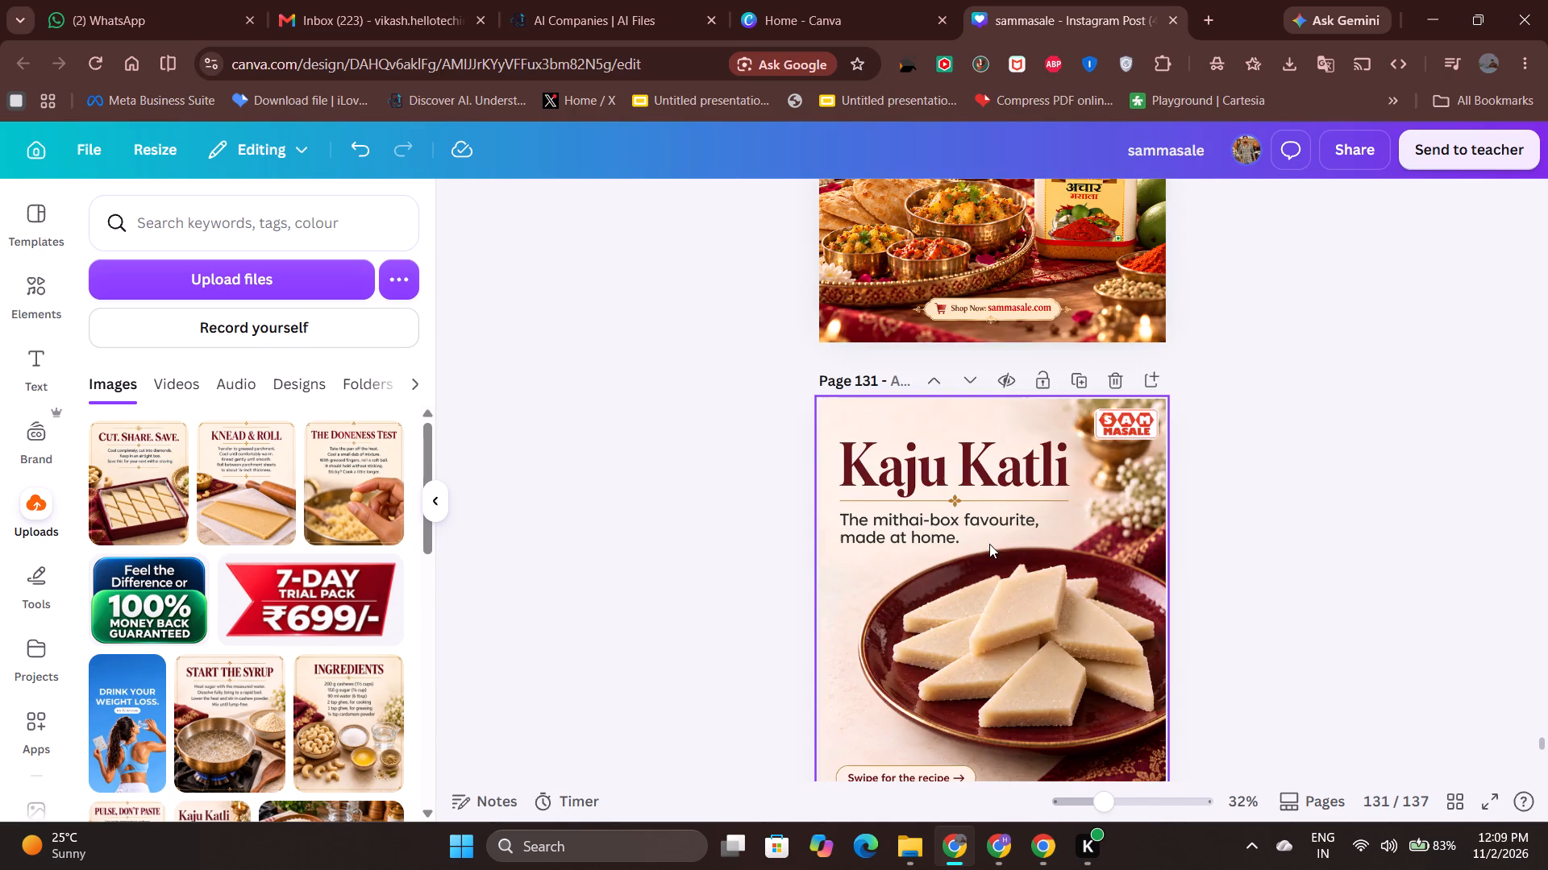
click(1128, 483)
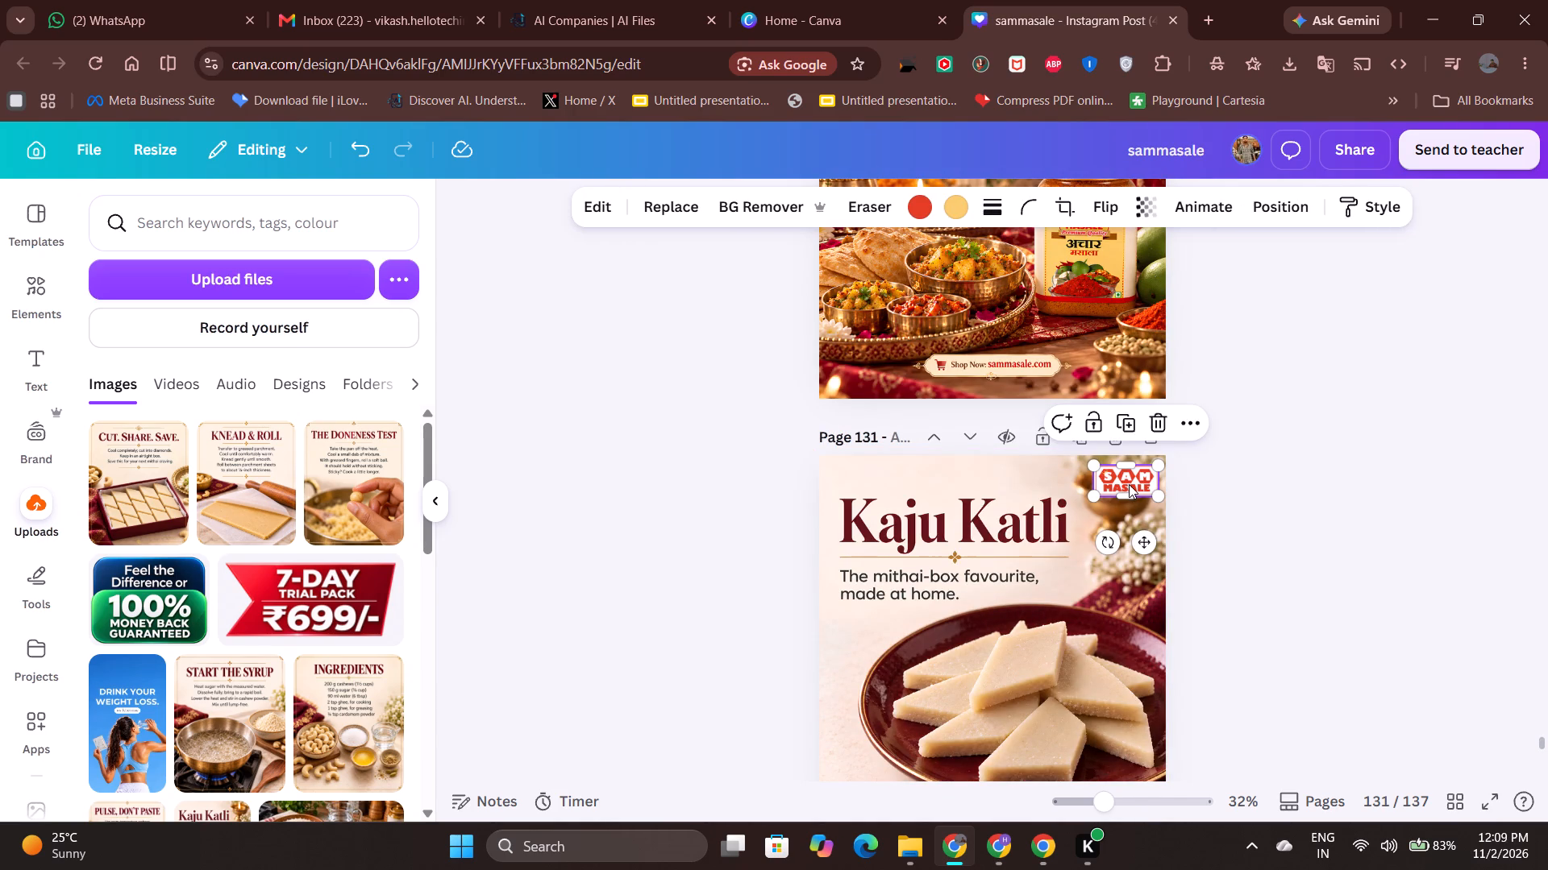
key(ctrl+c)
key(ctrl+c)
click(874, 545)
scroll(803, 598, down, 5)
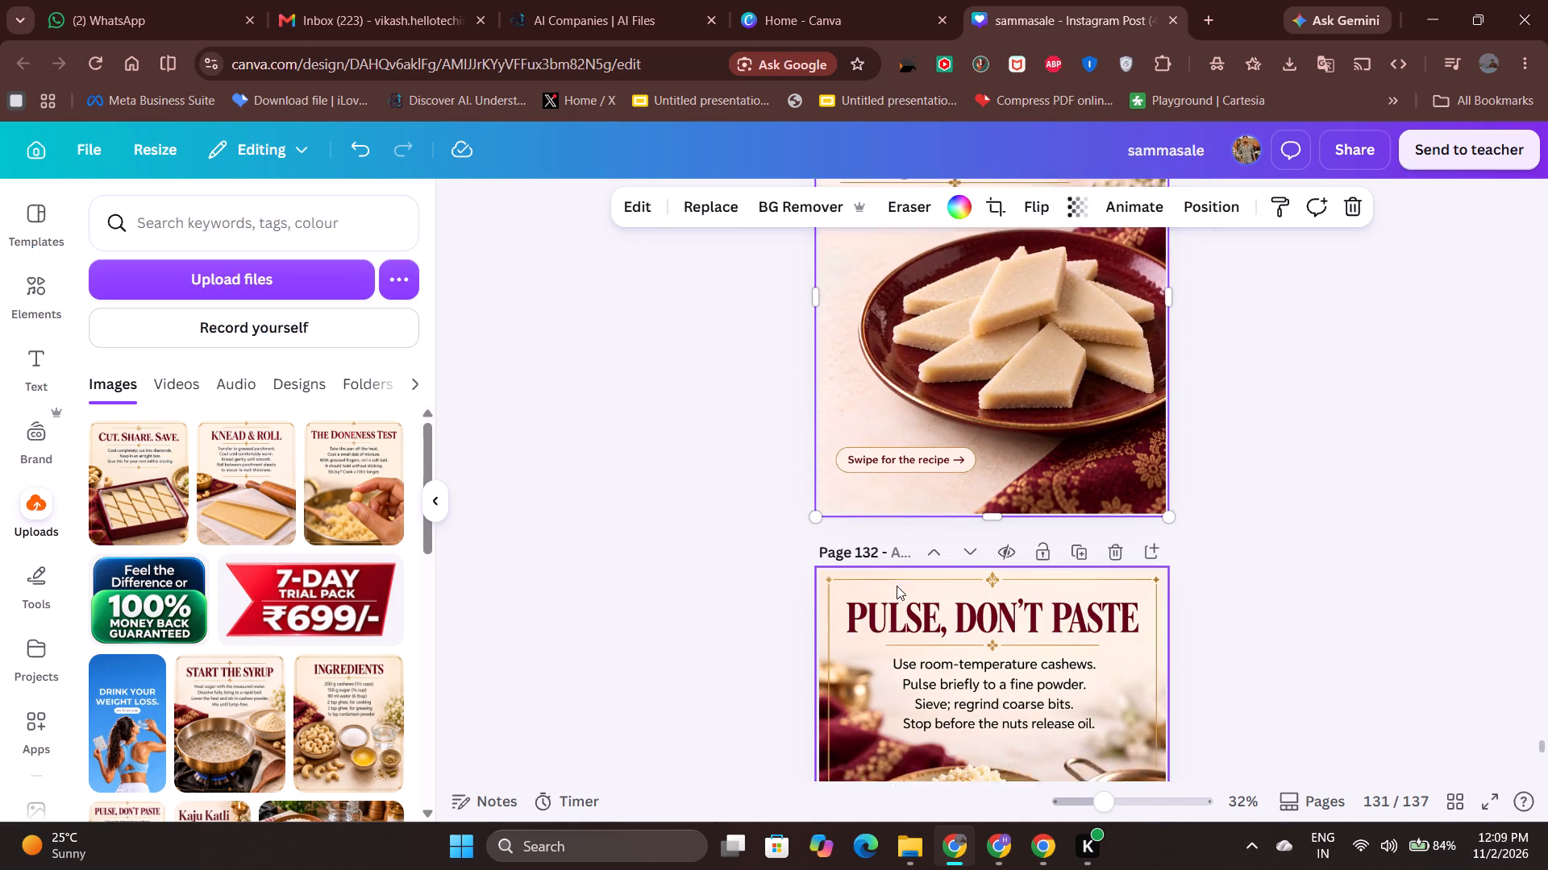
scroll(1047, 549, down, 15)
scroll(1057, 499, down, 19)
click(1088, 359)
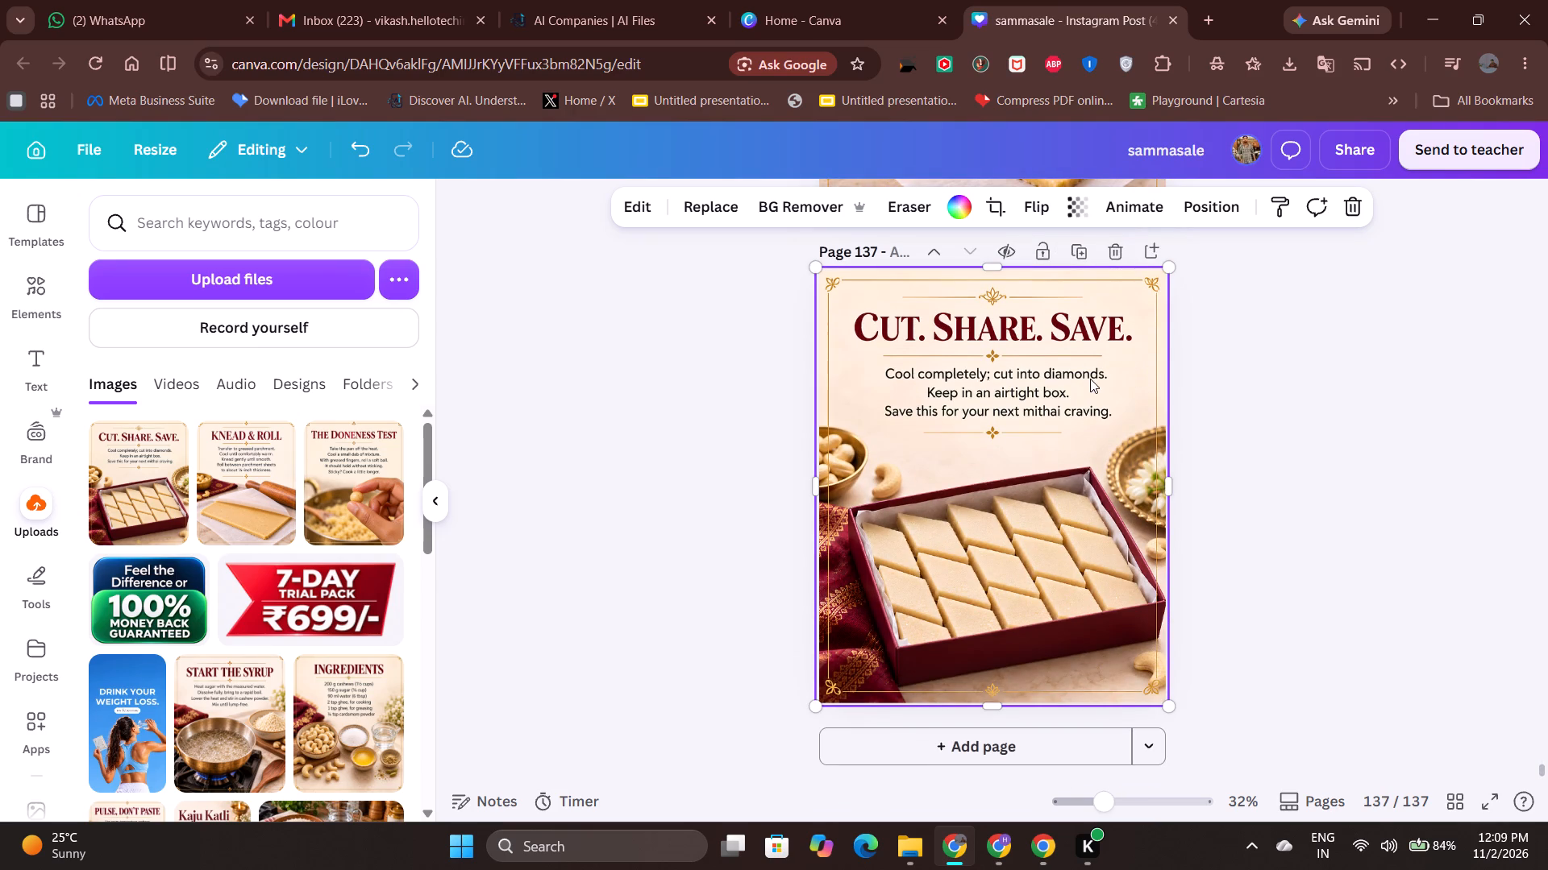
key(ctrl+v)
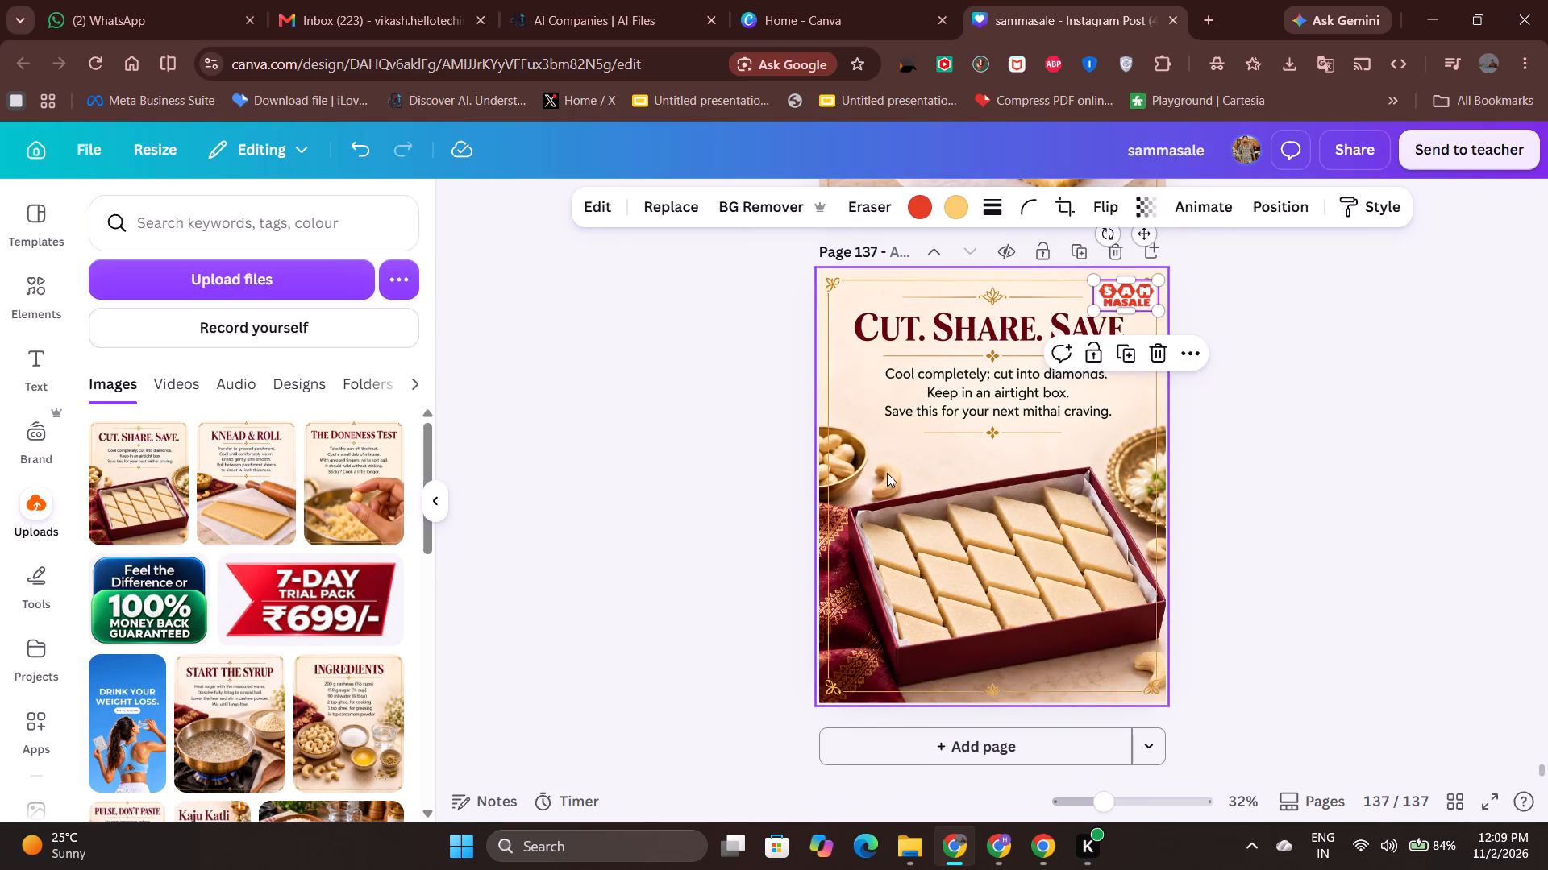
click(850, 483)
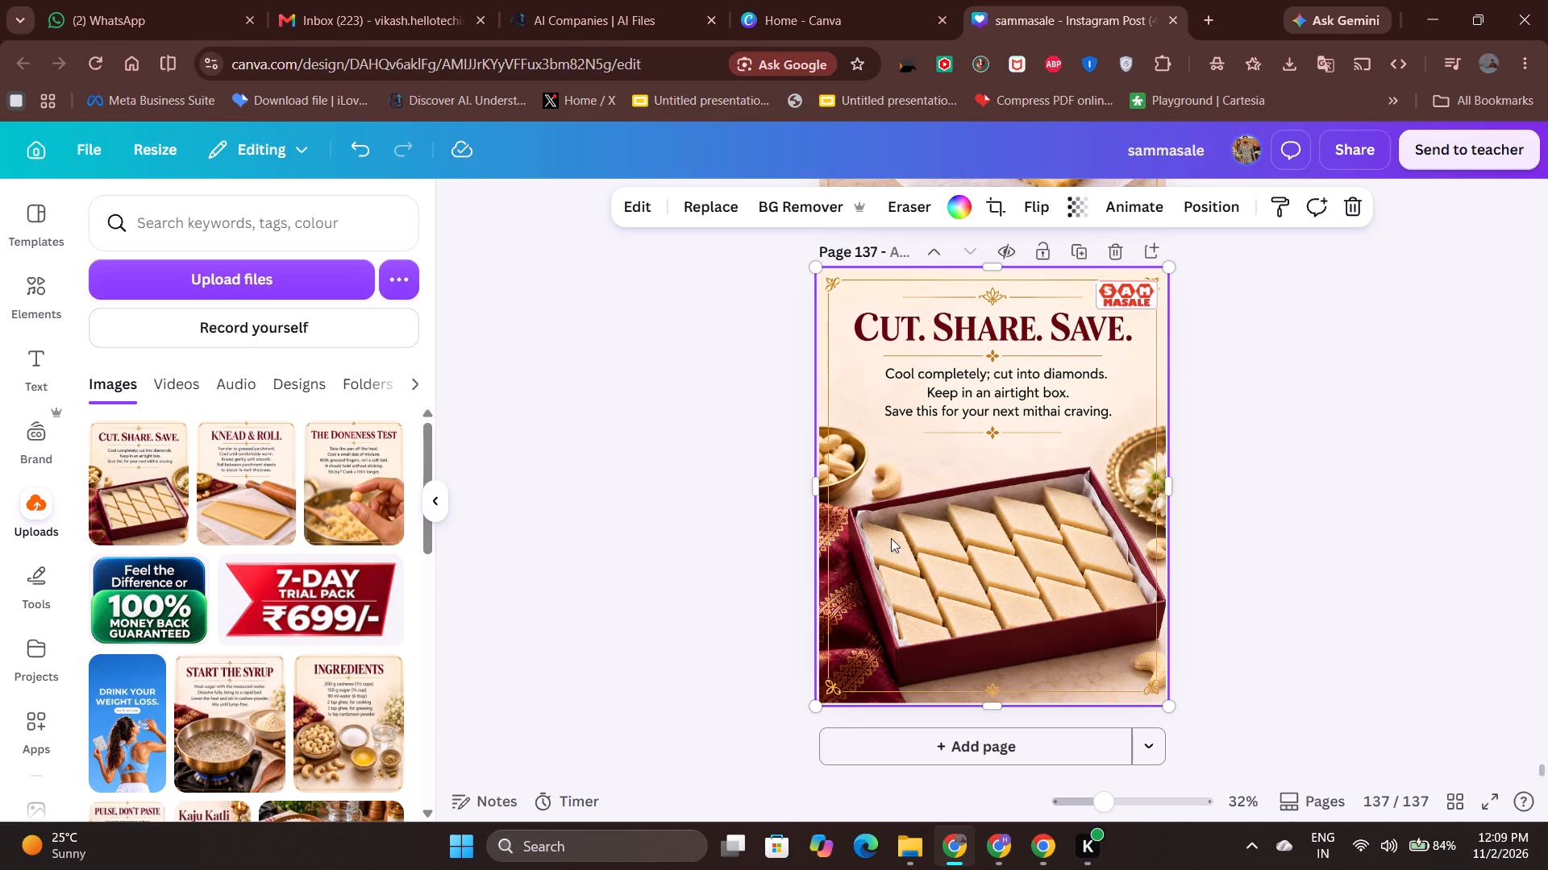
Nudge the SAM Masale logo on page 137 slightly up and right, closer to the page's top-right corner.
click(1109, 297)
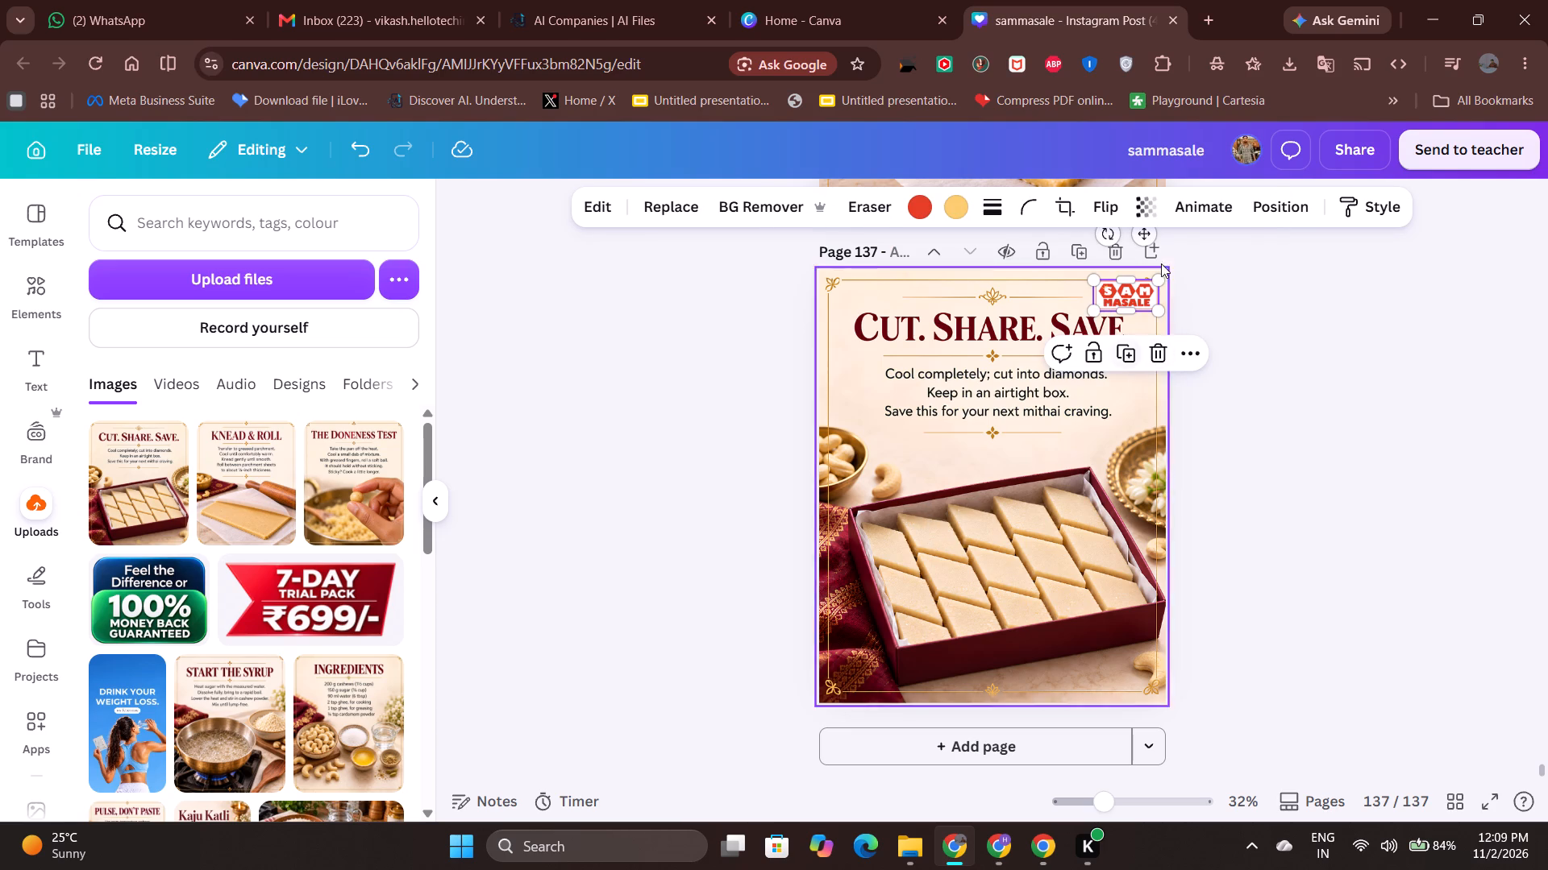
click(1141, 234)
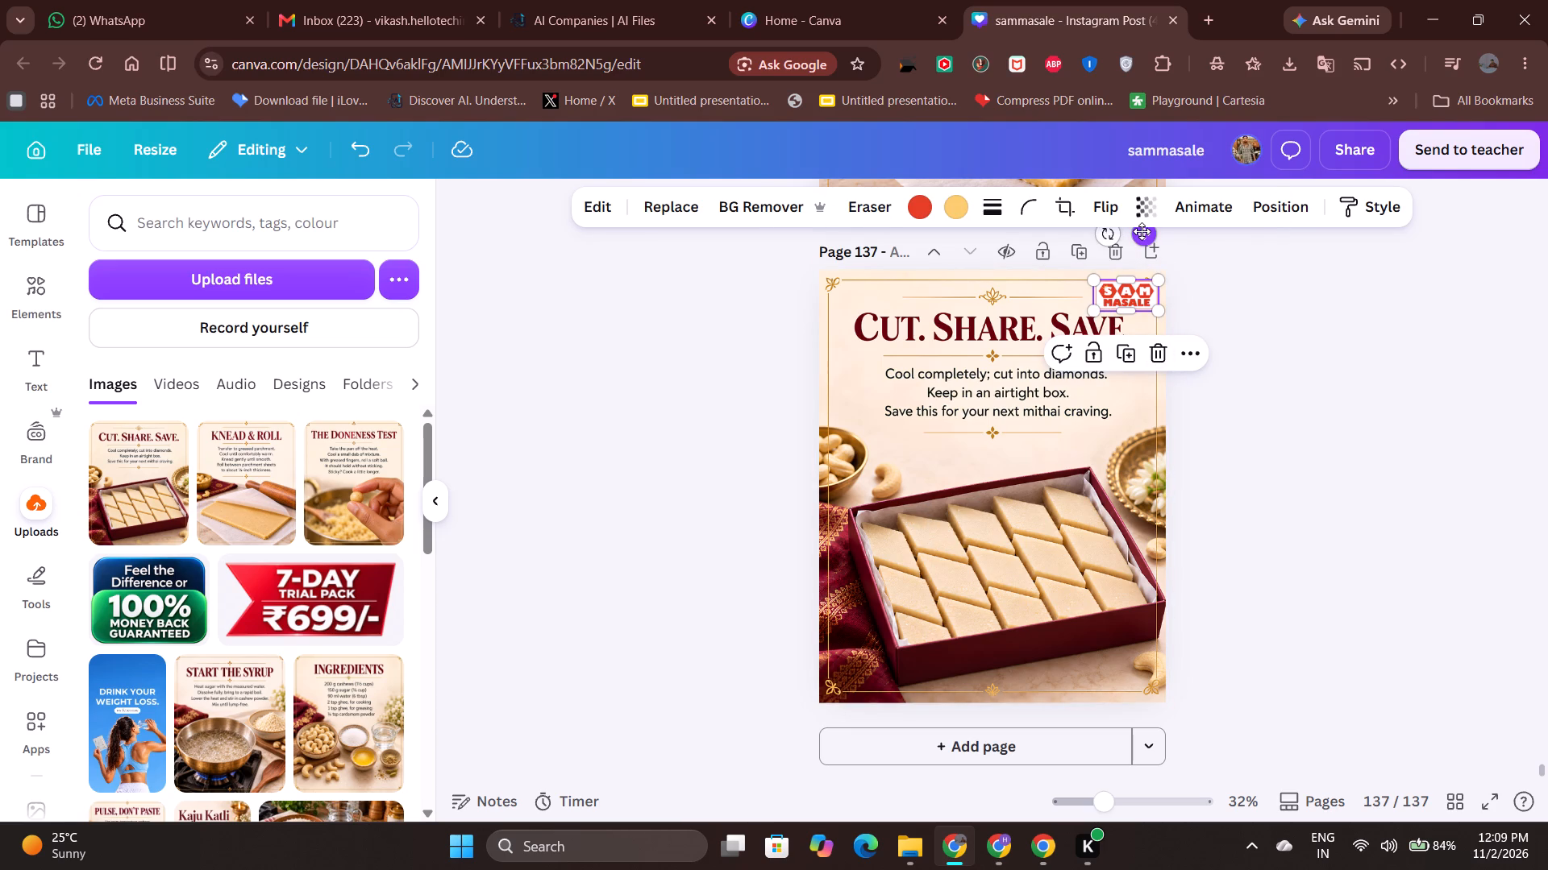
click(685, 400)
scroll(976, 533, up, 3)
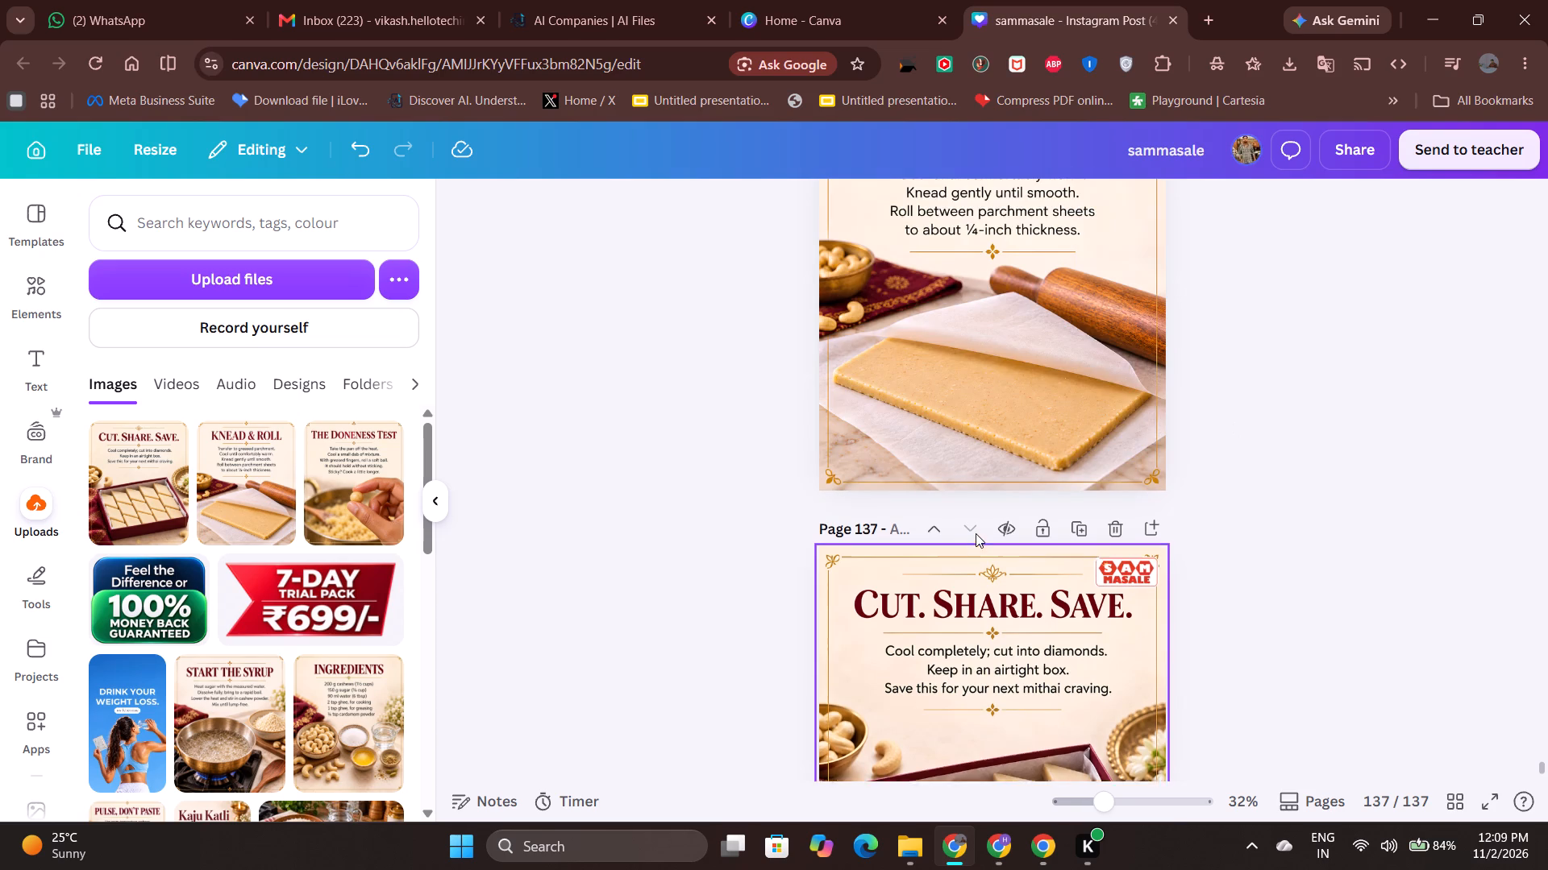
click(1135, 607)
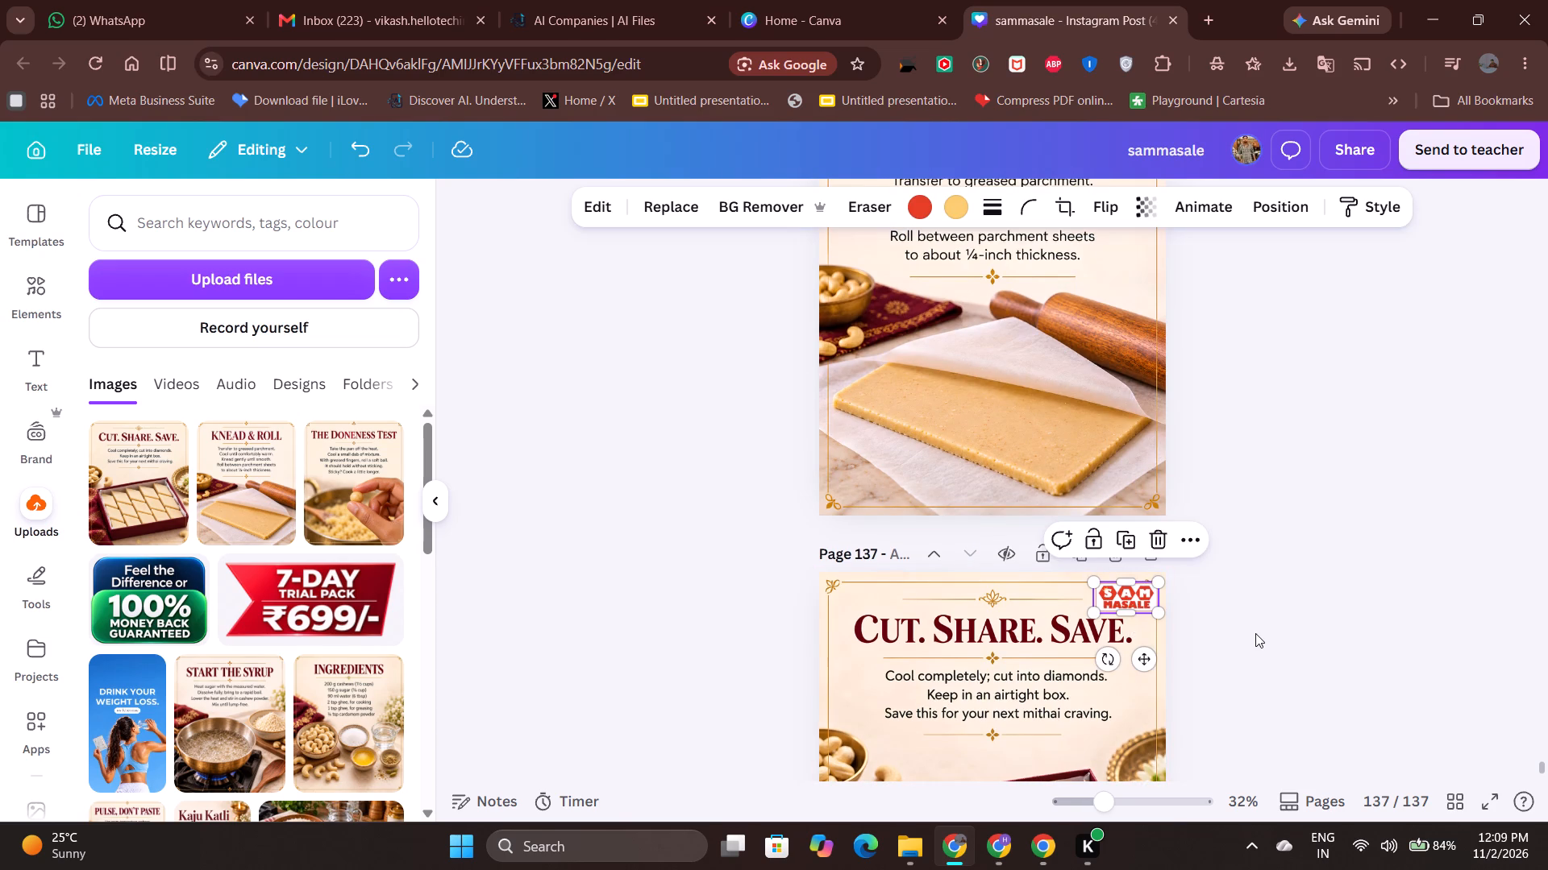
key(Up)
key(Up)
key(Up)
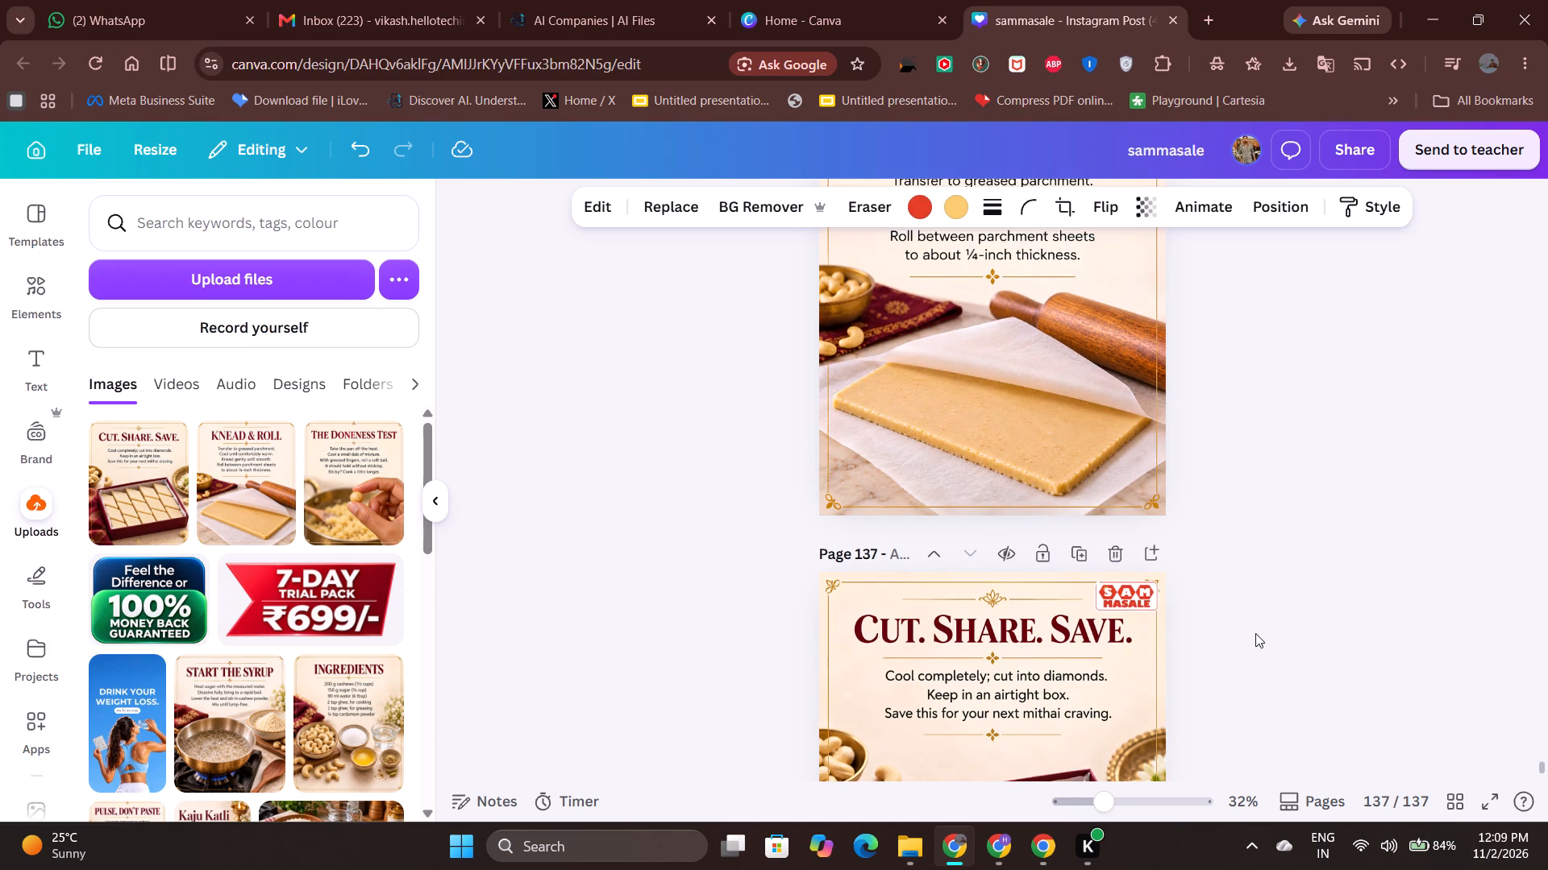
key(Up)
key(Up)
key(Up)
key(Up)
key(Up)
key(Right)
key(Right)
key(Right)
key(Right)
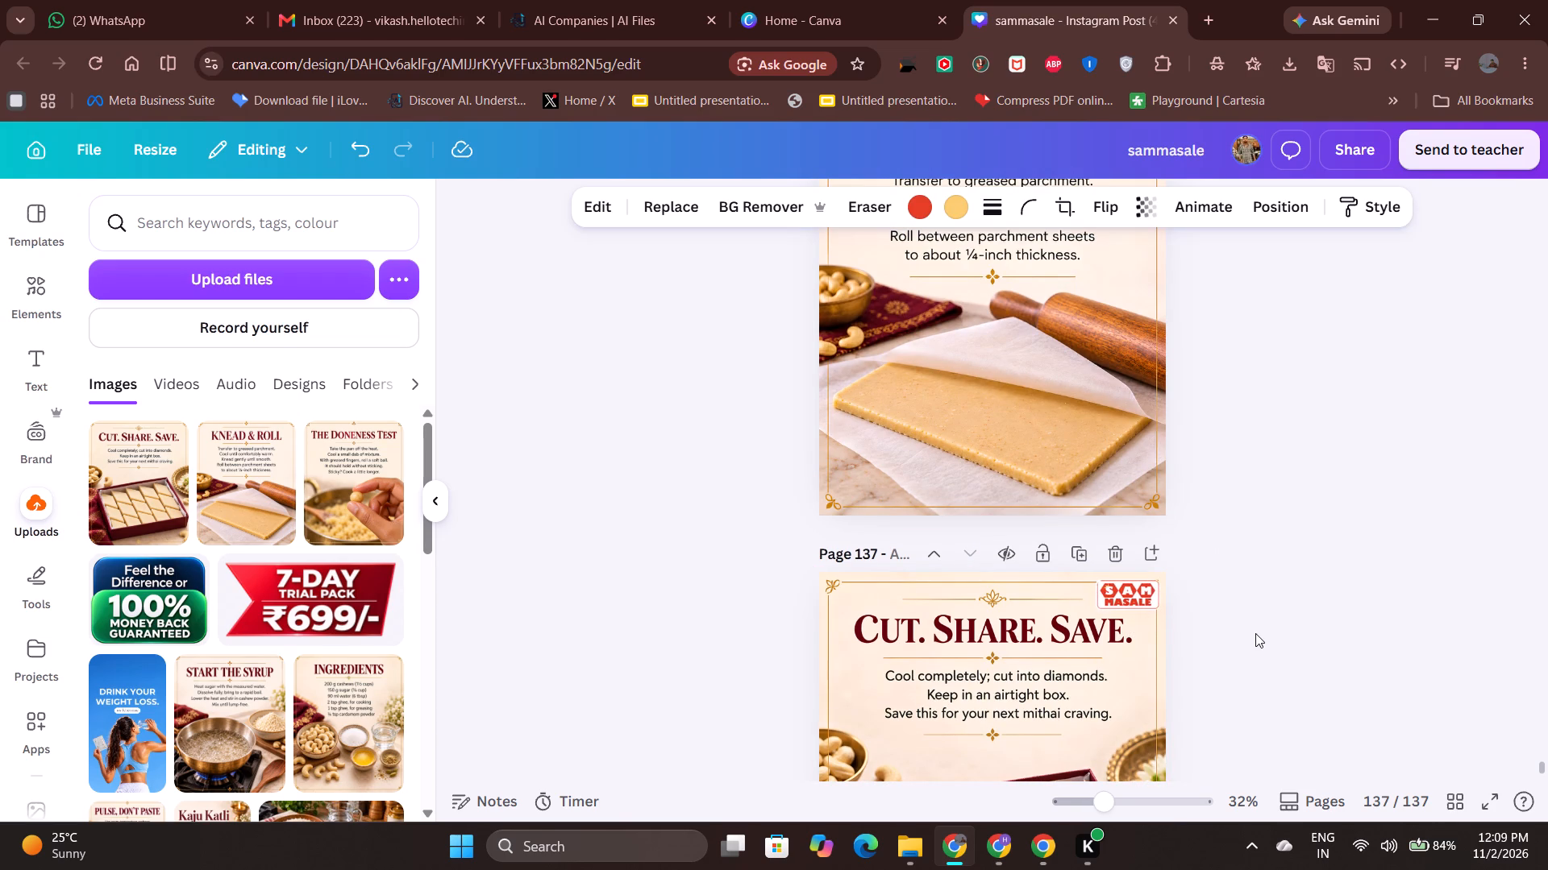
key(Right)
key(Right)
key(Right)
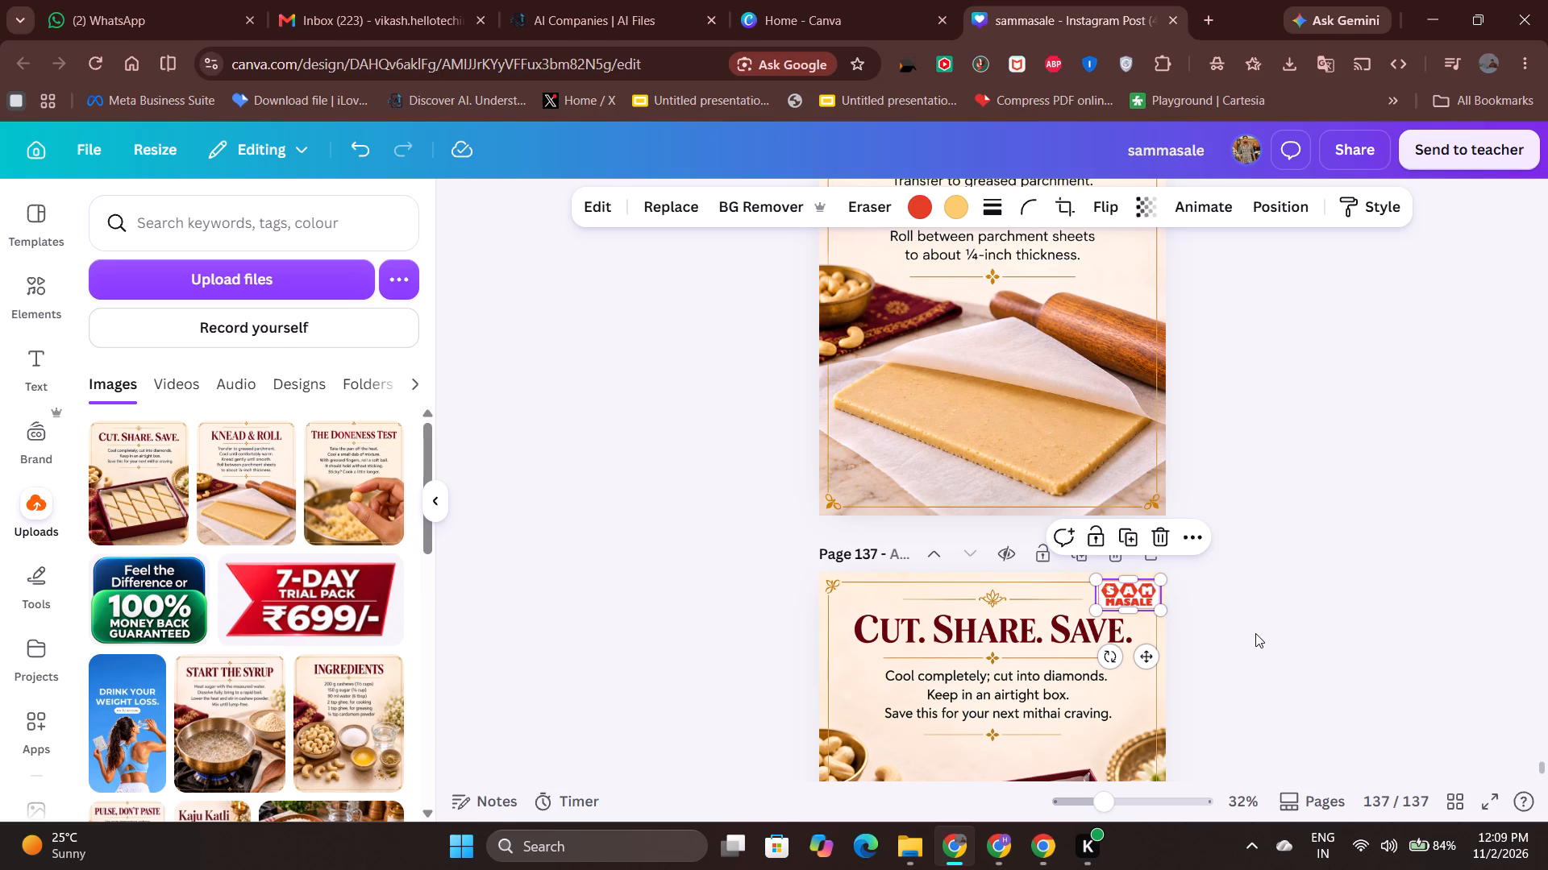
click(1026, 699)
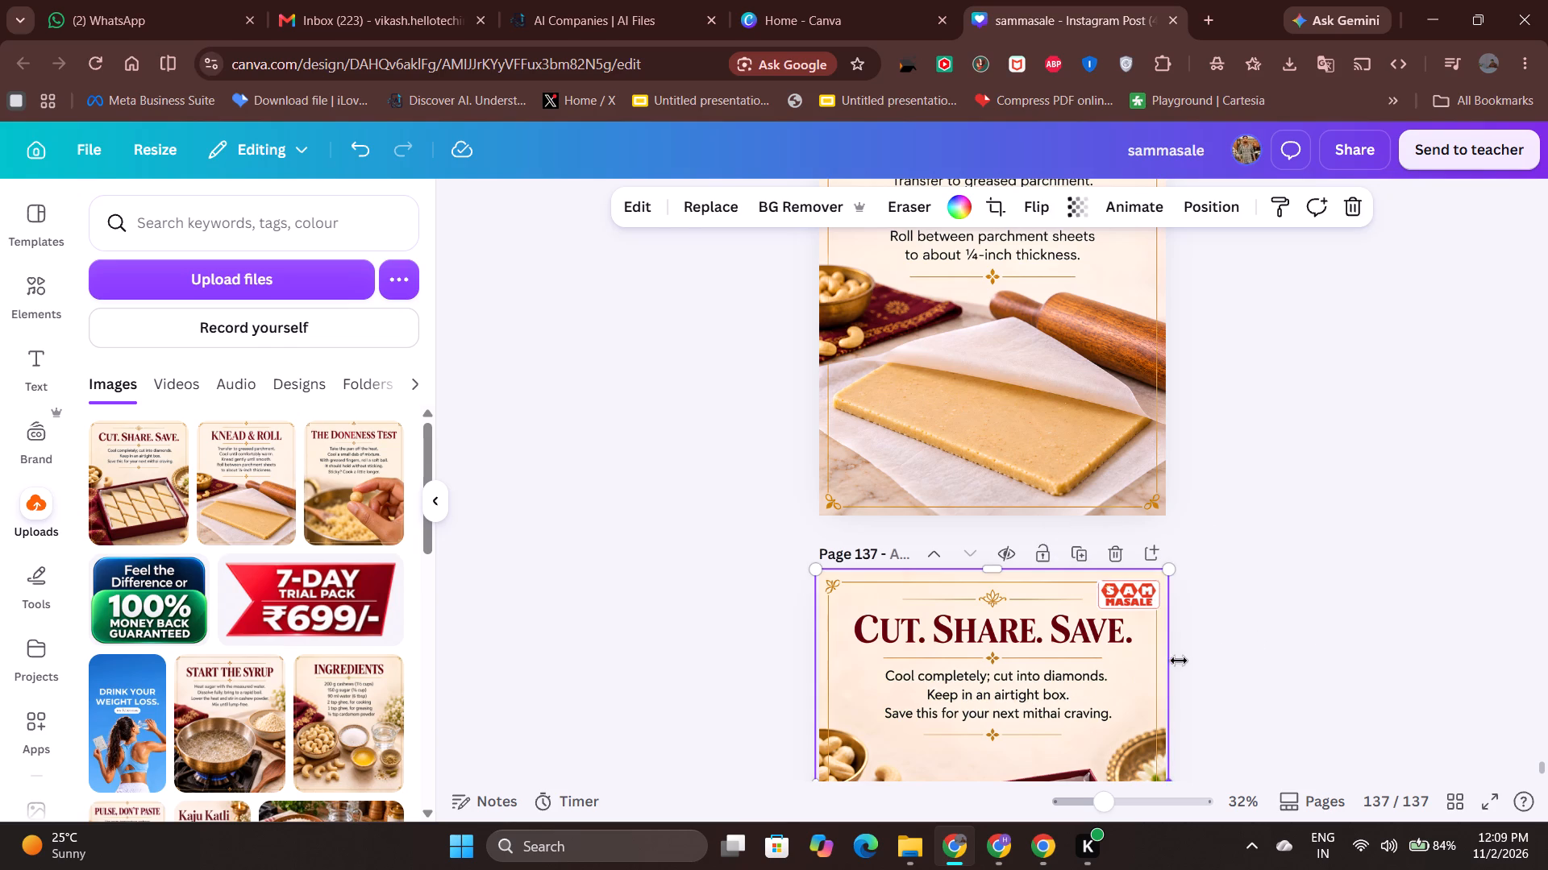
scroll(1307, 609, down, 4)
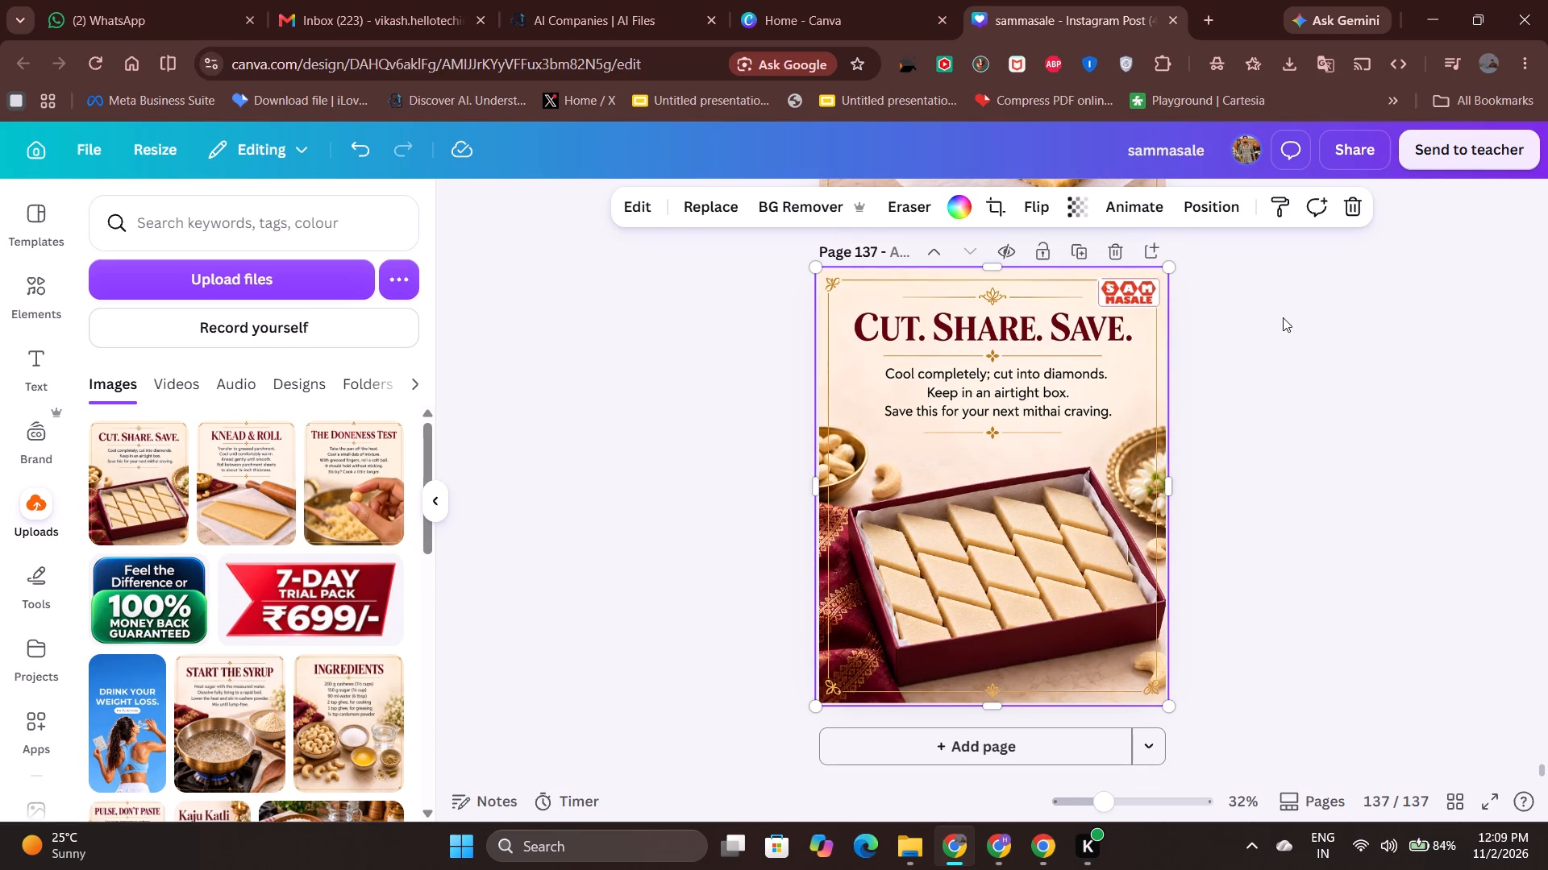
Nudge the SAM Masale logo on the Kaju Katli cover, page 131, slightly down and left, away from the corner.
scroll(1301, 307, up, 1)
scroll(1374, 267, up, 3)
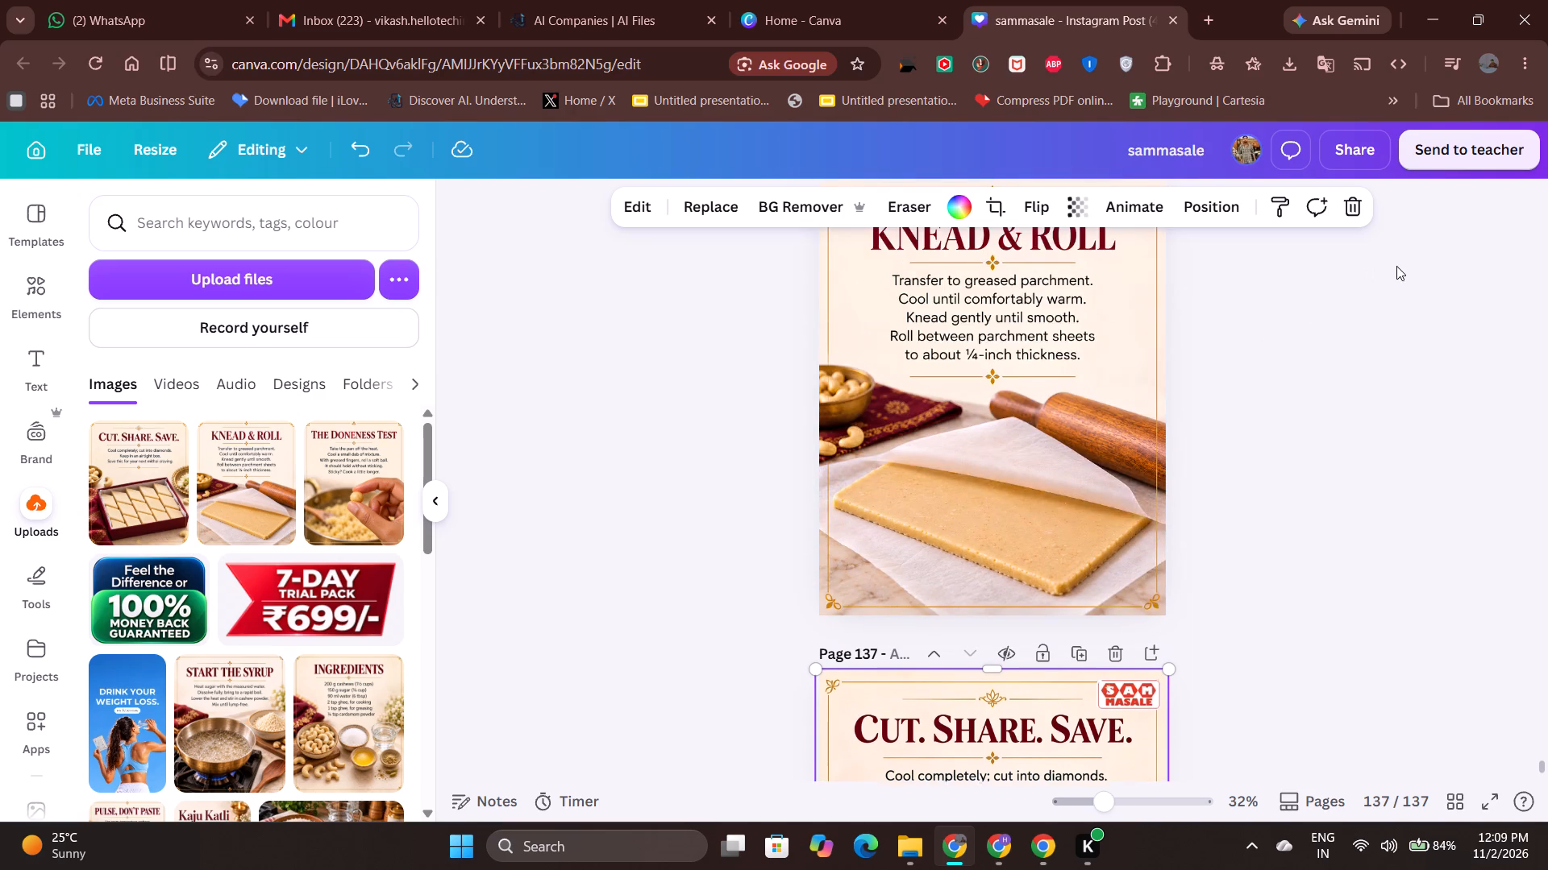
scroll(1360, 285, up, 5)
scroll(1117, 448, up, 8)
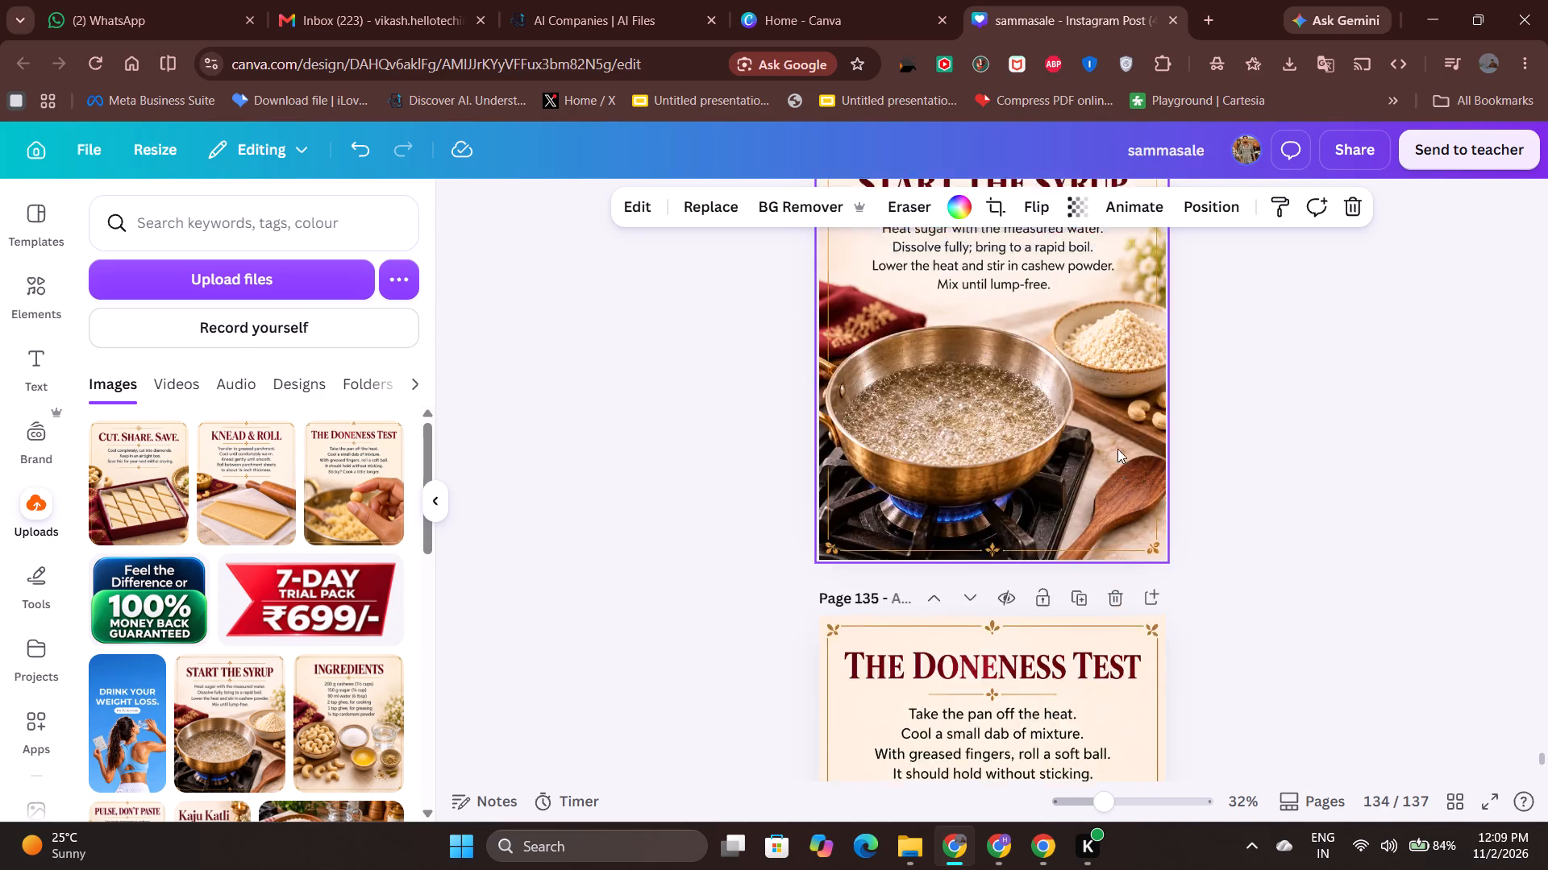
scroll(1117, 449, up, 13)
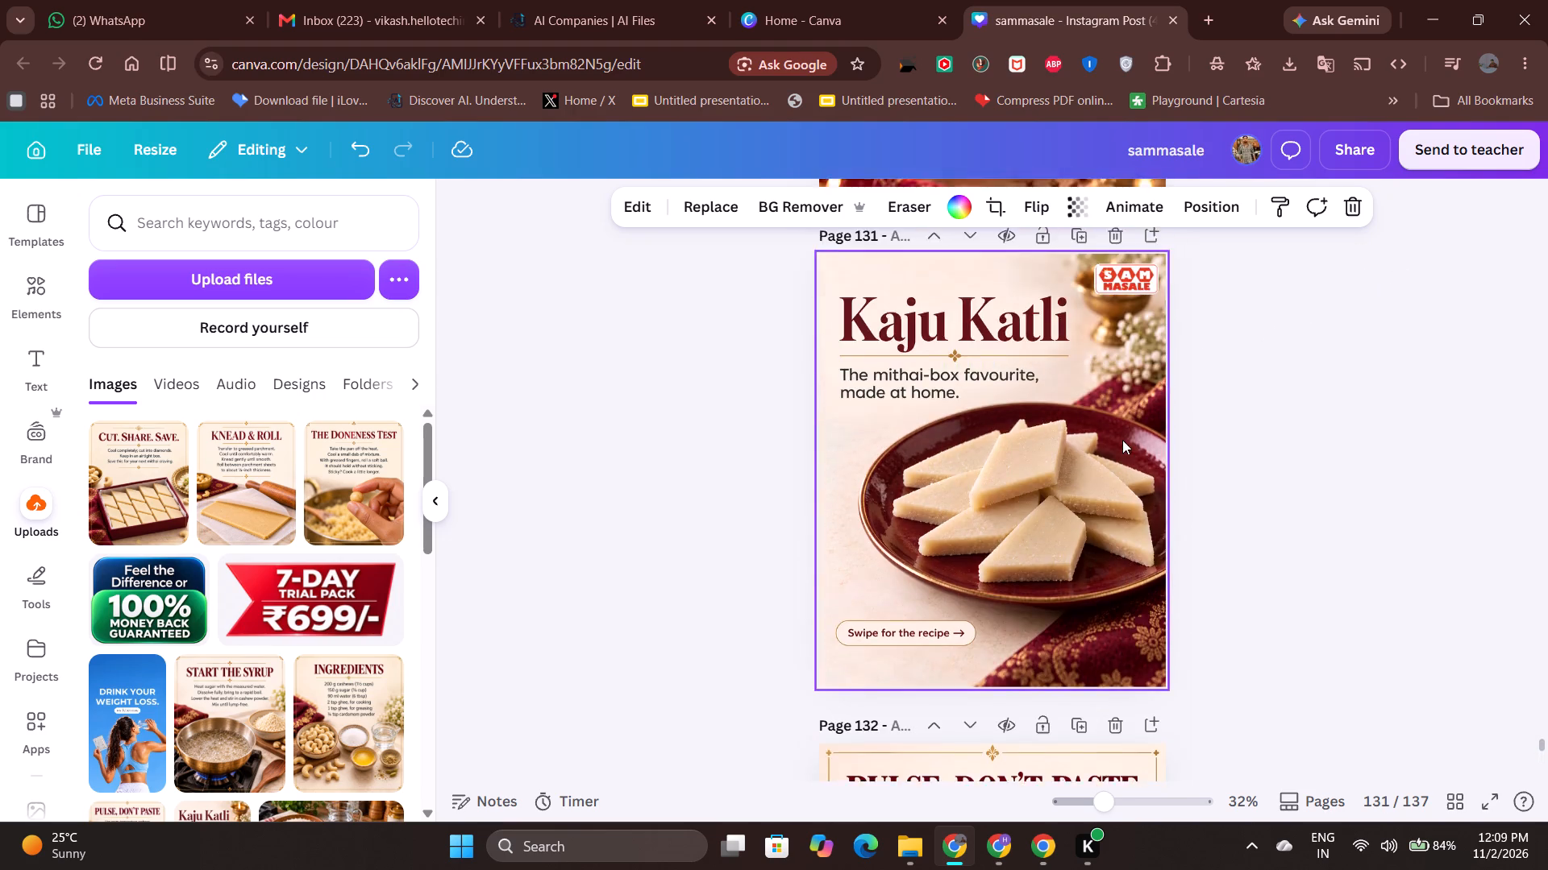
scroll(1122, 440, up, 2)
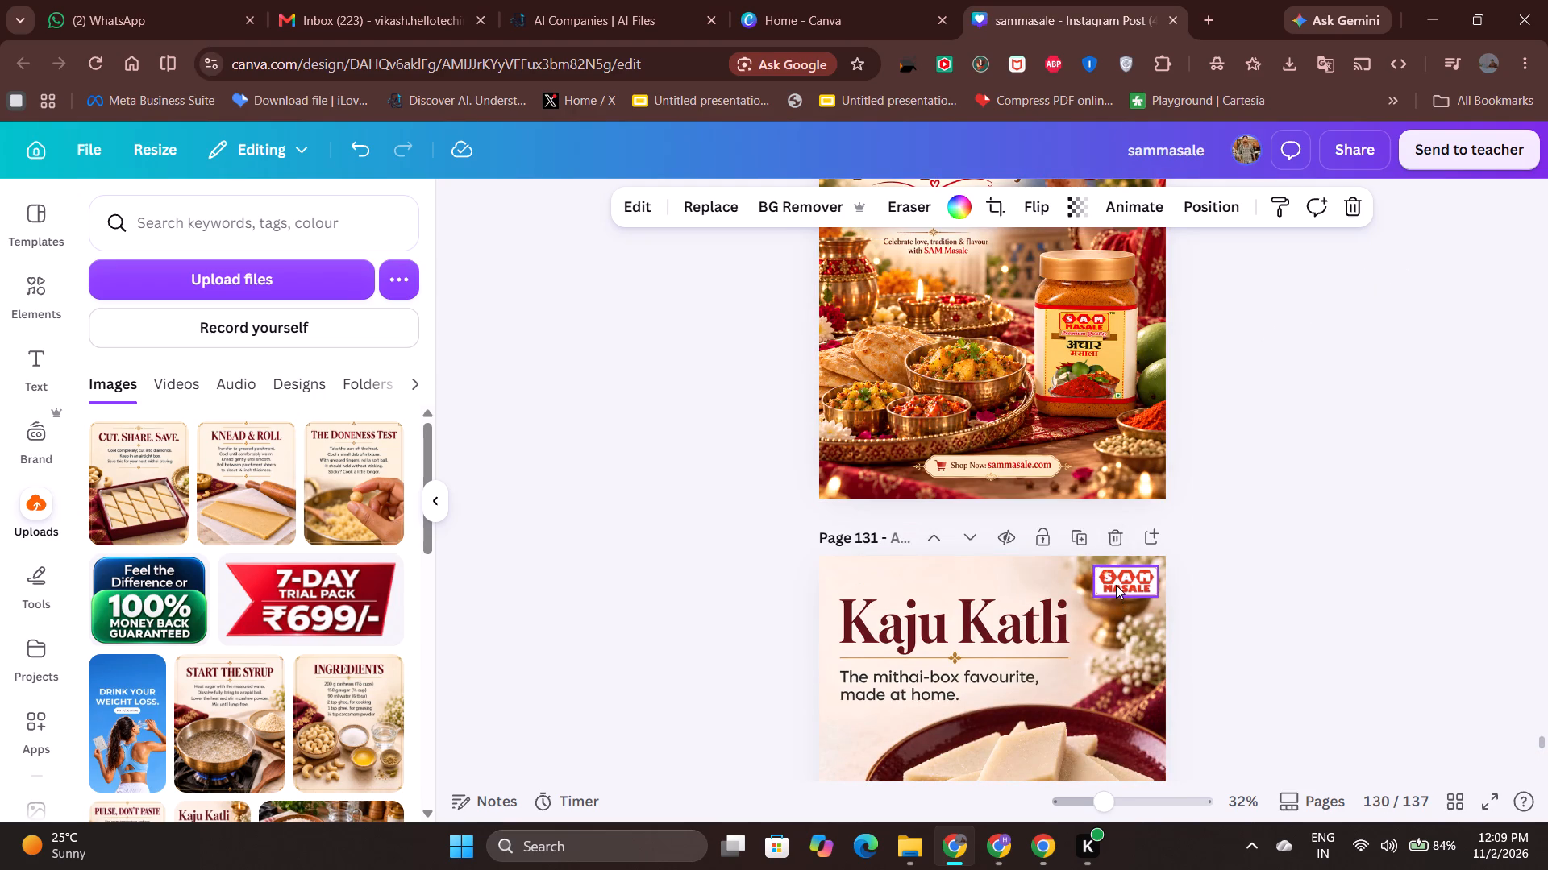
click(1116, 583)
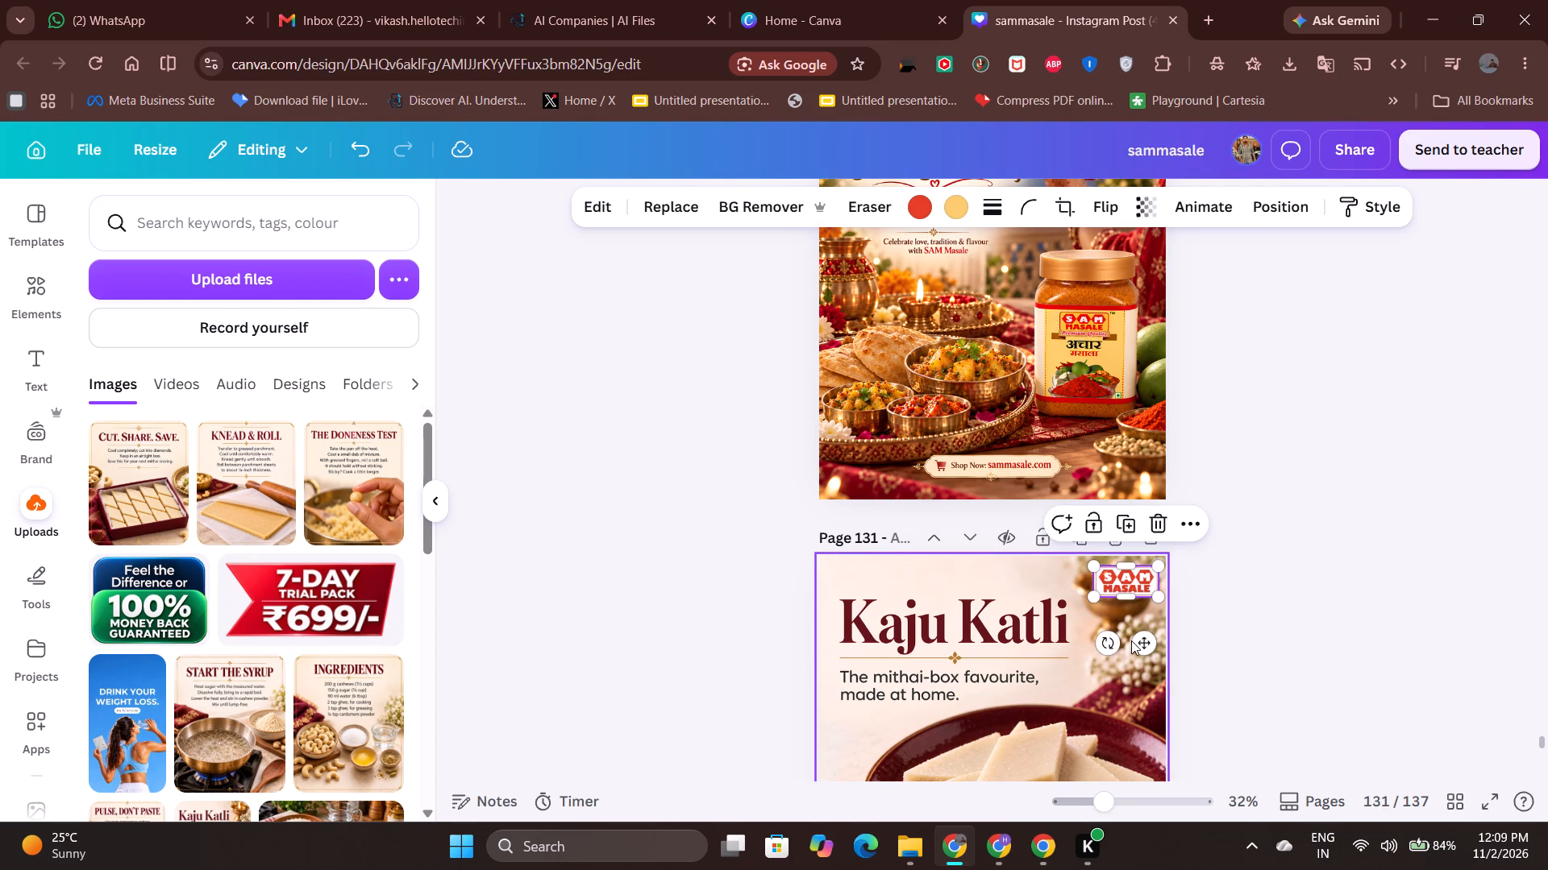
key(Down)
key(Down)
key(Down)
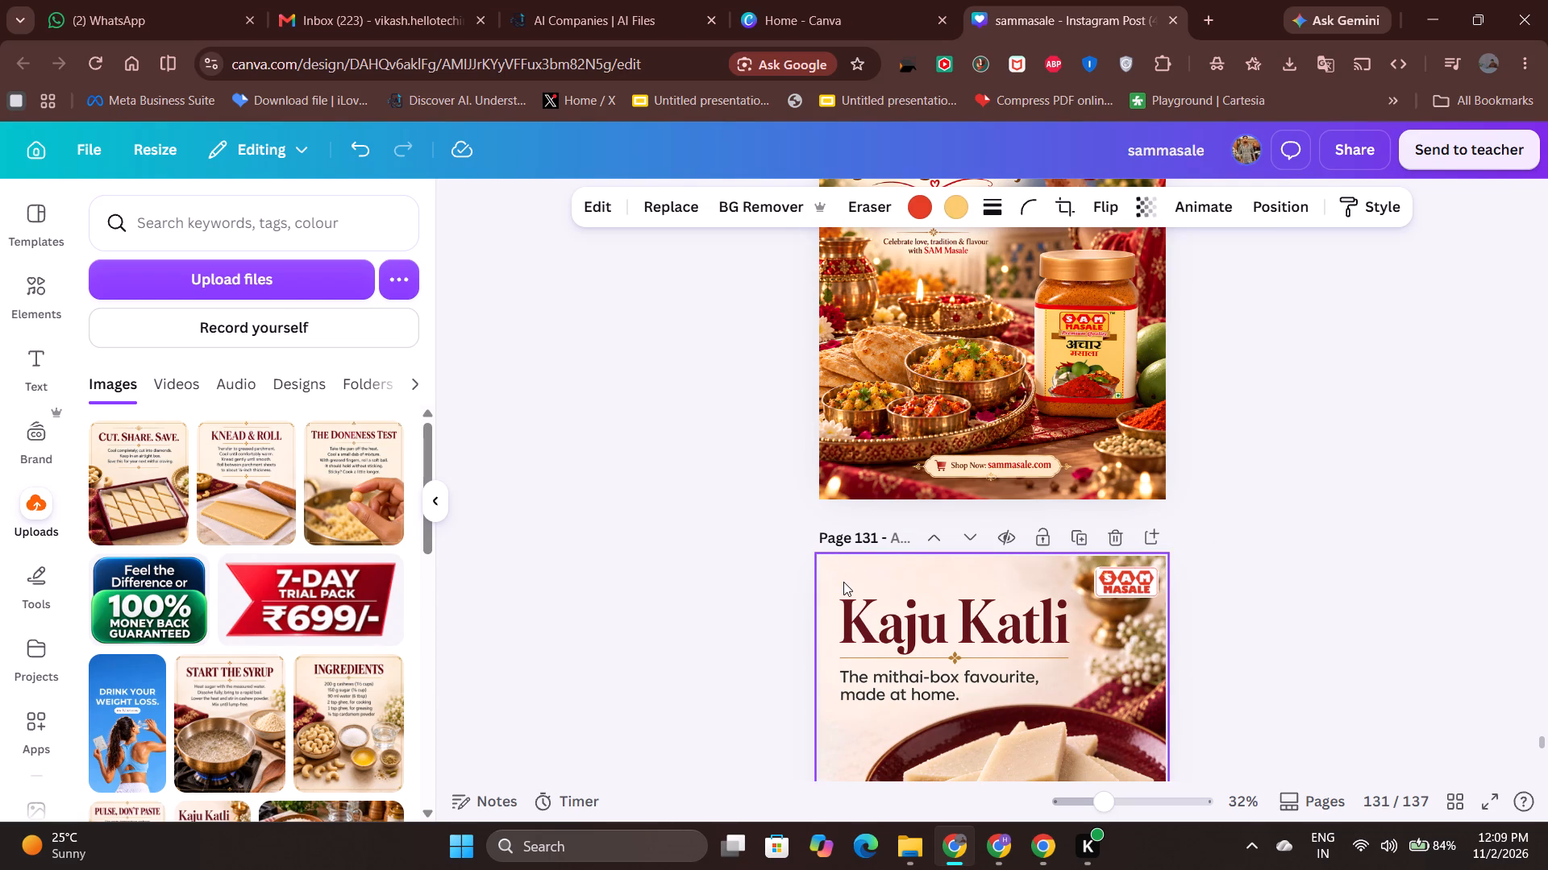
key(Down)
key(Down)
key(Down)
key(Down)
key(Down)
key(Down)
key(Down)
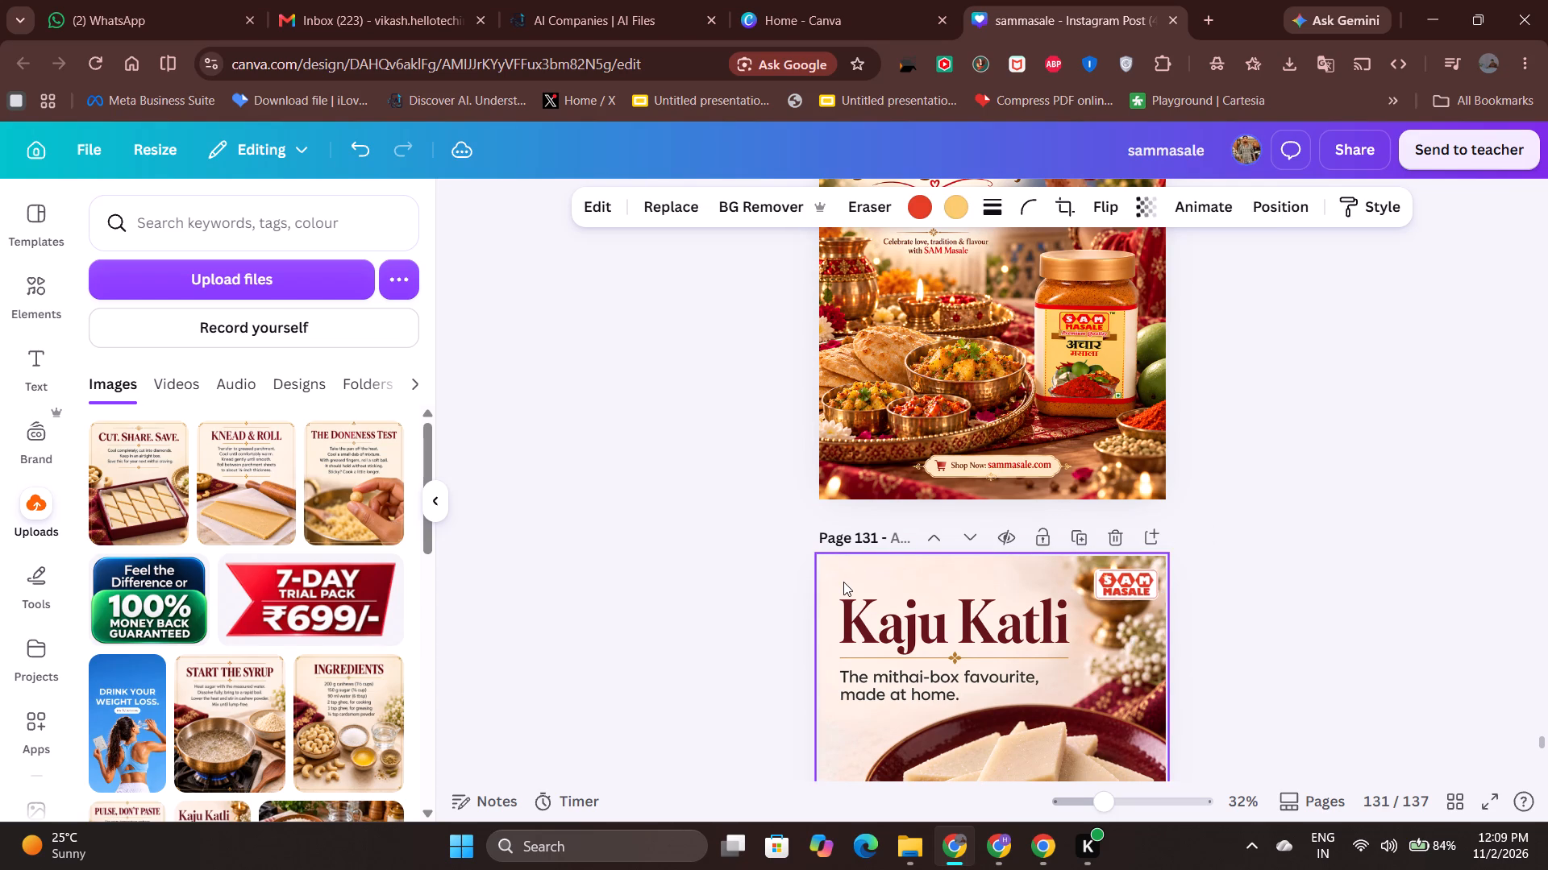
key(Left)
key(Left)
key(Left)
key(Up)
key(Left)
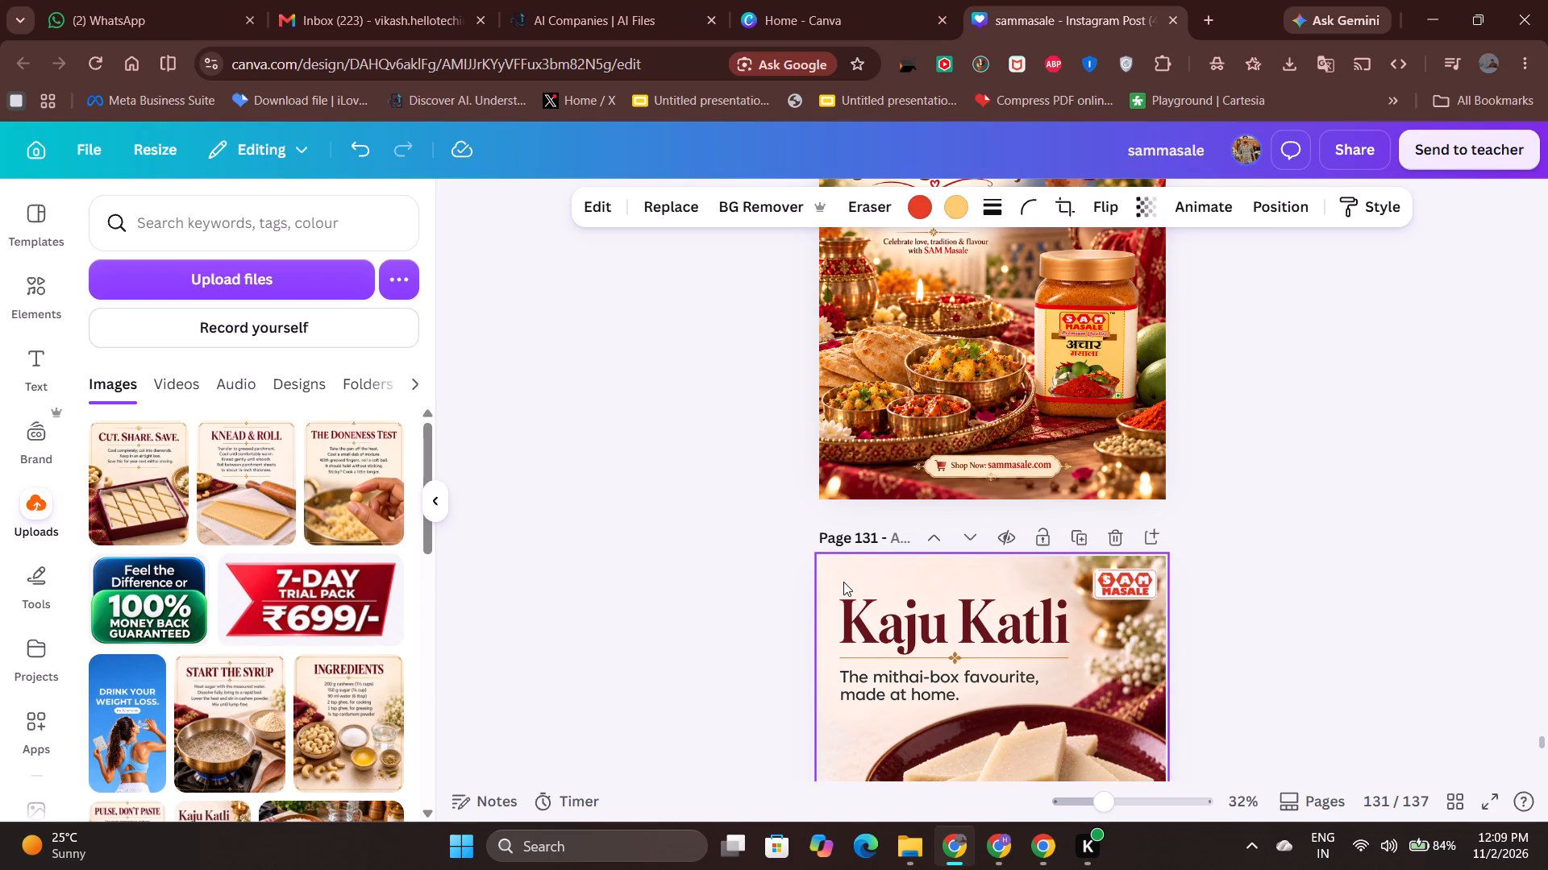
key(Down)
key(Up)
key(Down)
key(Up)
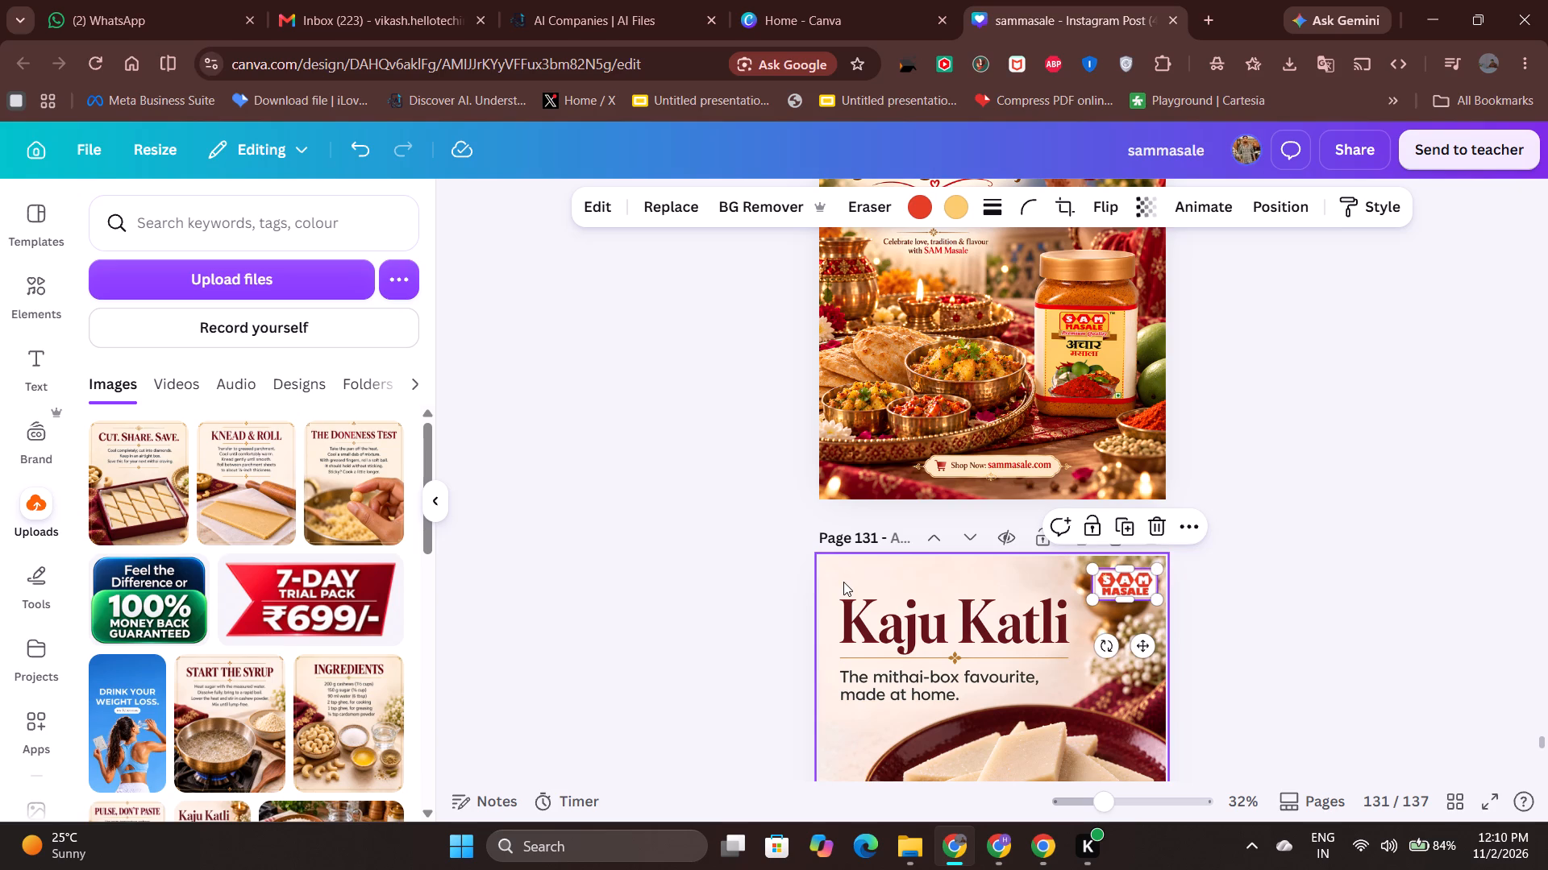
click(1335, 422)
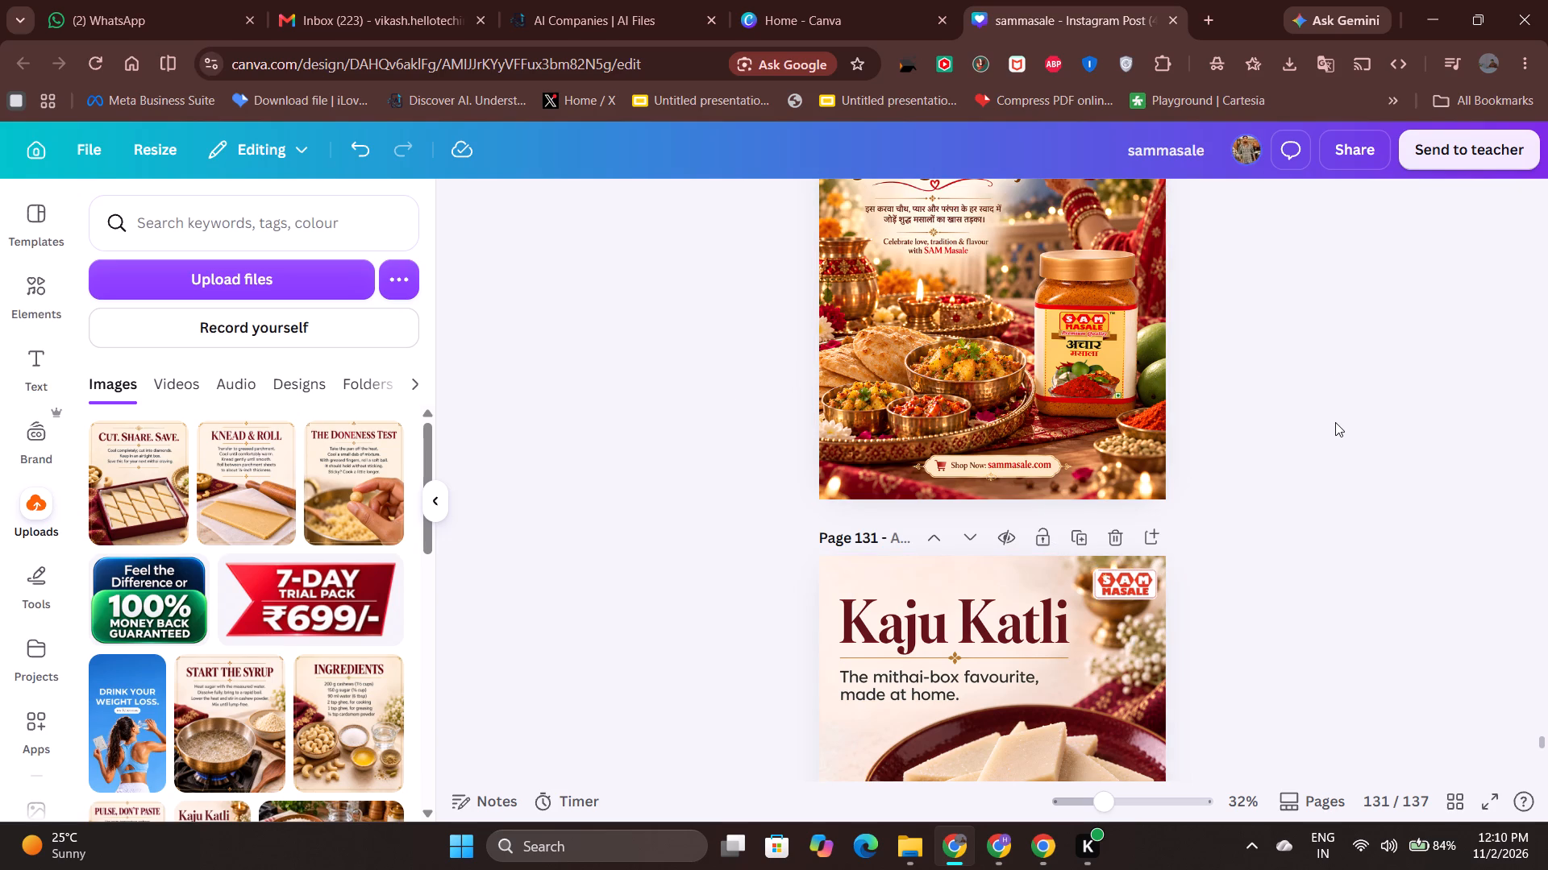
Set the "The Last 10 Seconds Matter" Kasuri Methi image as the background of page 123.
scroll(1051, 603, up, 17)
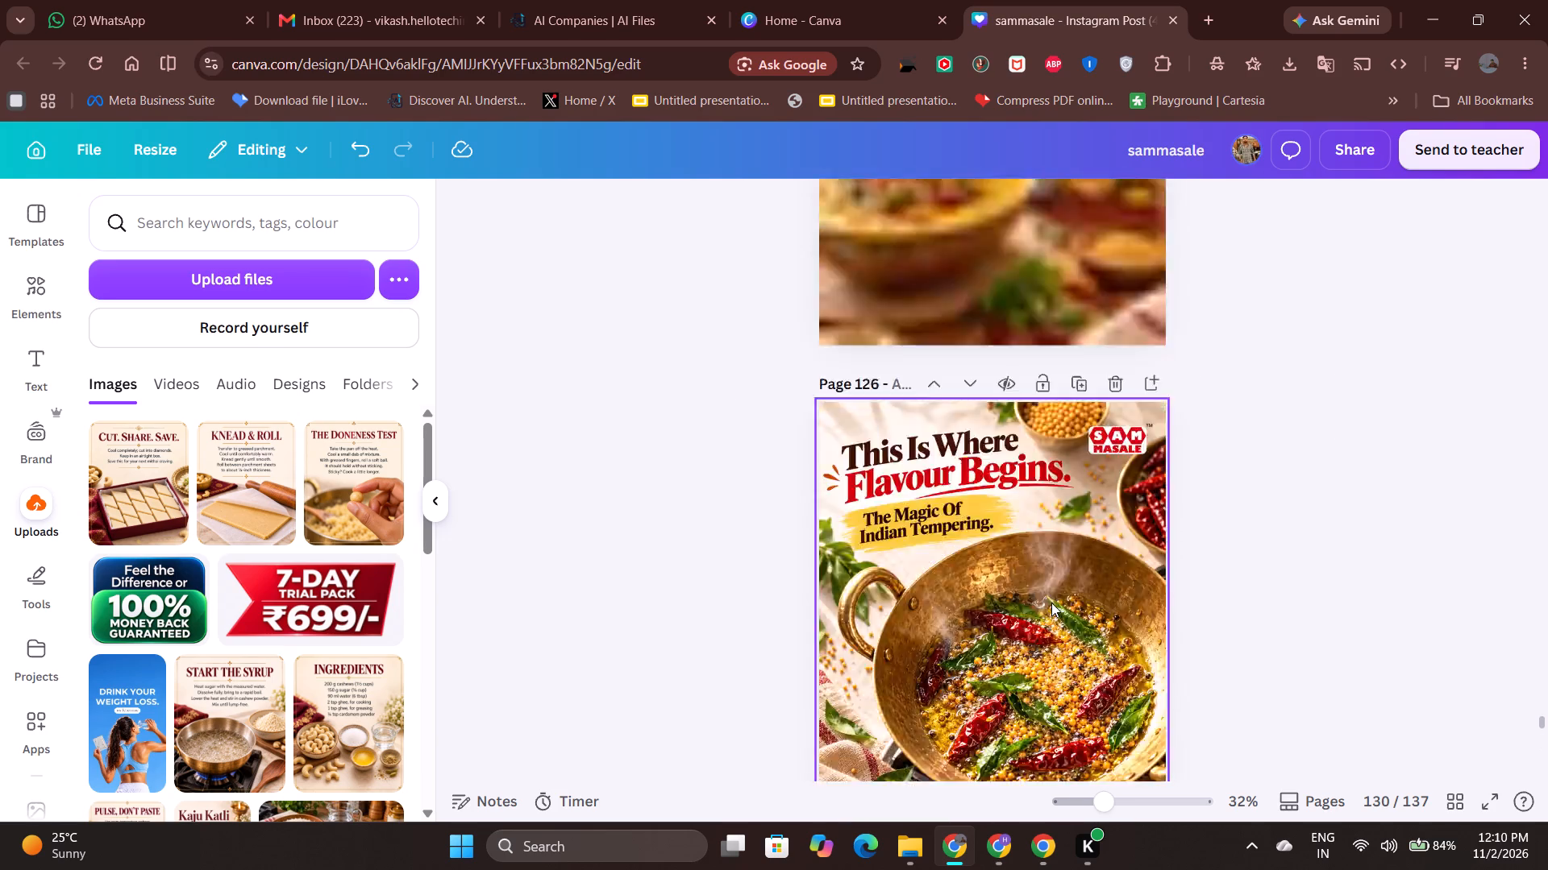
scroll(1051, 603, up, 2)
click(1023, 566)
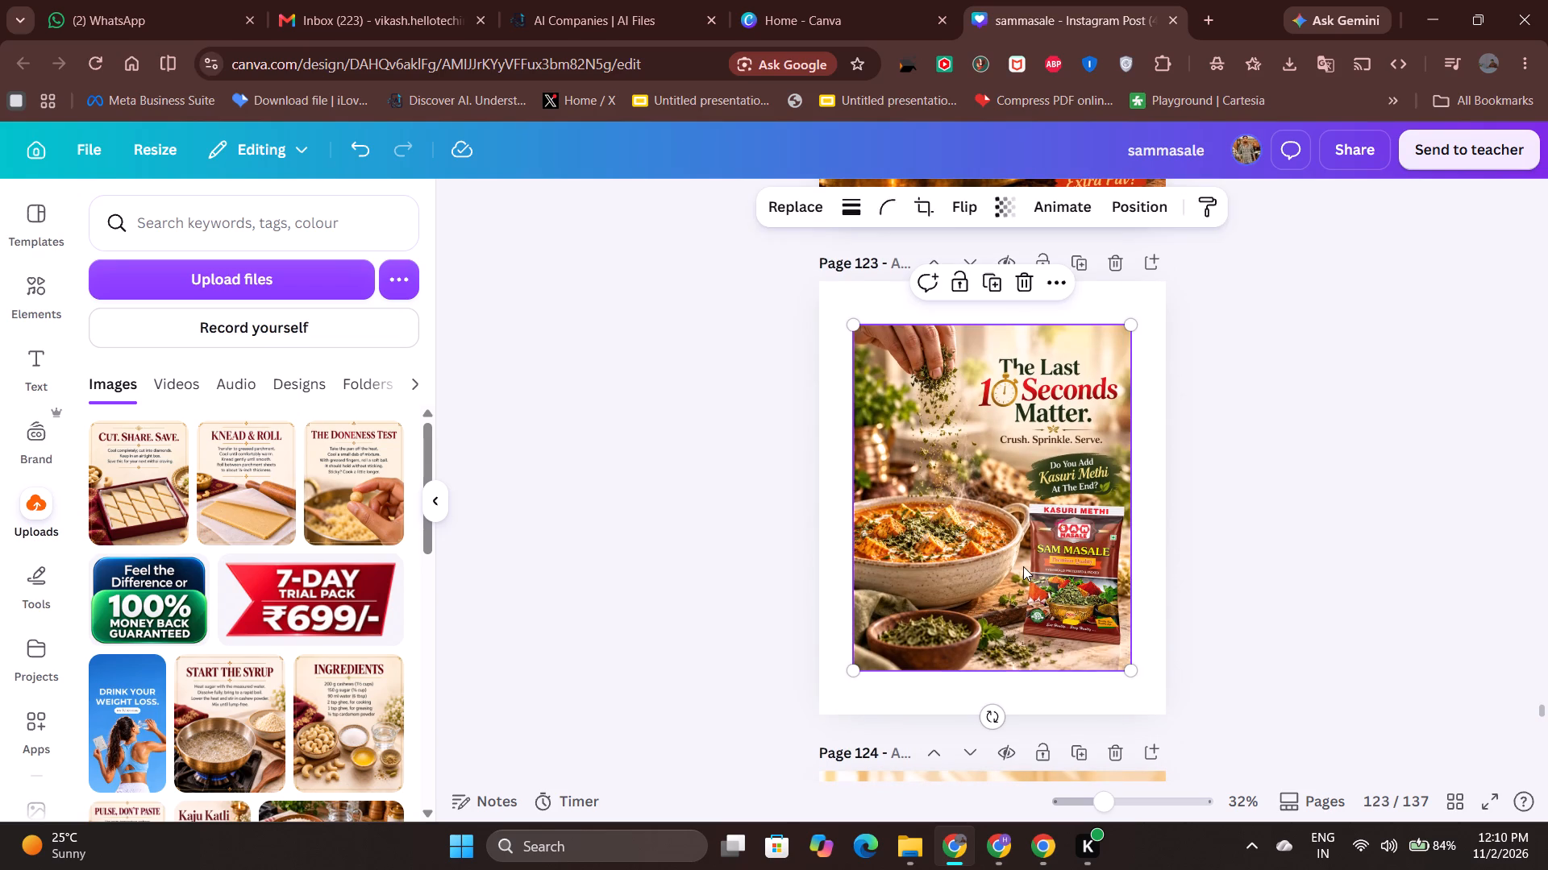
right_click(1023, 566)
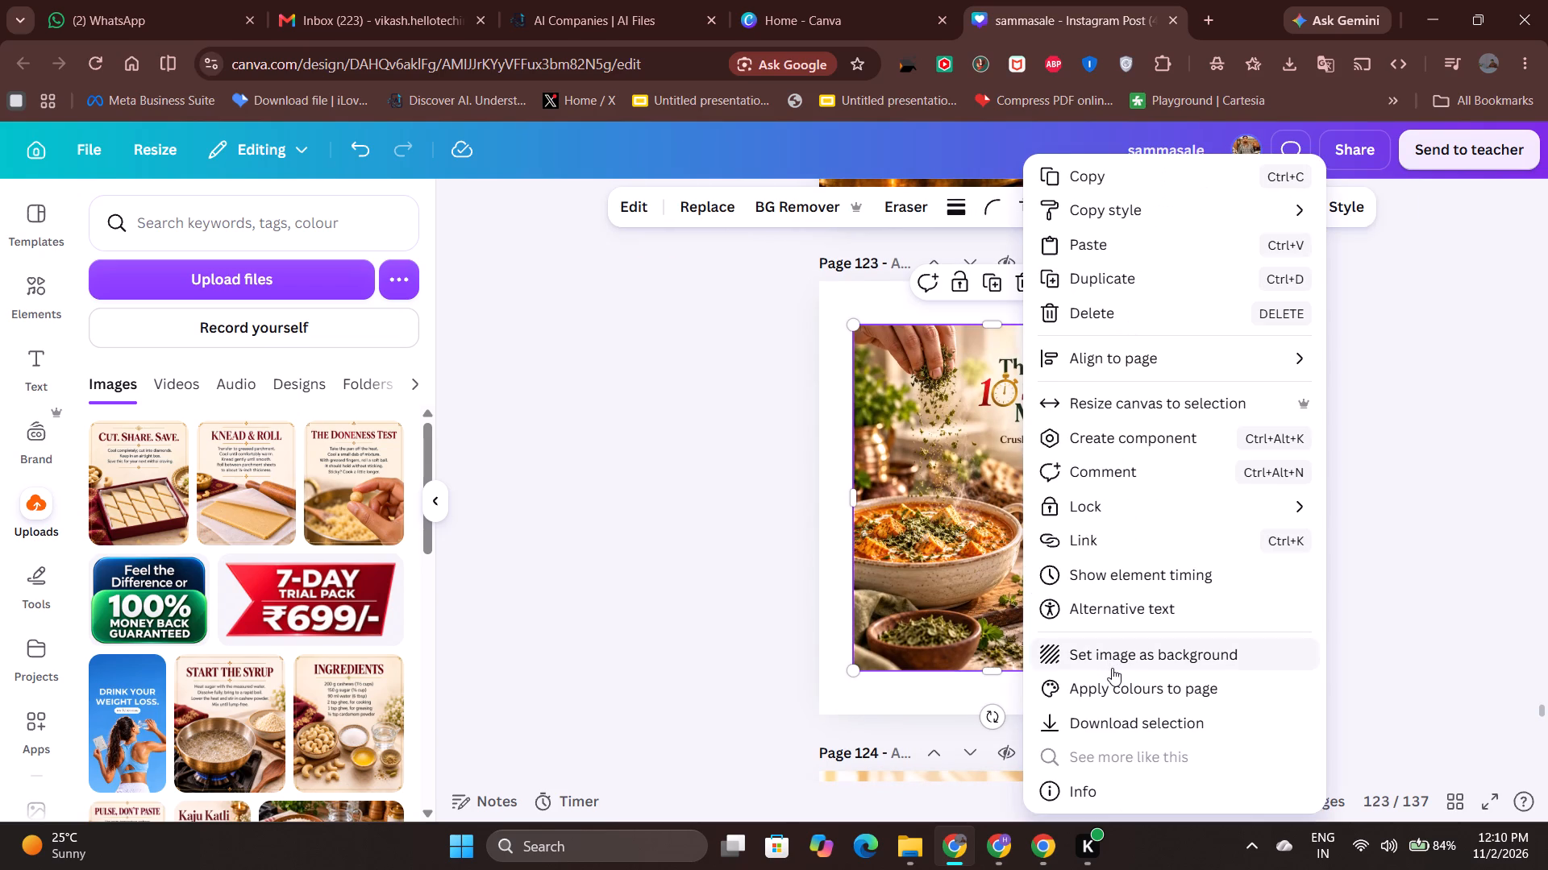
click(1112, 668)
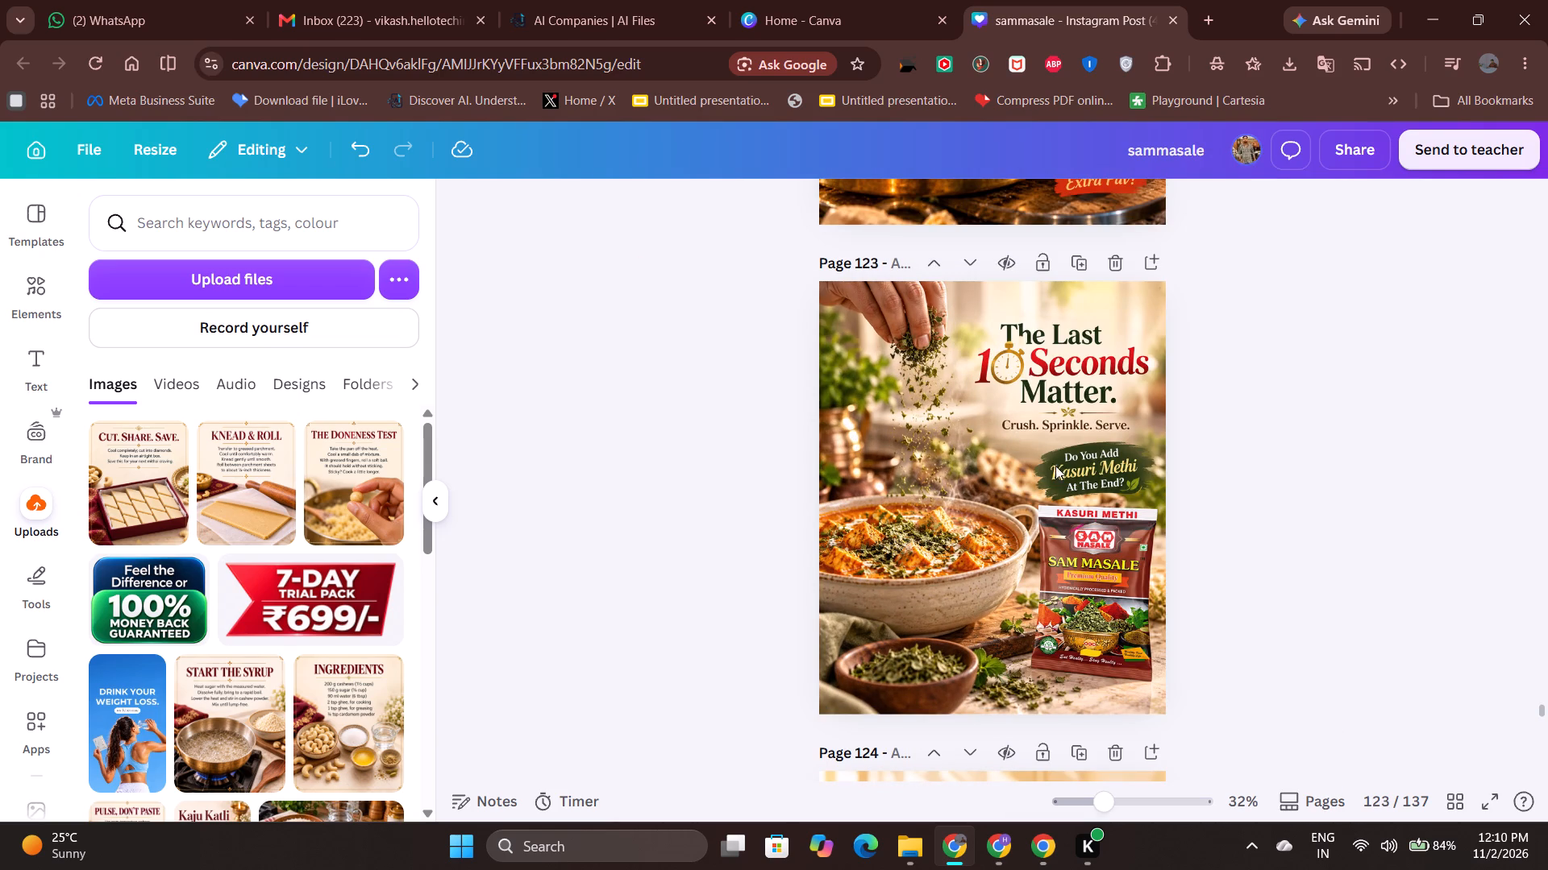
Review the post pages from 123 back to 117, stopping at the Raita Masala post on page 118.
scroll(1059, 474, up, 10)
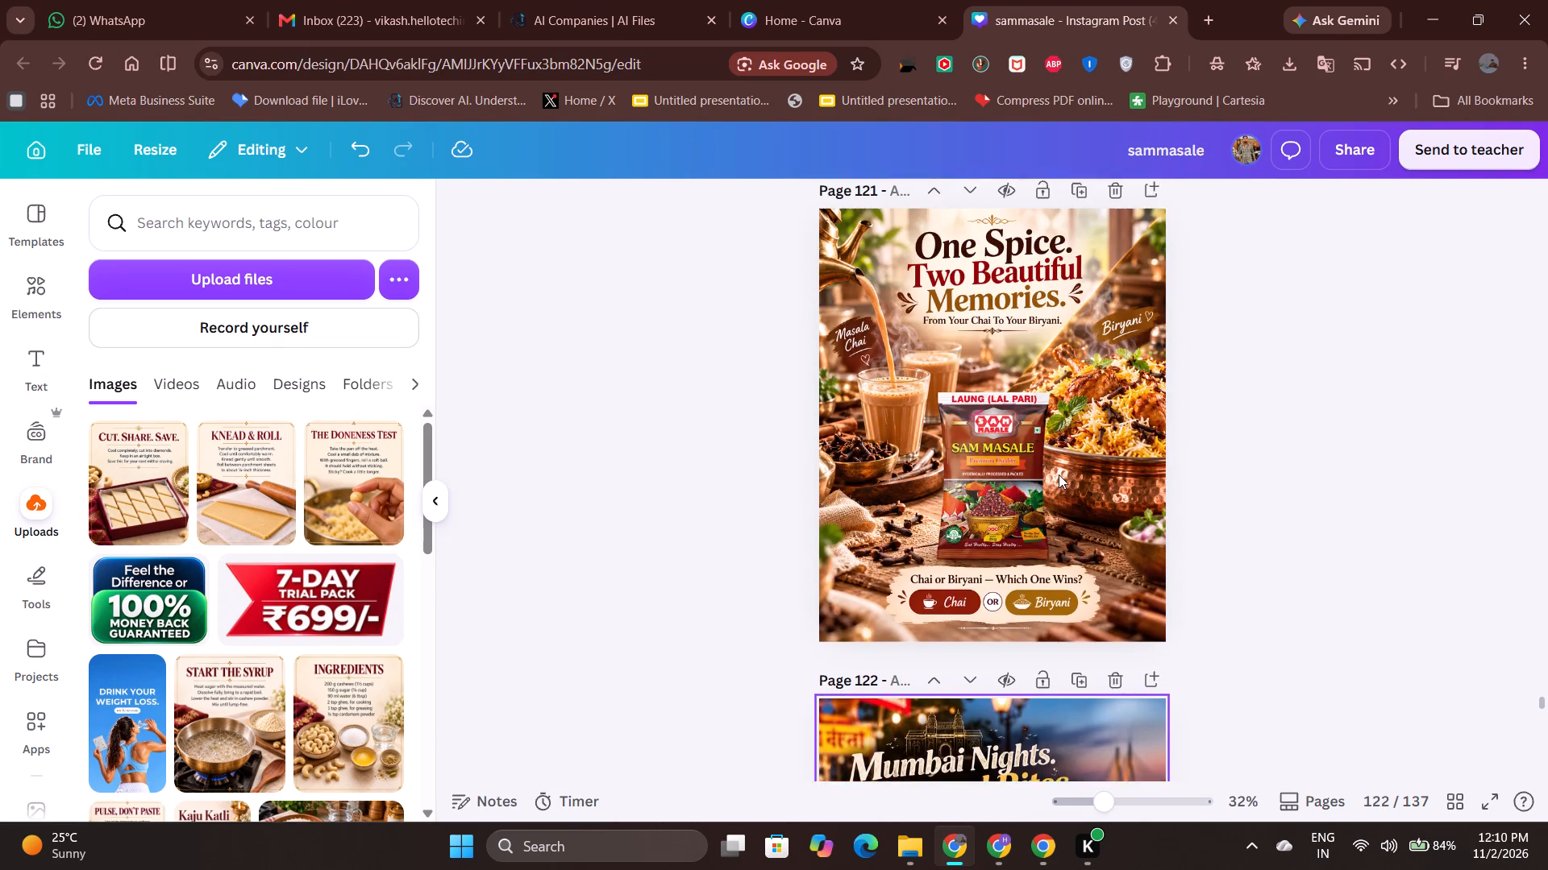
scroll(1059, 474, up, 12)
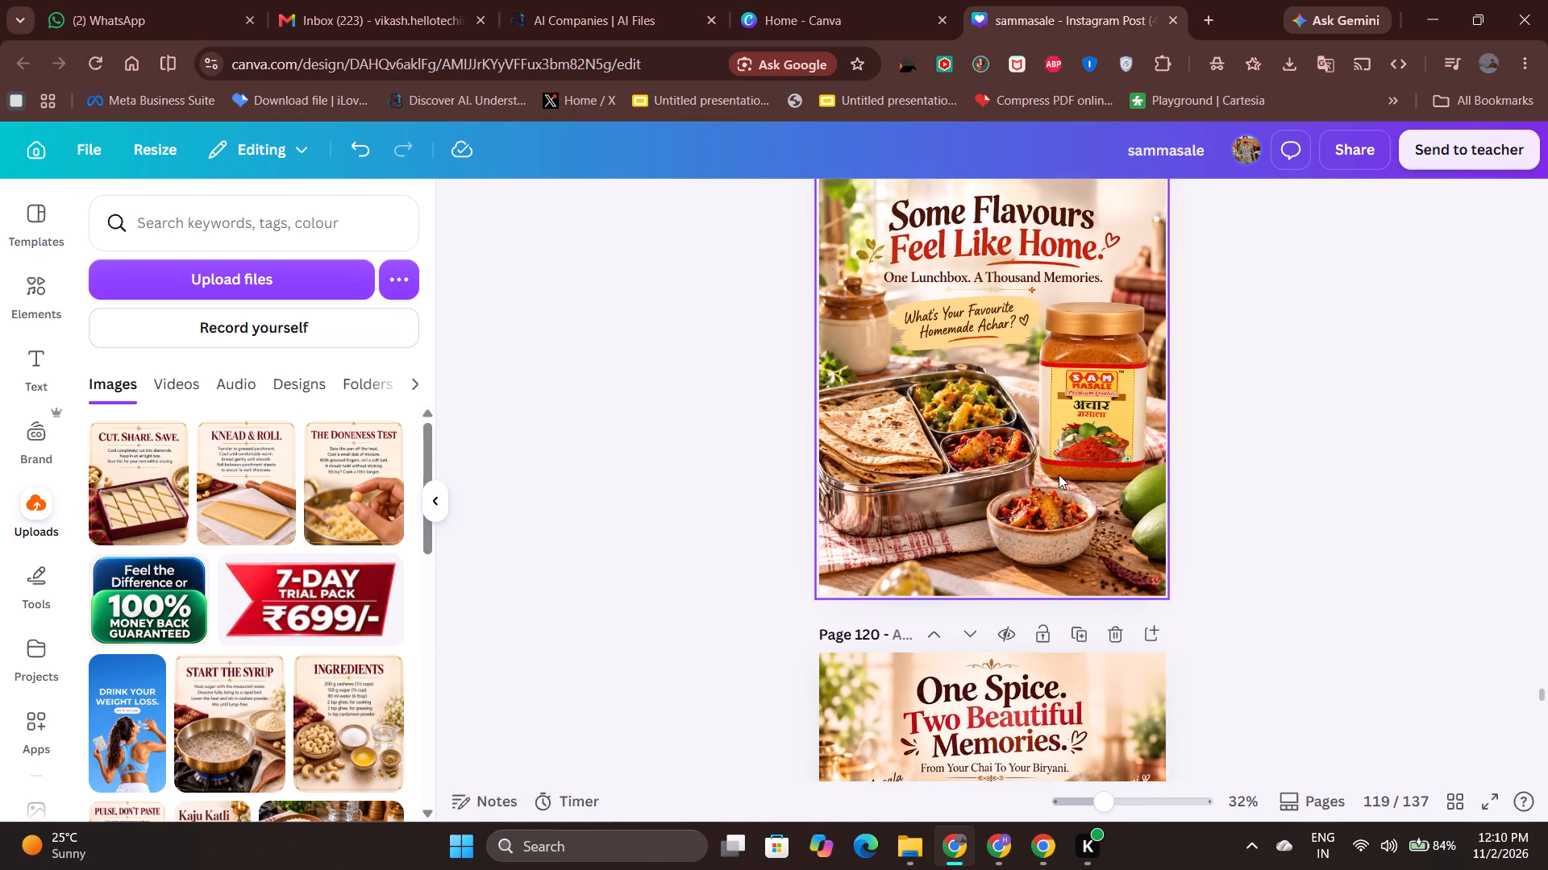
scroll(1059, 474, up, 8)
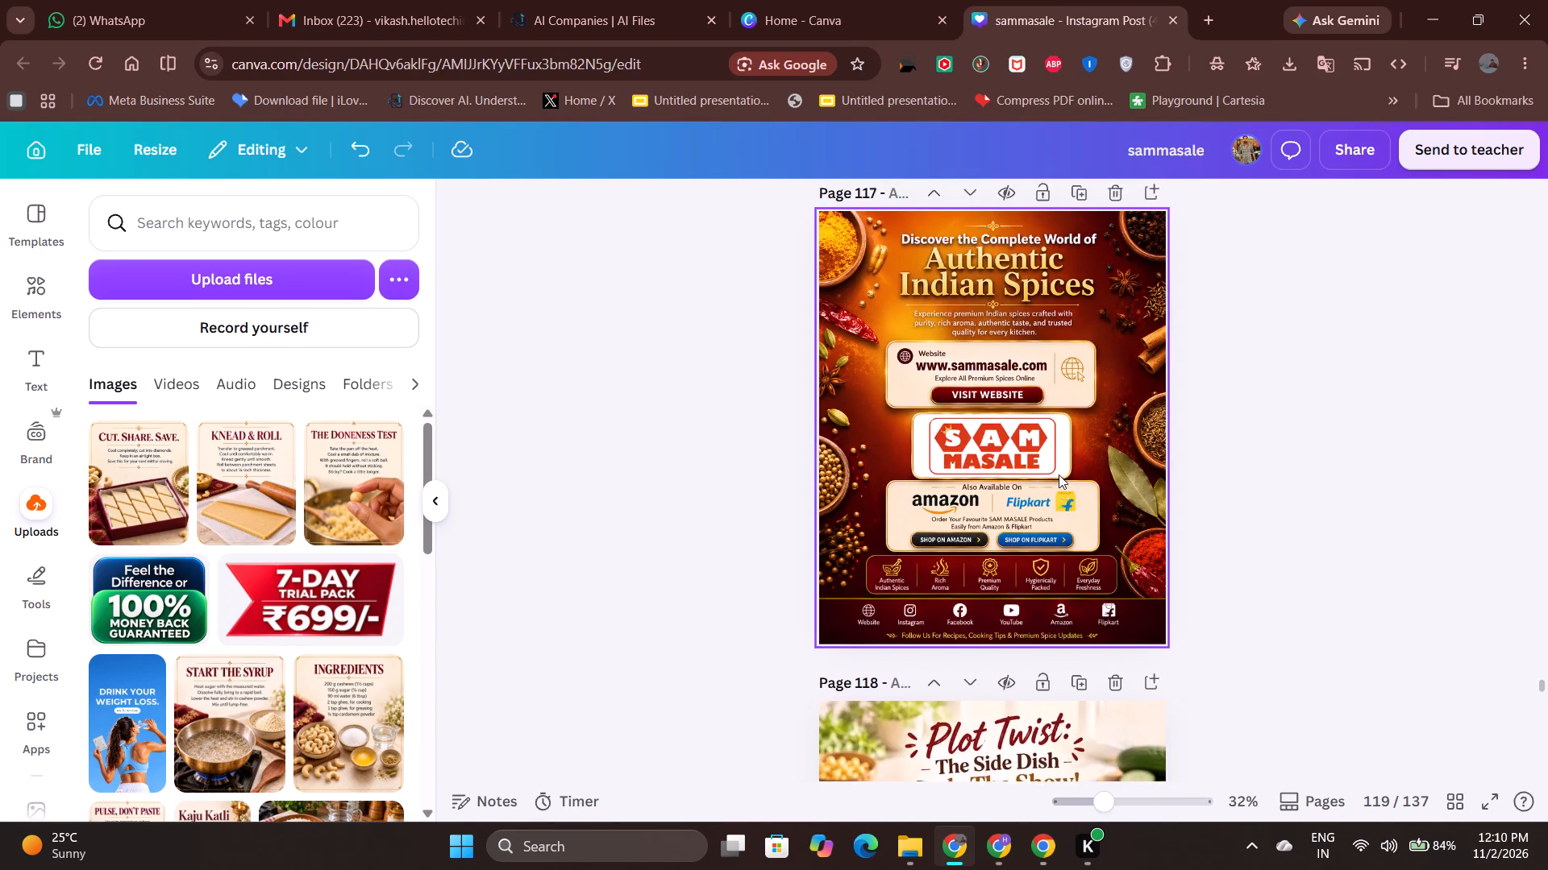
scroll(1059, 474, down, 4)
click(1059, 474)
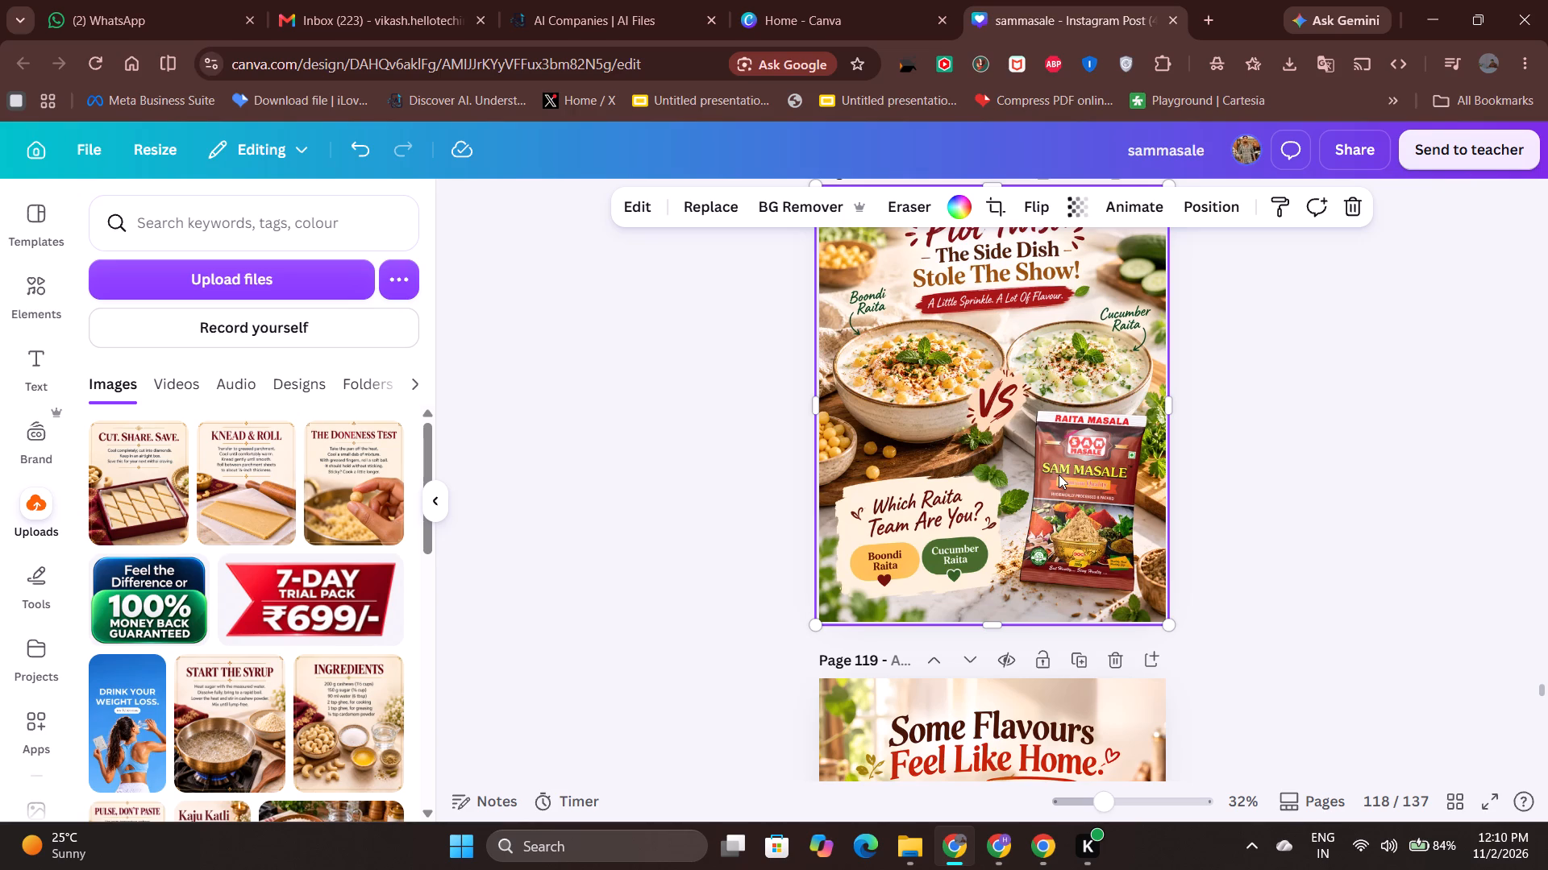
Open Google Slides in a new browser tab and open the most recent untitled presentation.
click(1213, 18)
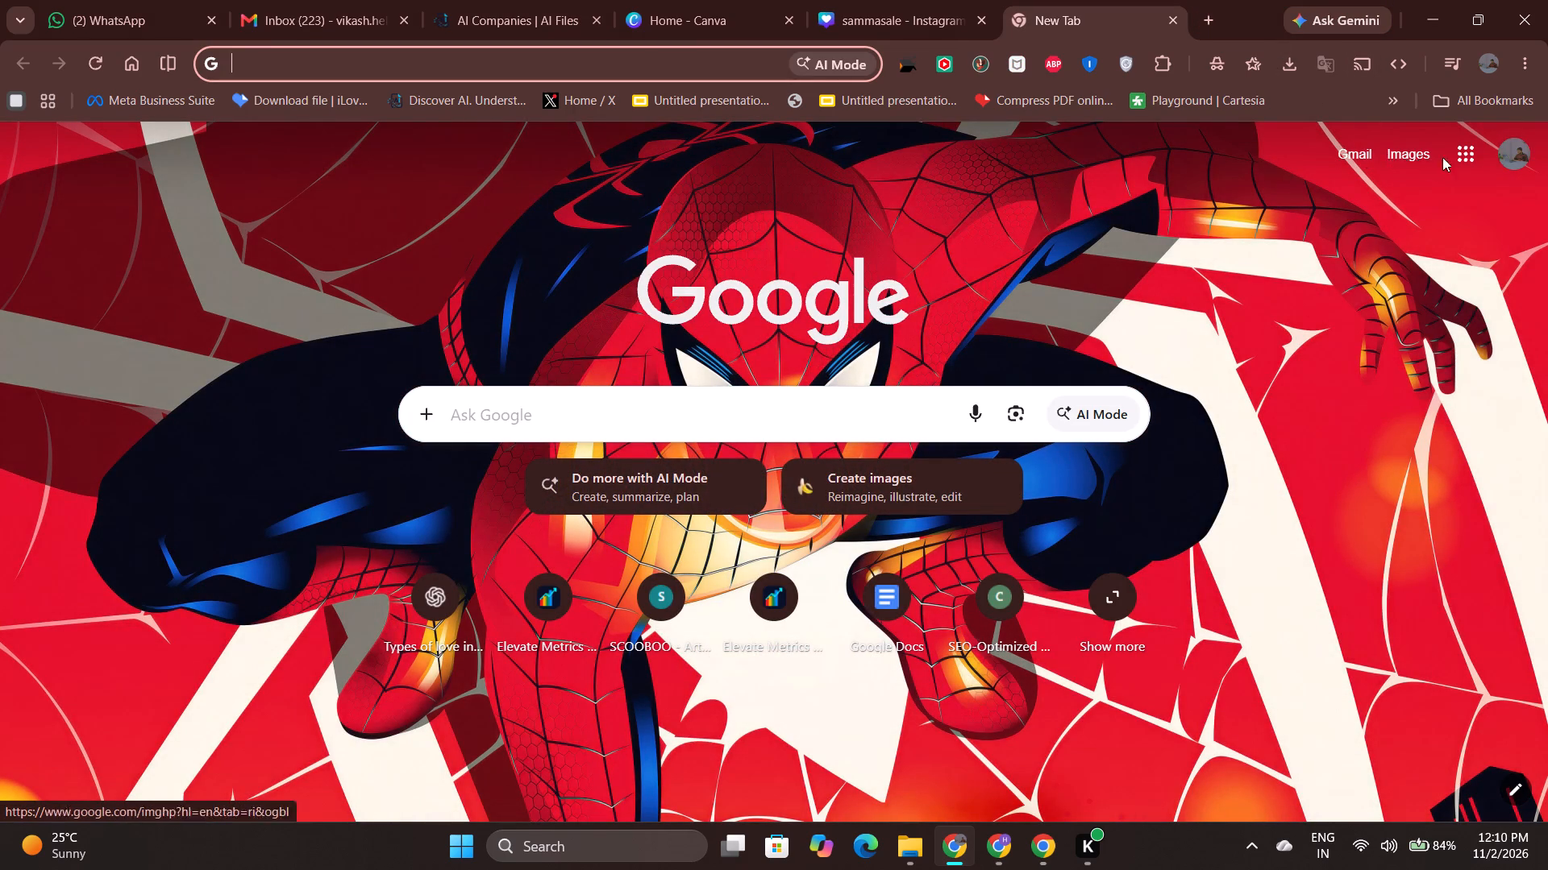
click(1472, 149)
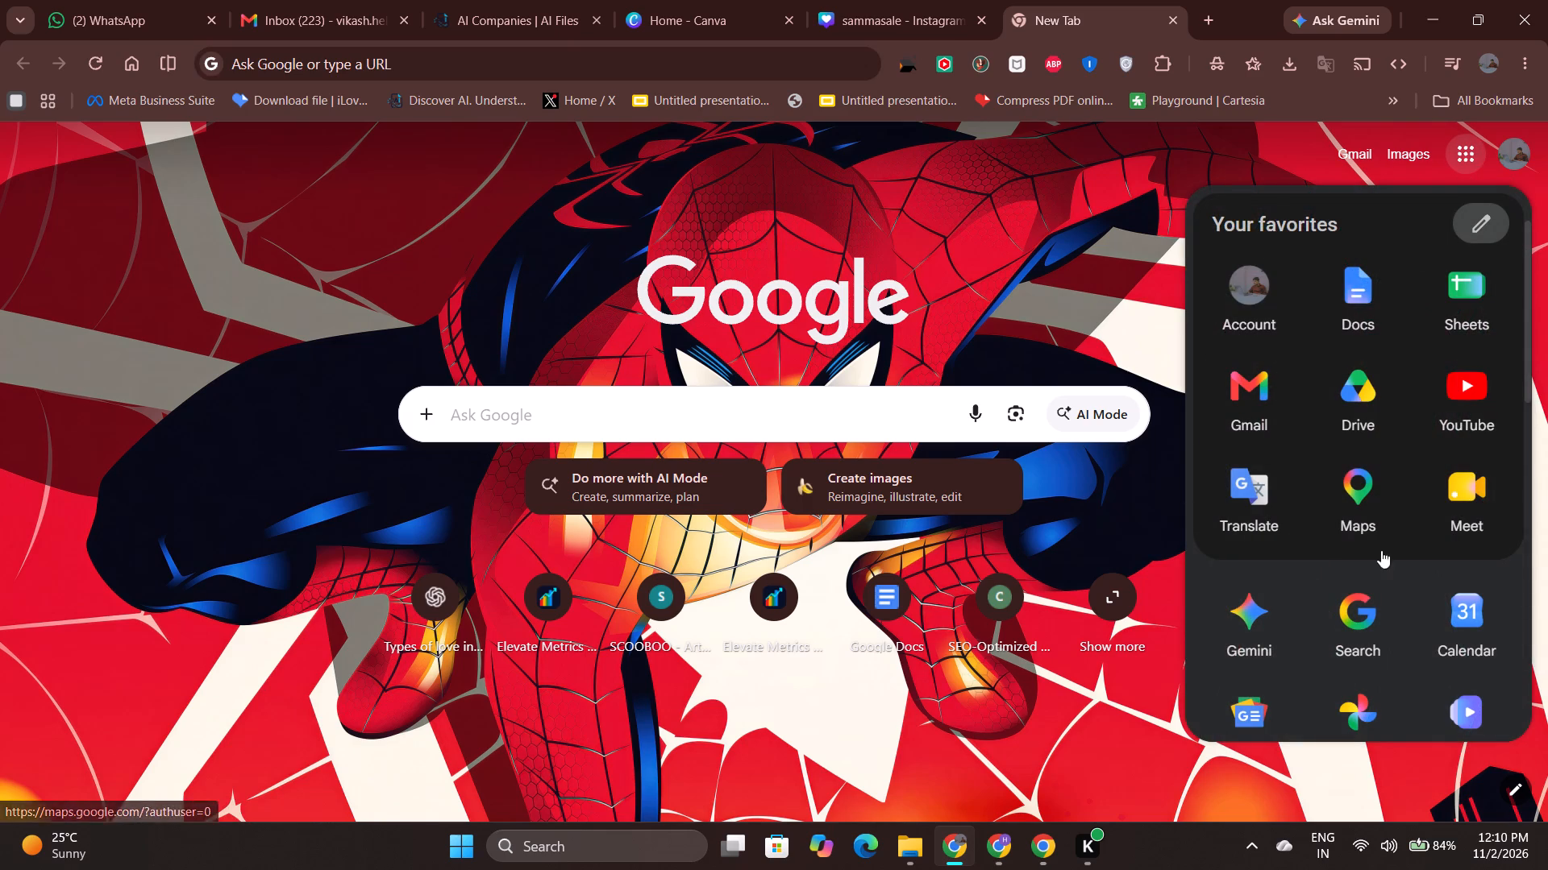
scroll(1402, 549, down, 1)
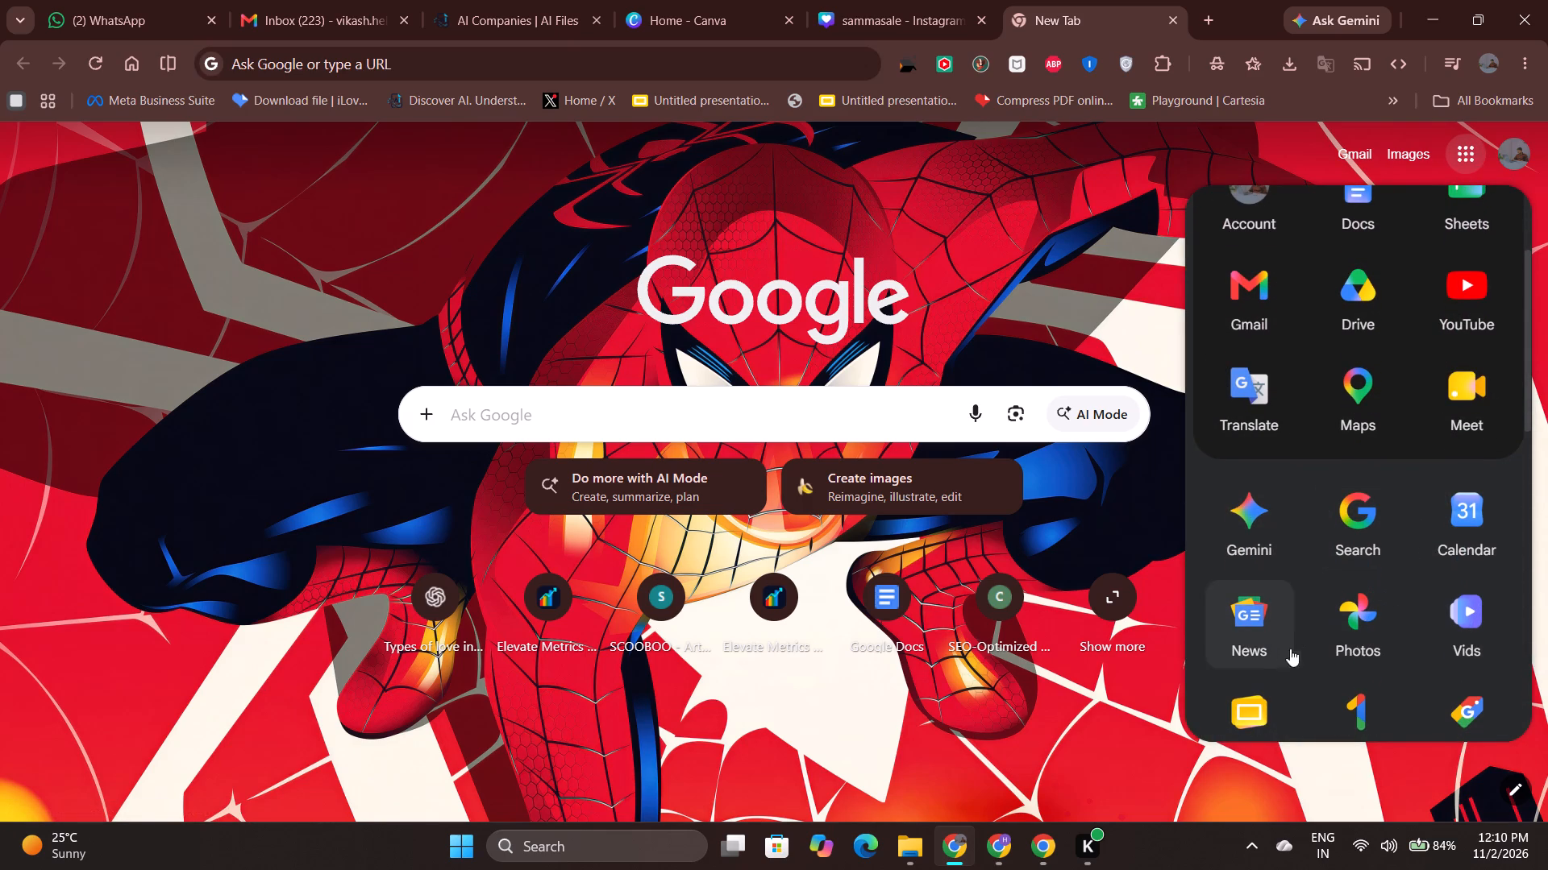
click(1233, 716)
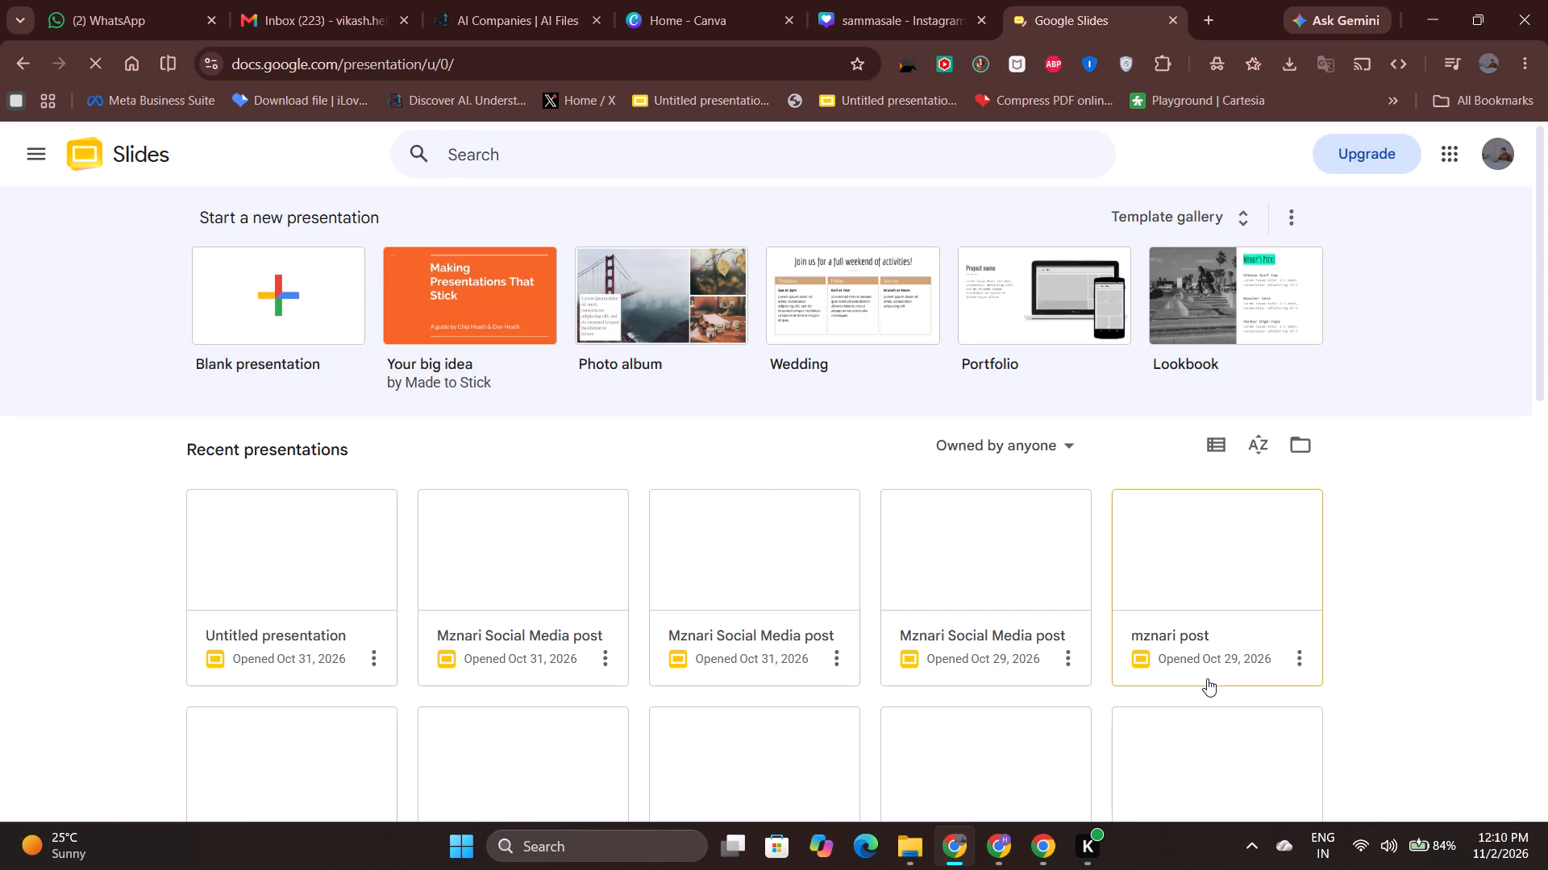
click(319, 596)
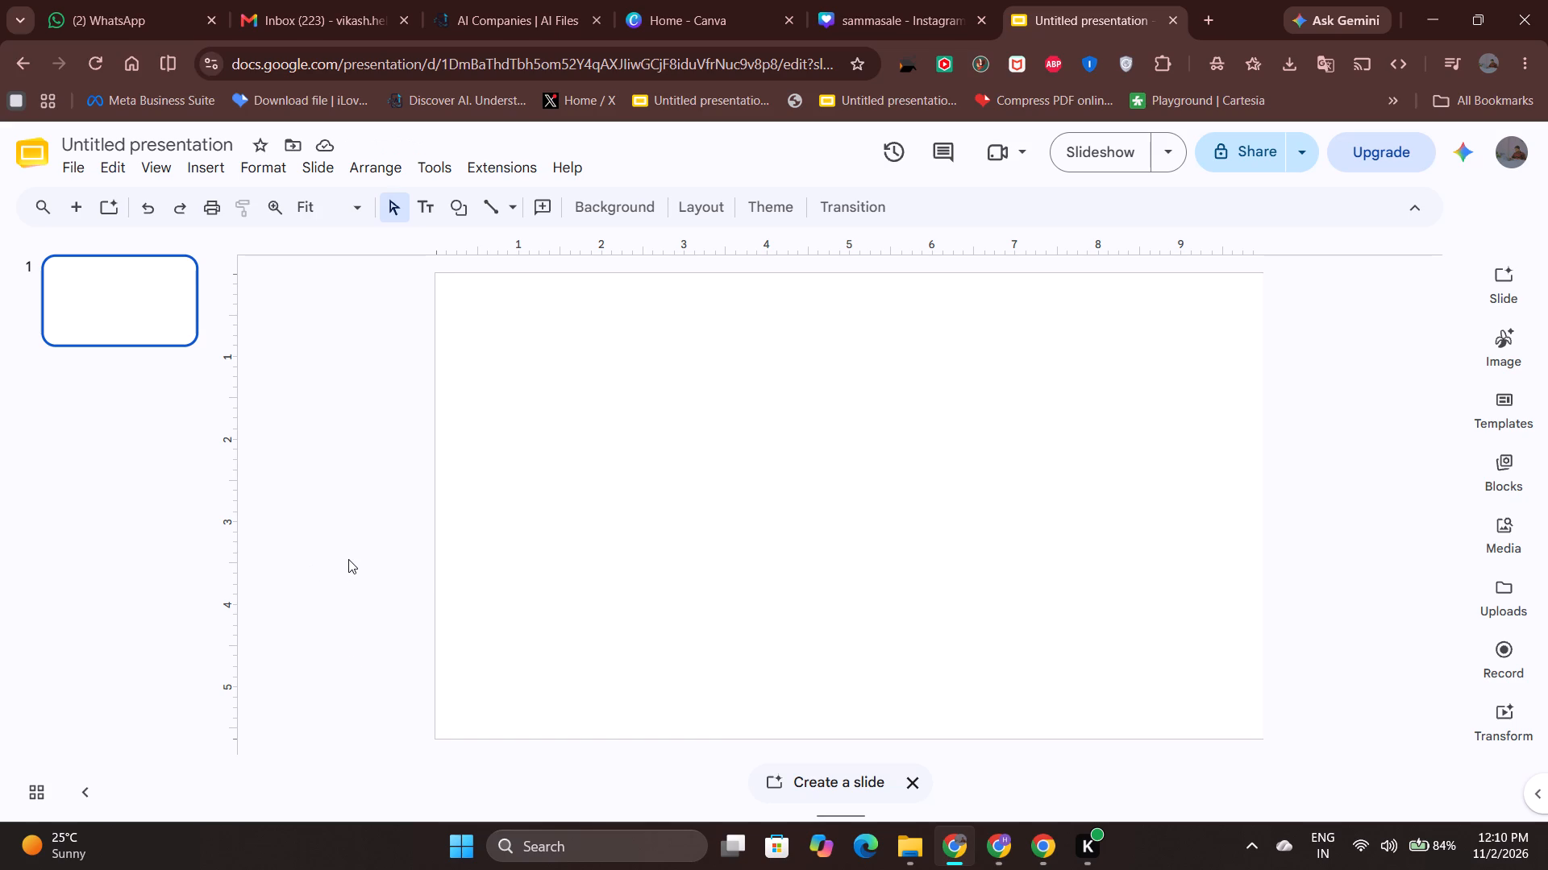
Return to the sammasale design and switch to the Downloads window in File Explorer that shows the image thumbnails.
click(910, 0)
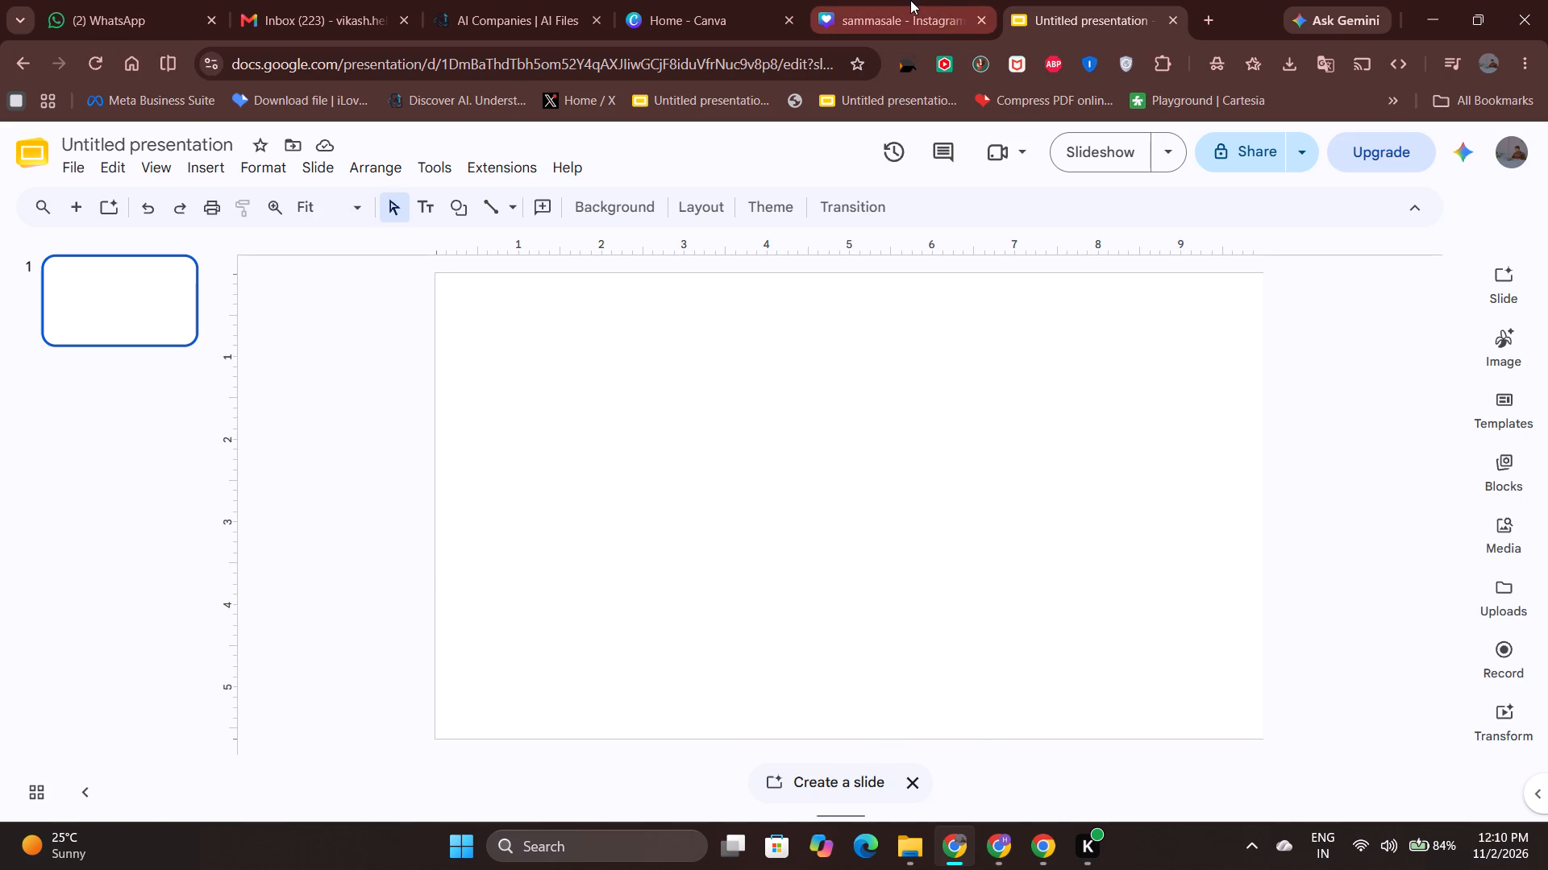
click(905, 851)
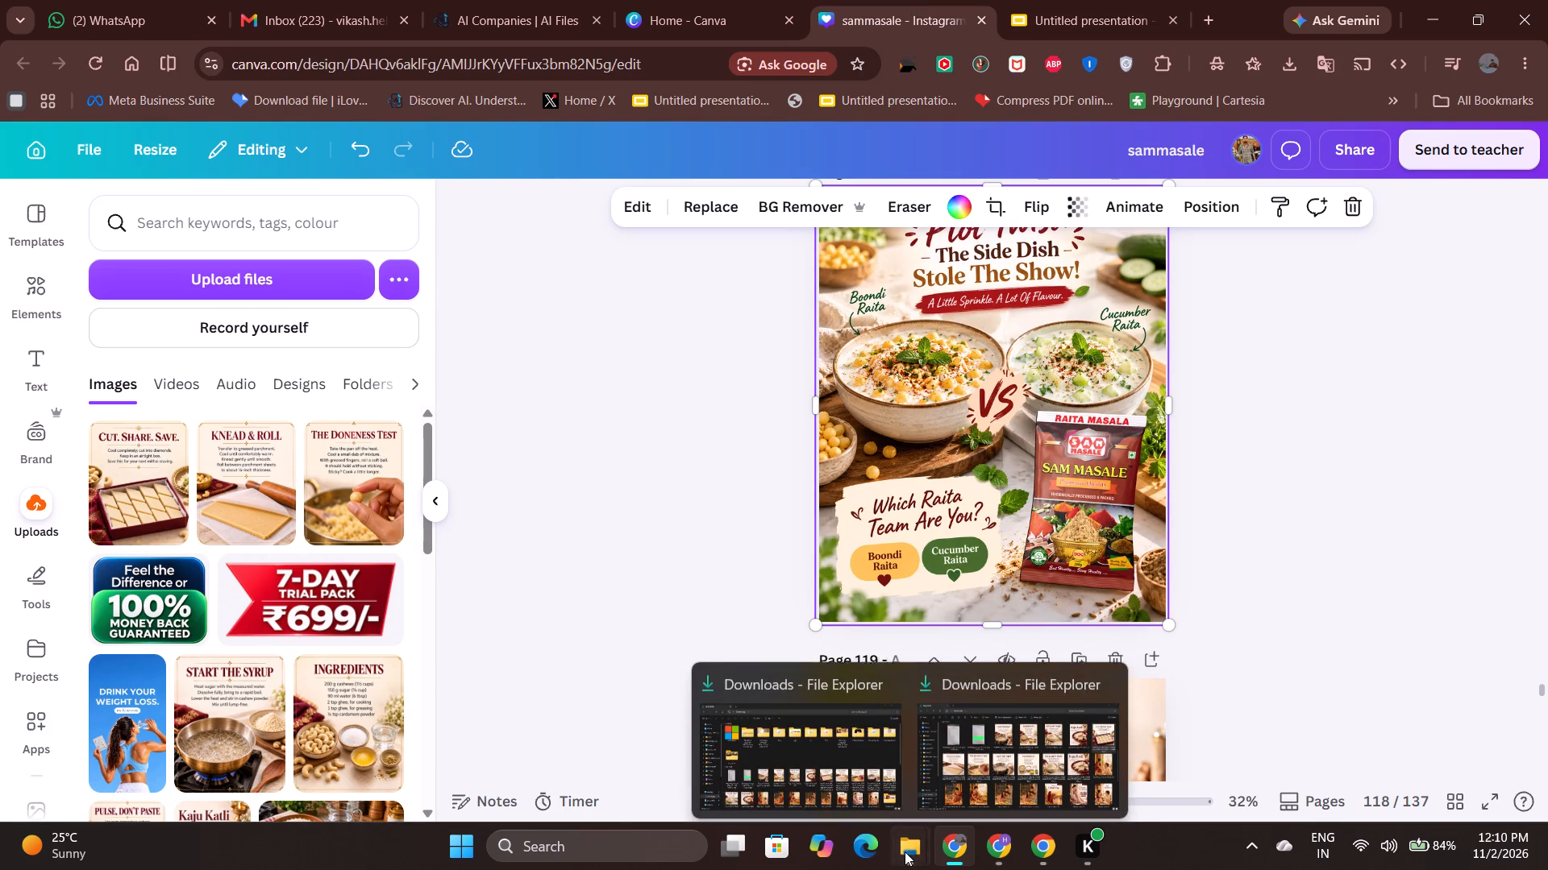
click(961, 779)
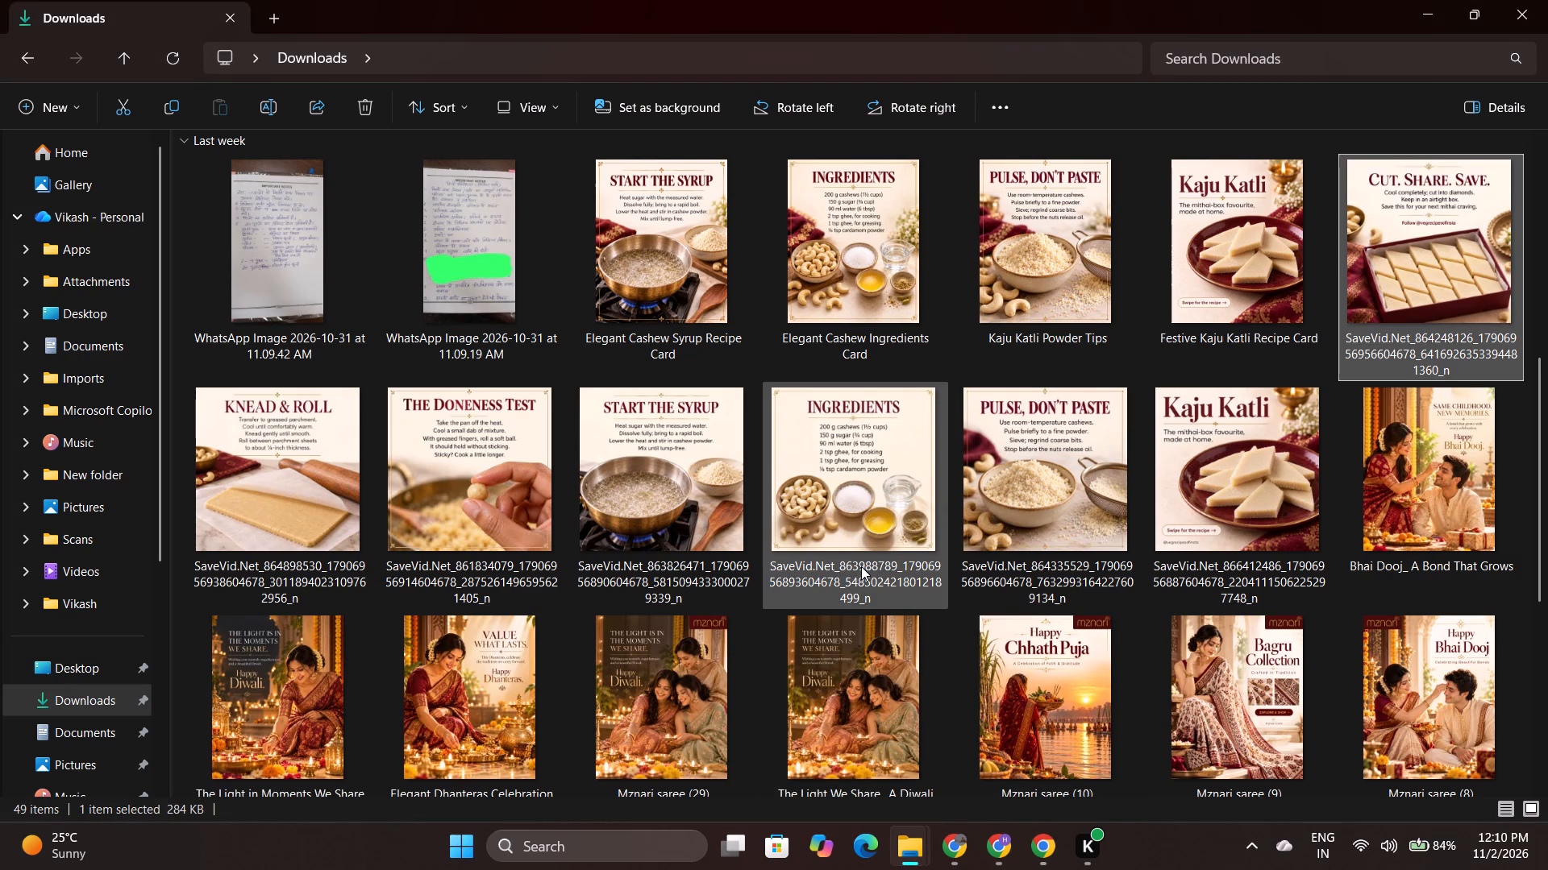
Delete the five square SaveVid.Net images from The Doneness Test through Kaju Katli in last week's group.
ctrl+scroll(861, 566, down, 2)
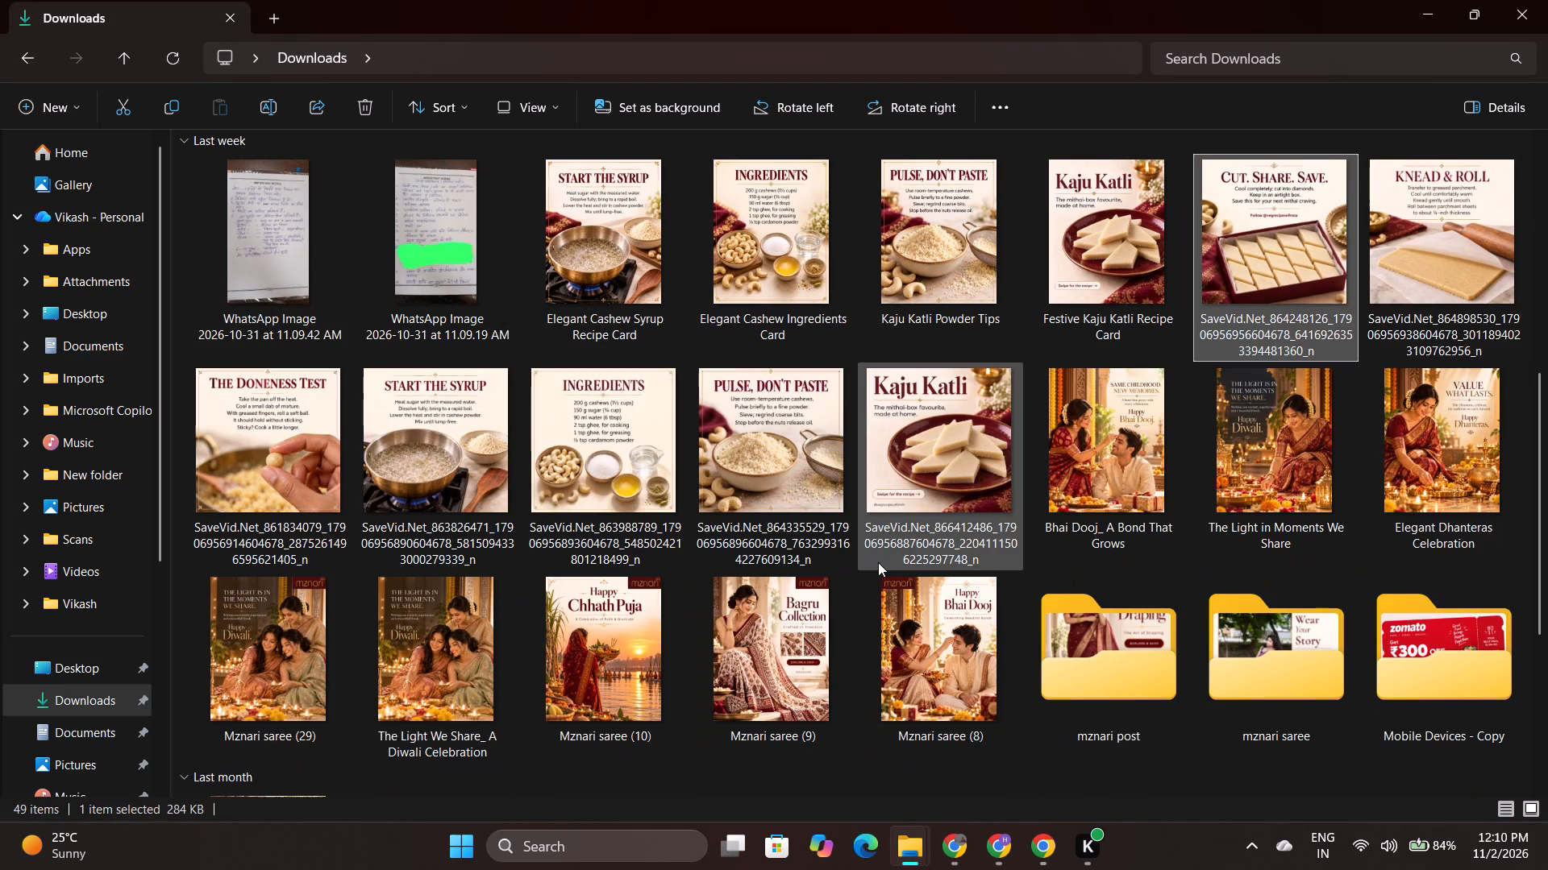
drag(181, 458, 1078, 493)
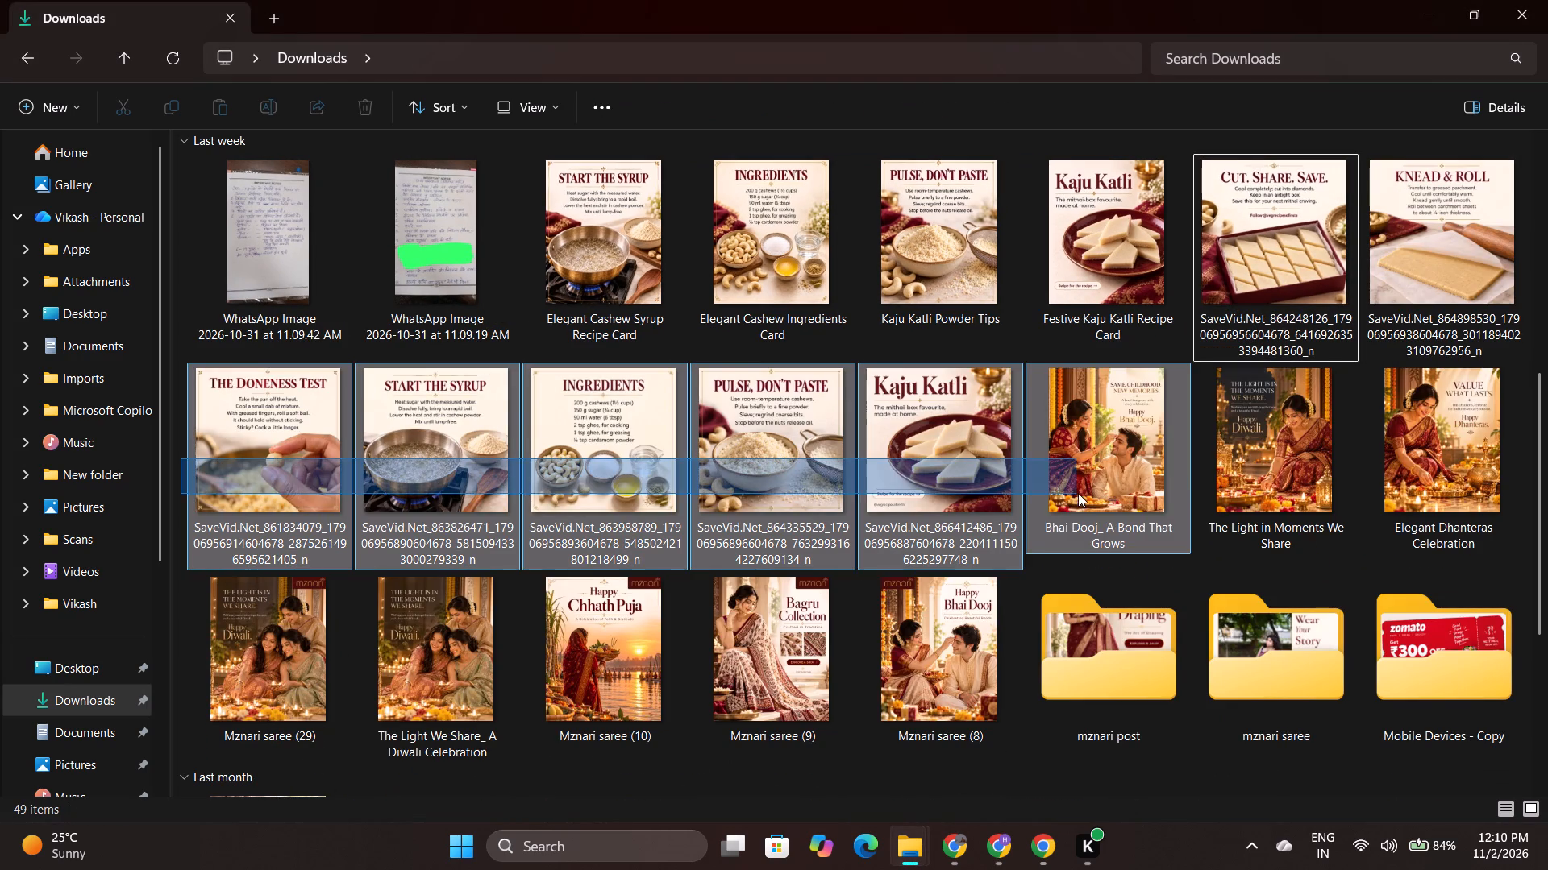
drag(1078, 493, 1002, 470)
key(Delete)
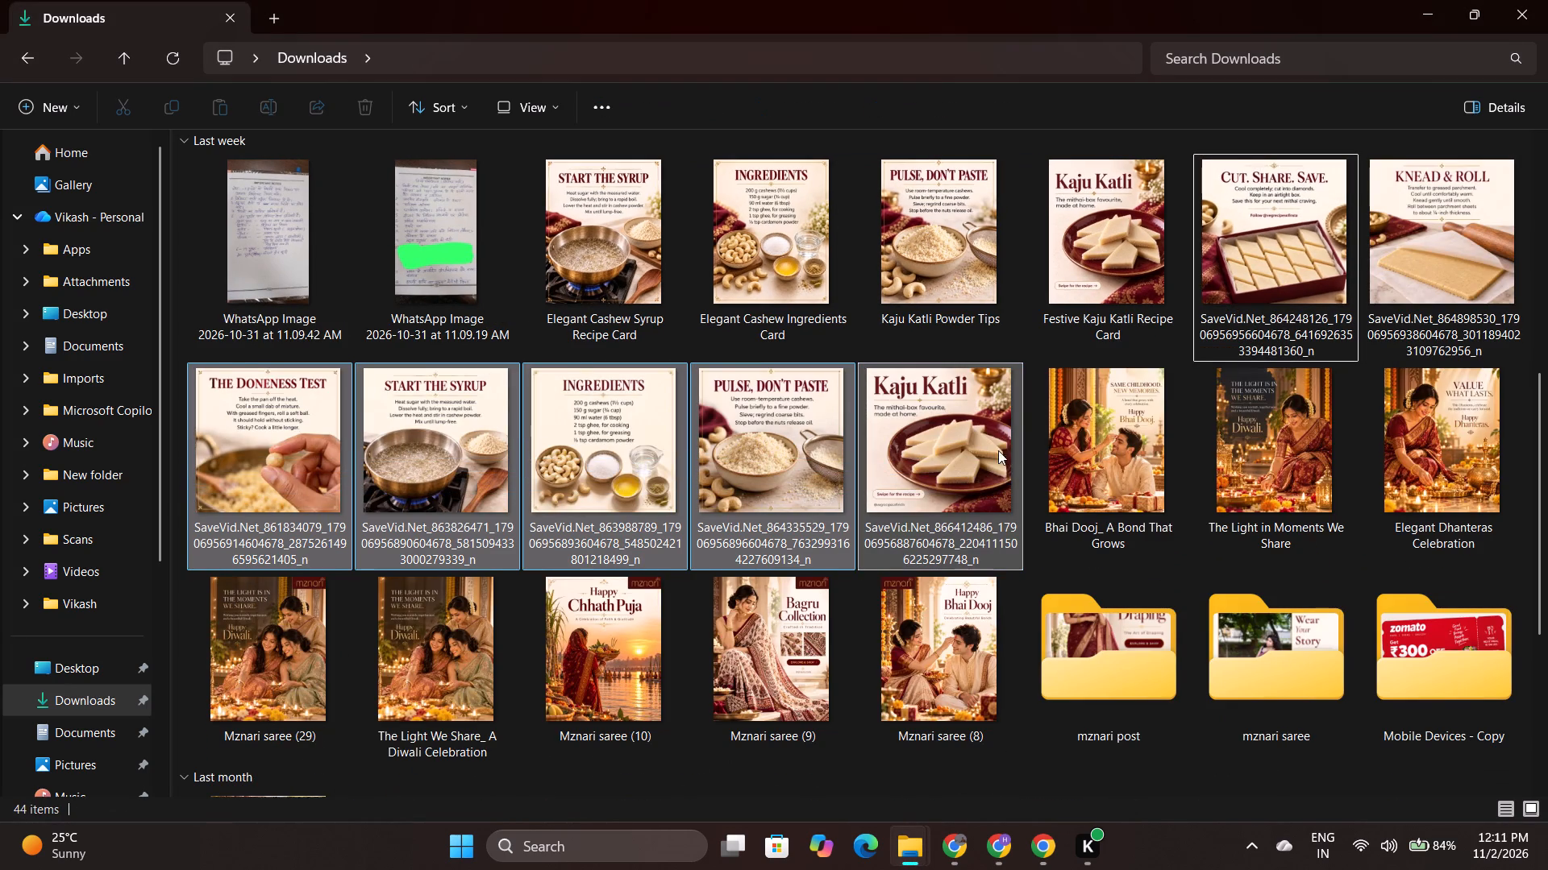
Look through the Downloads folder, checking the files from today, yesterday, last week and last month.
drag(1533, 269, 845, 299)
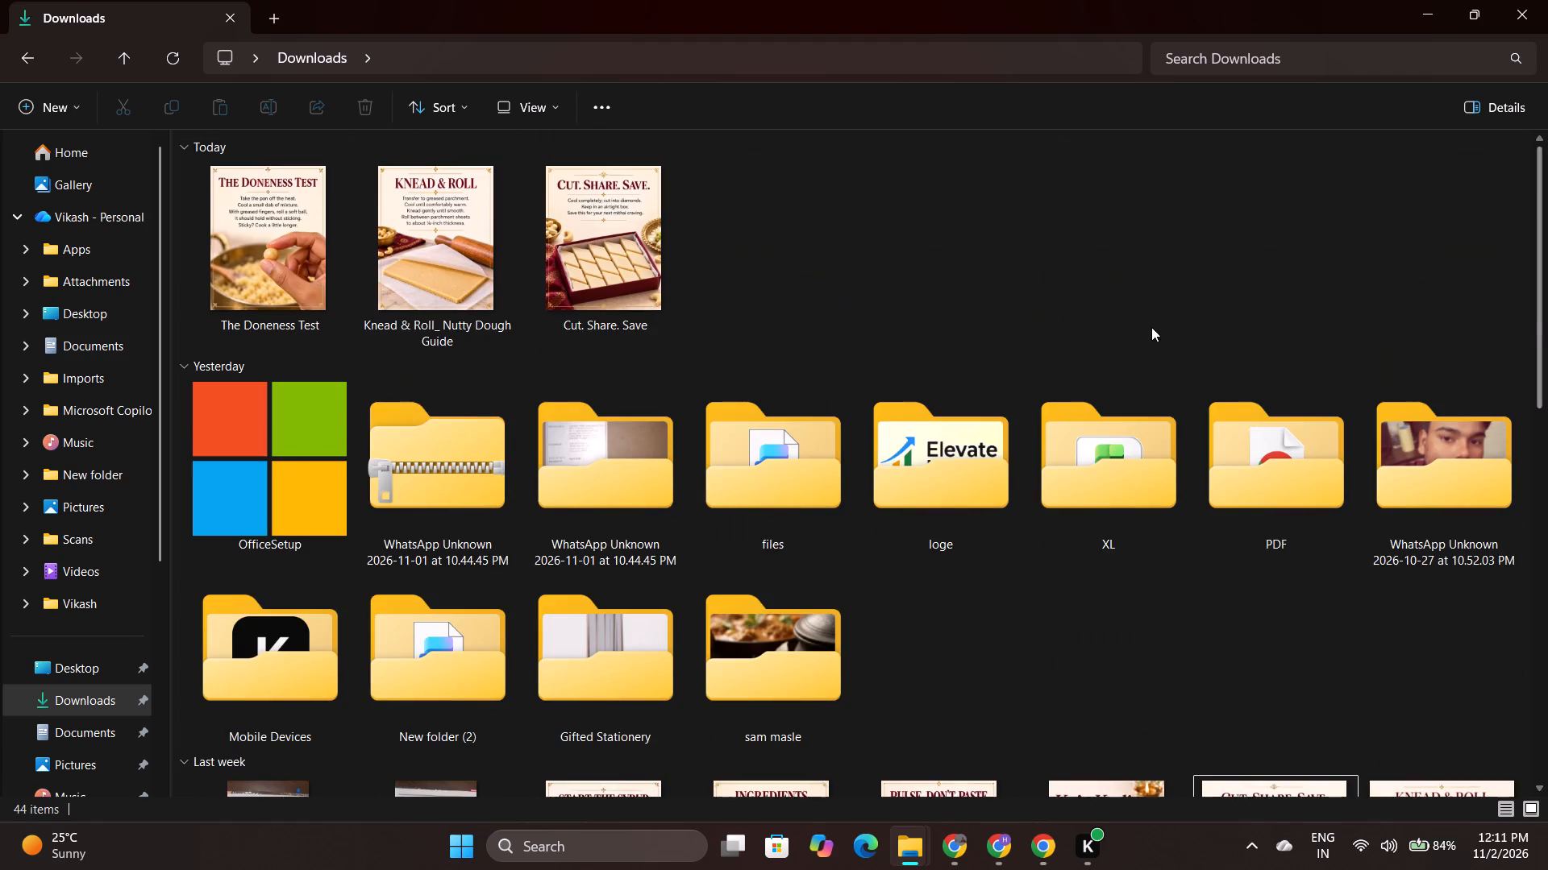
scroll(1171, 339, down, 3)
scroll(1216, 350, up, 4)
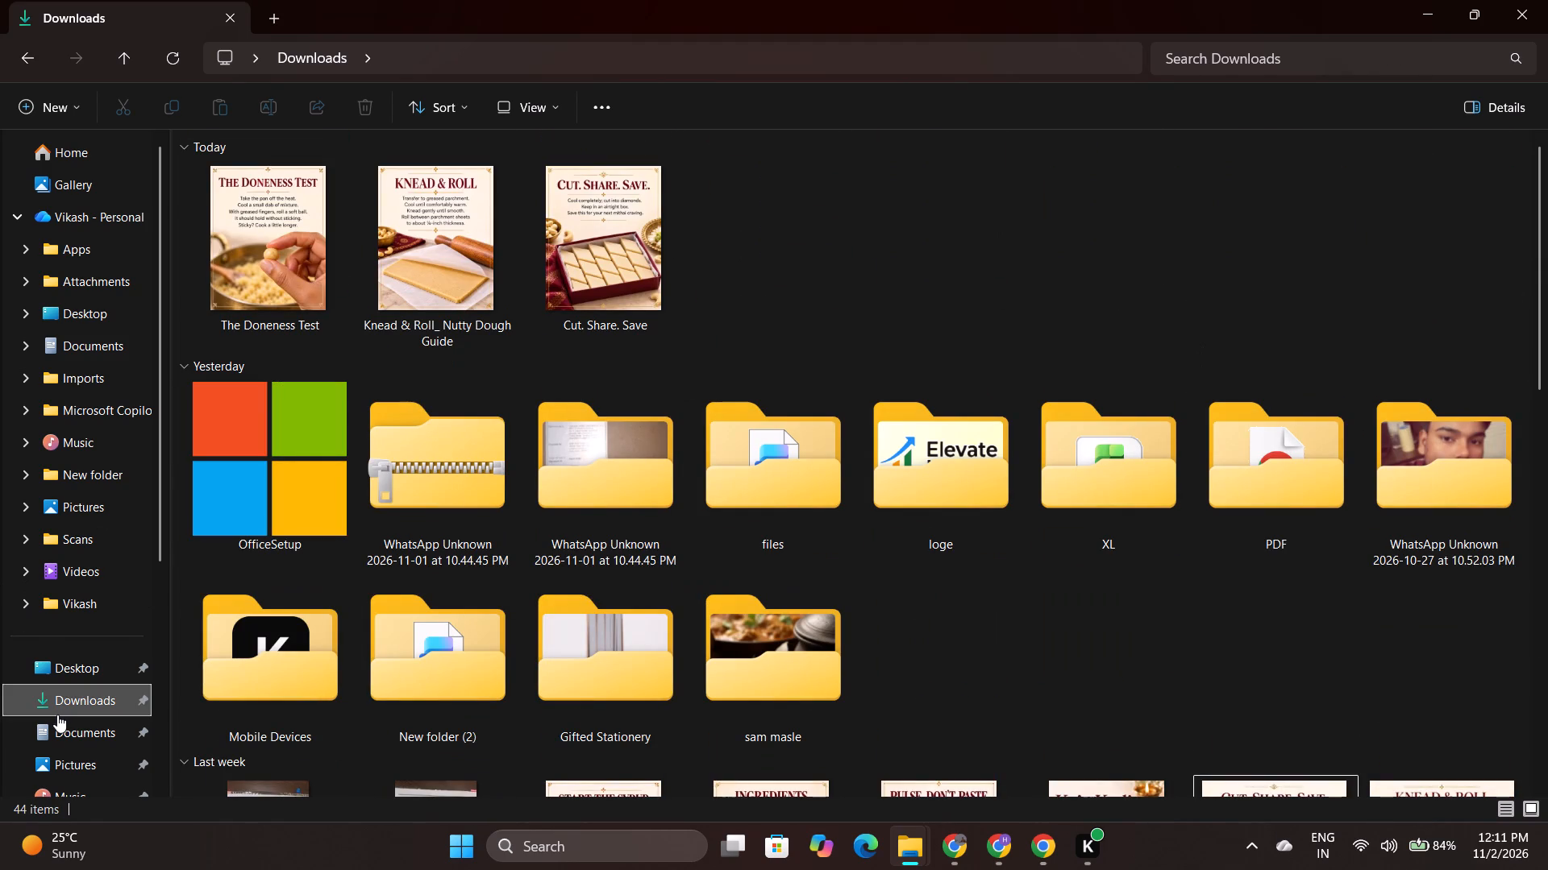
click(57, 715)
scroll(913, 520, down, 4)
scroll(1075, 487, up, 1)
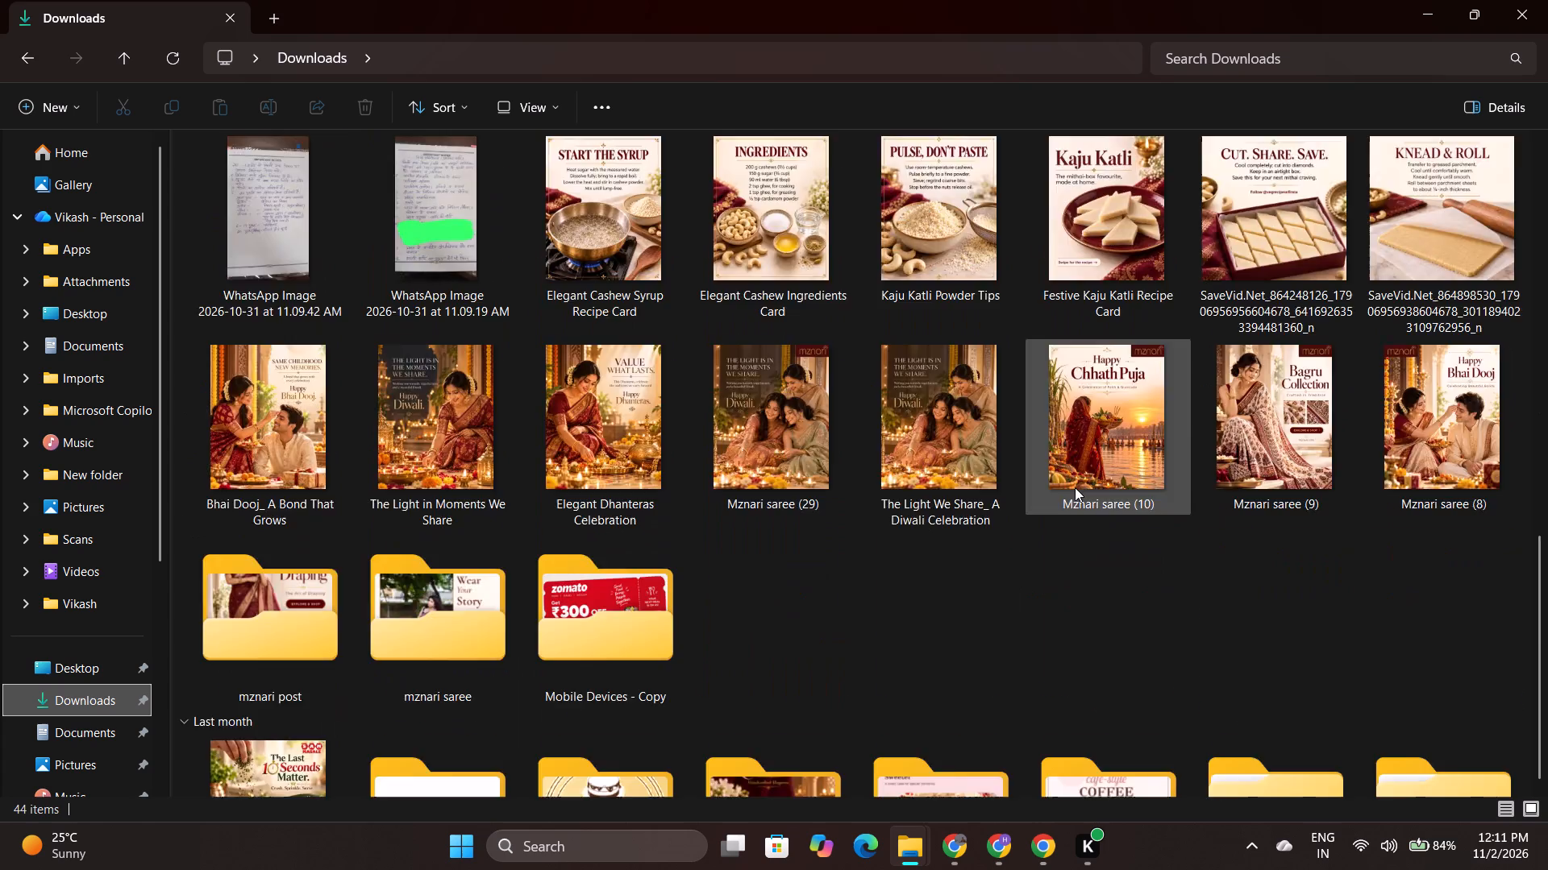
scroll(1075, 487, up, 2)
scroll(1076, 487, down, 8)
scroll(1076, 487, up, 8)
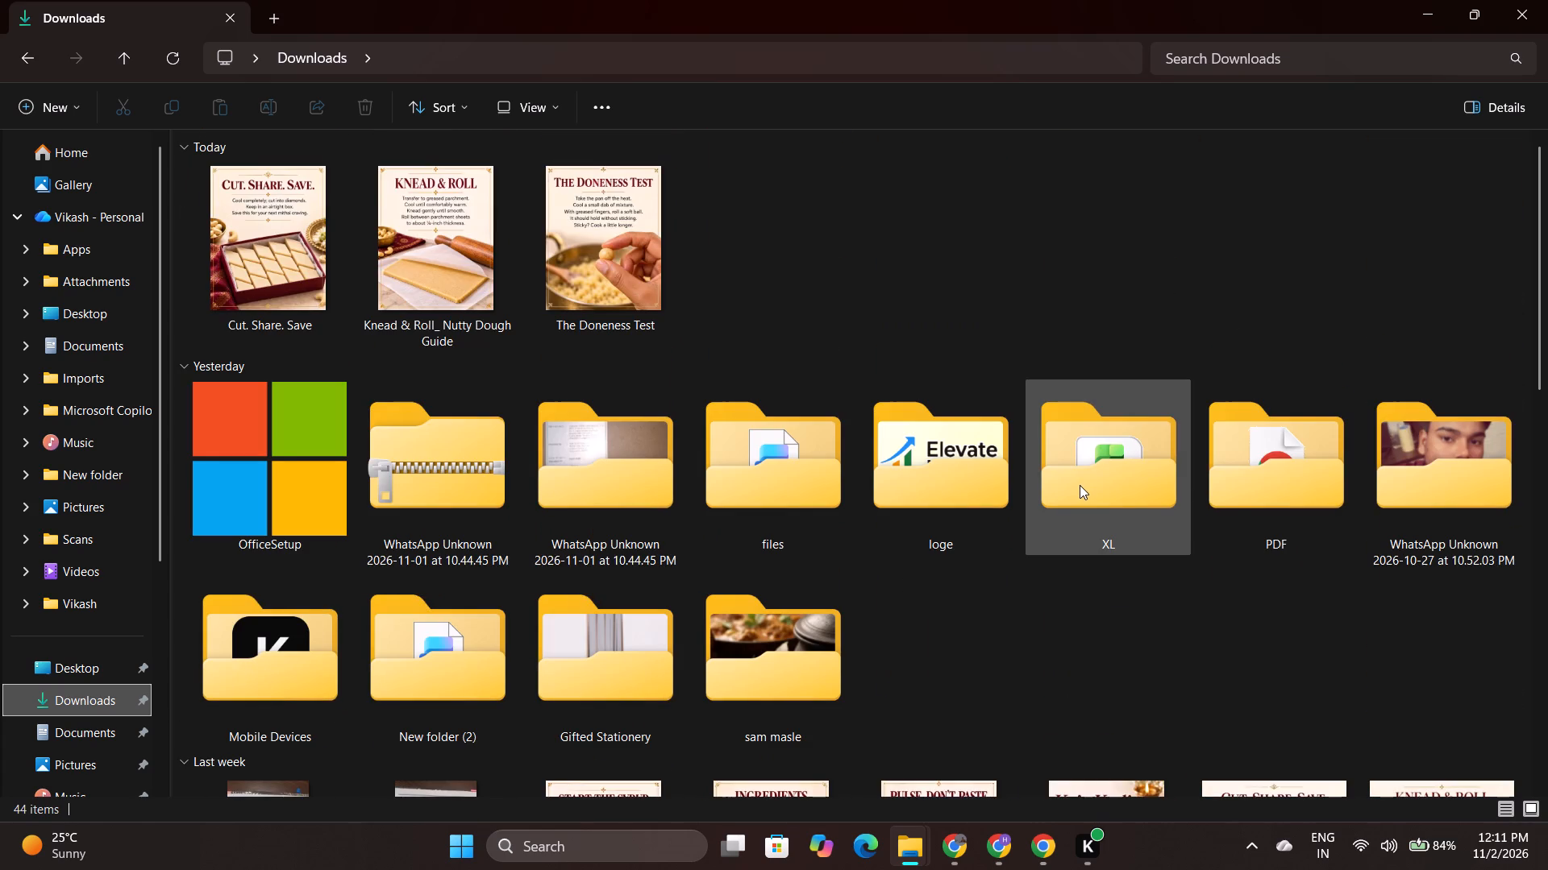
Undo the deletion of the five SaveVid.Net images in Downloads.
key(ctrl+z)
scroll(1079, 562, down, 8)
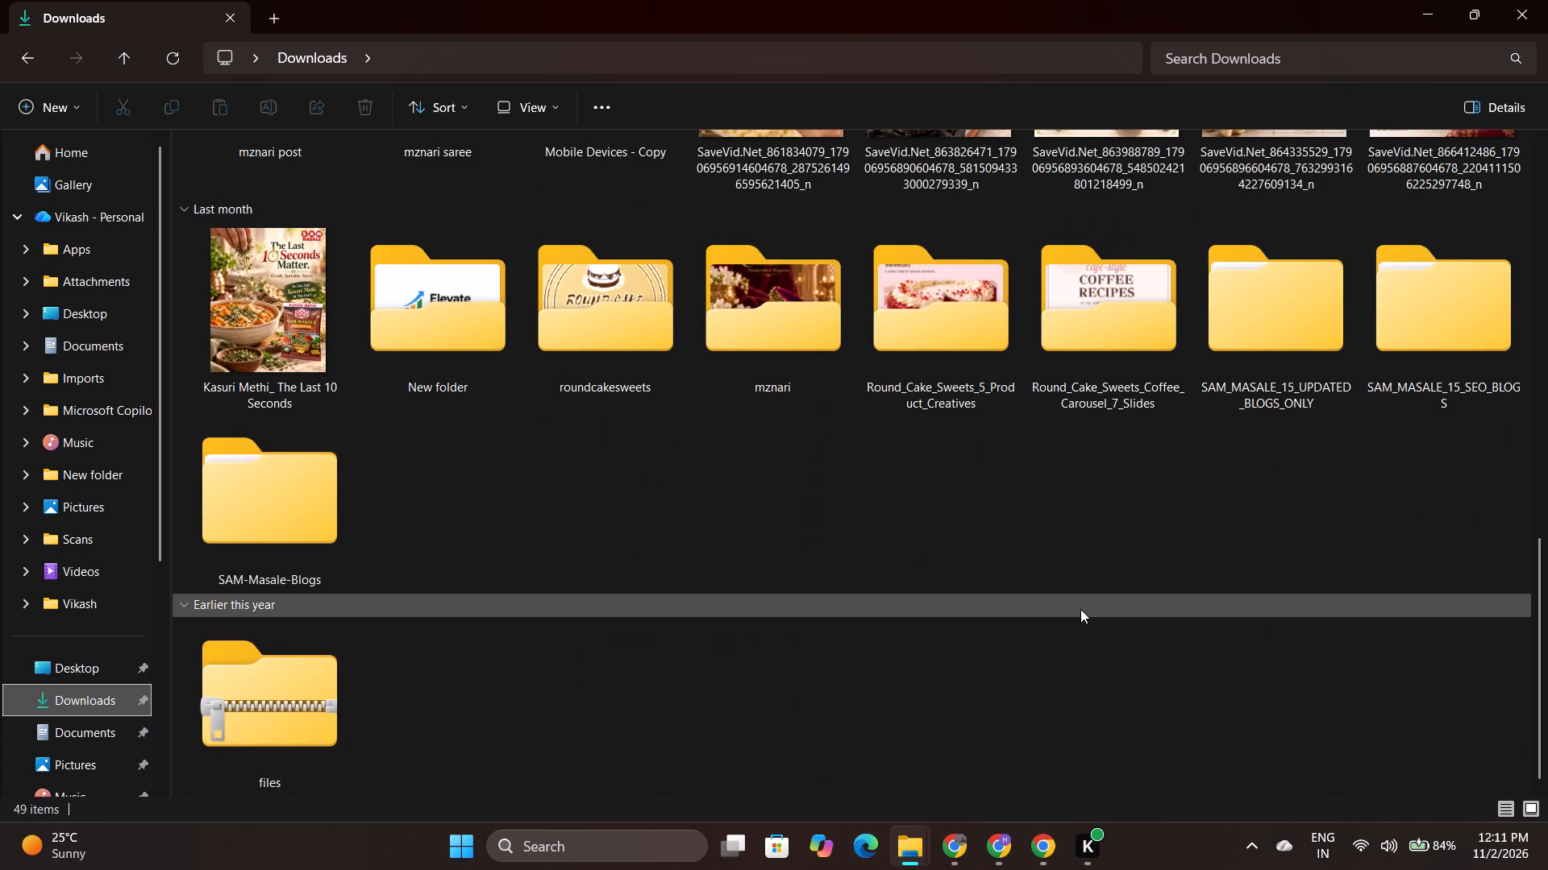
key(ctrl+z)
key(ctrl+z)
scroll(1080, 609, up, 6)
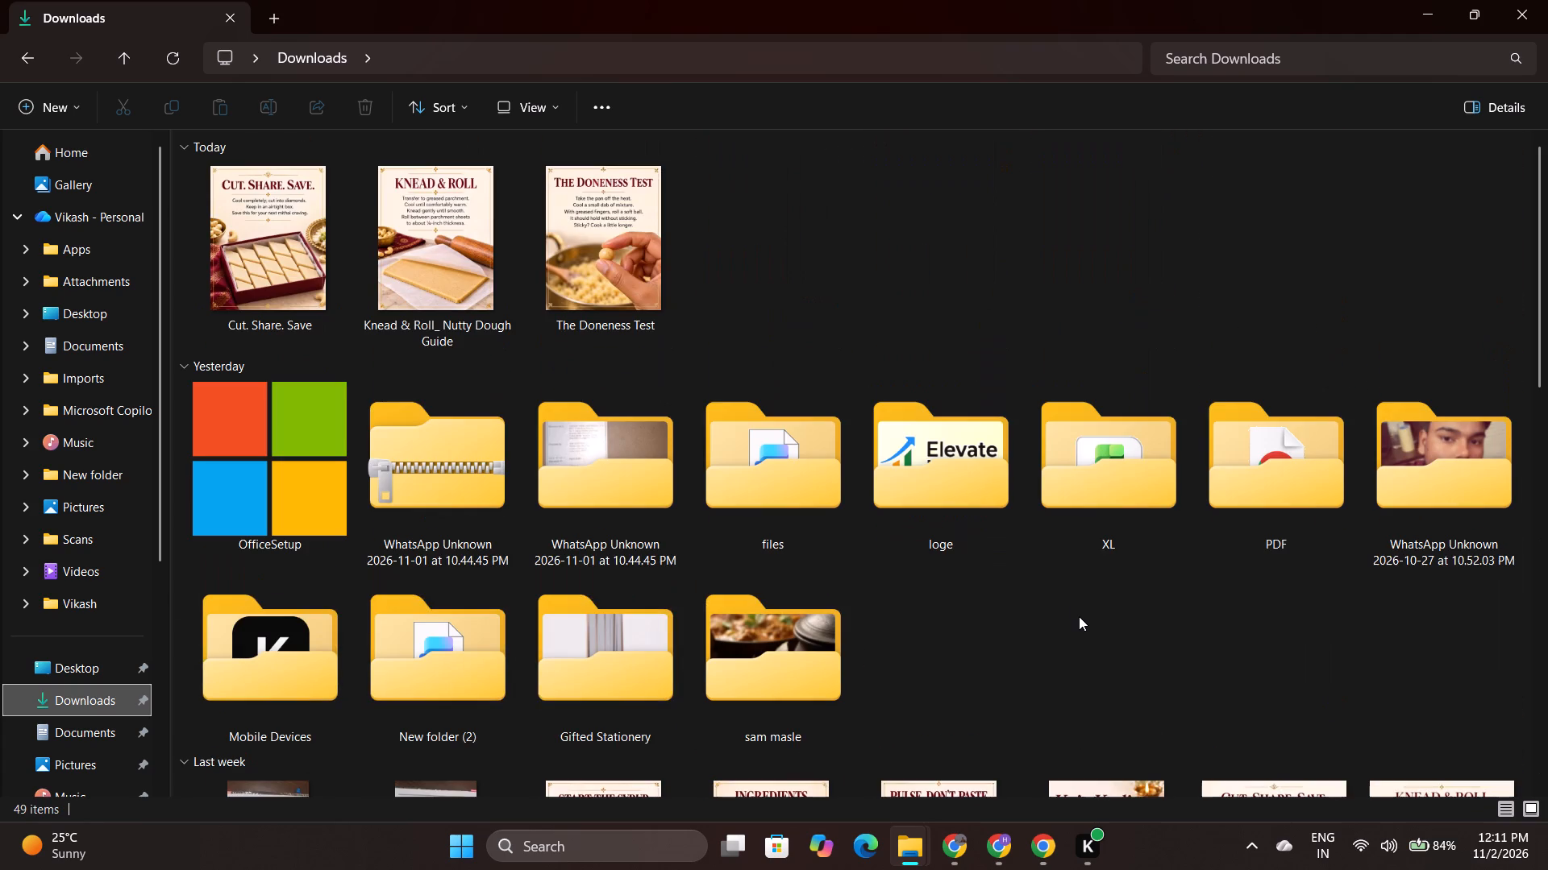
Delete all loose images in the Last week group of Downloads, from the WhatsApp images through Mznari saree (8), keeping its three folders.
click(72, 688)
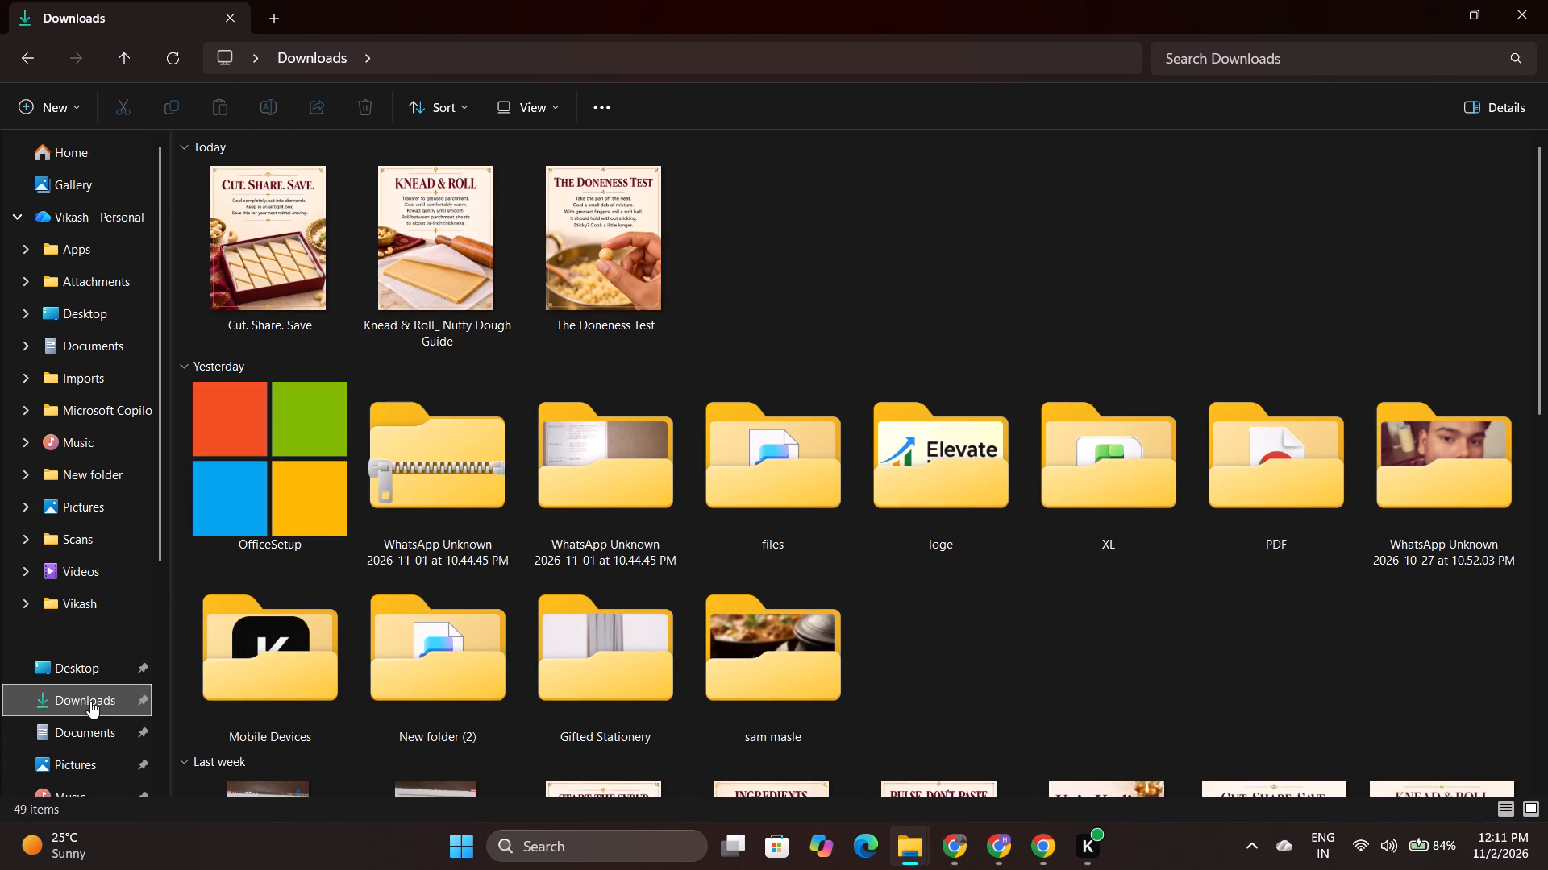
double_click(90, 701)
scroll(1121, 514, down, 4)
scroll(1122, 513, up, 1)
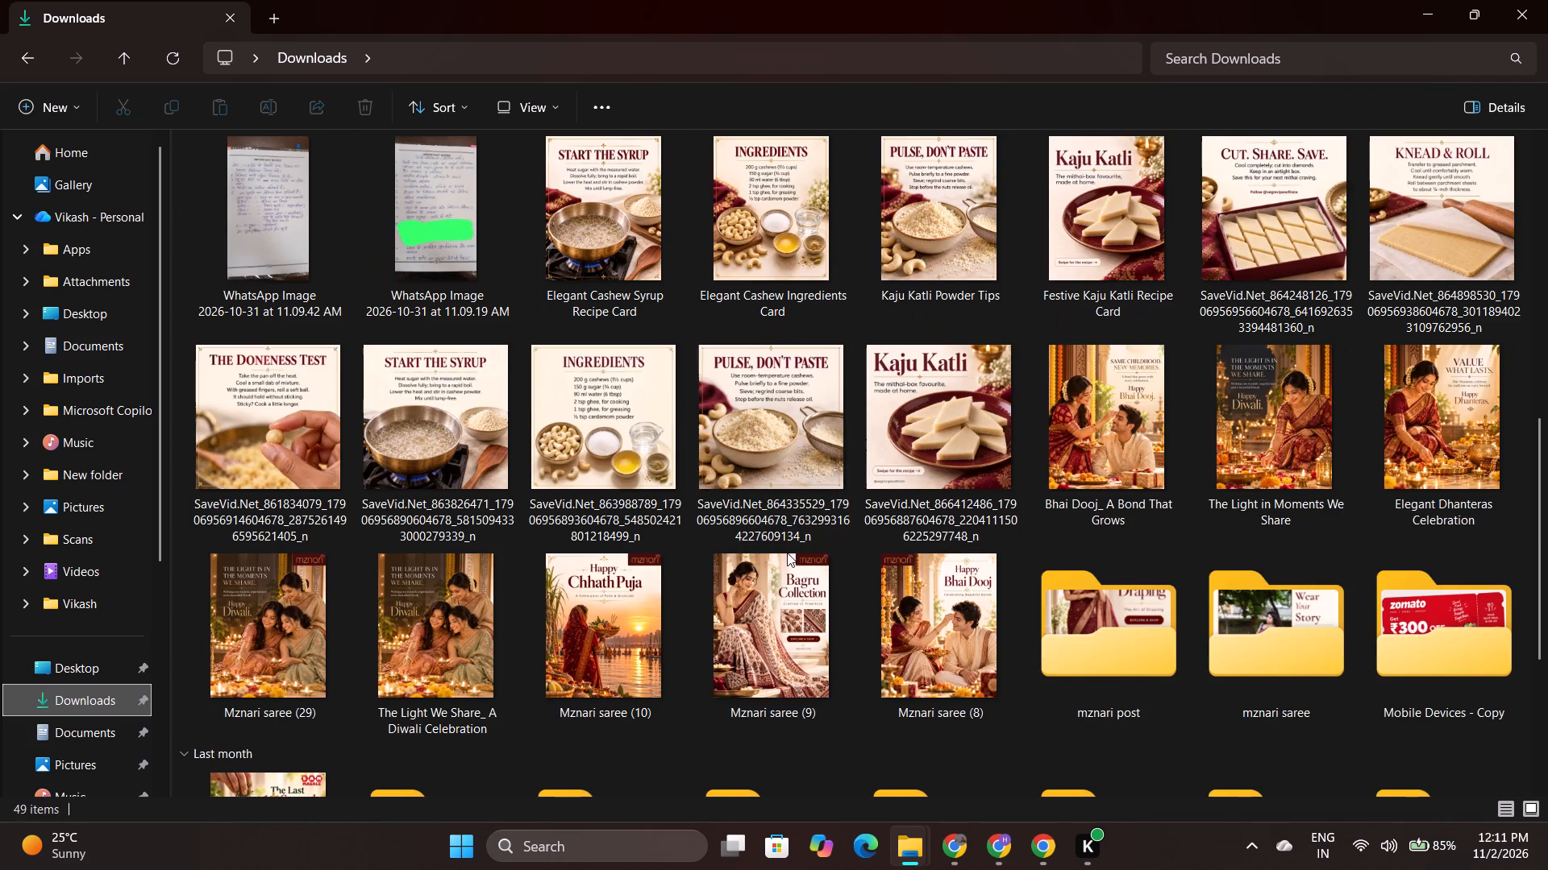
drag(182, 213, 189, 213)
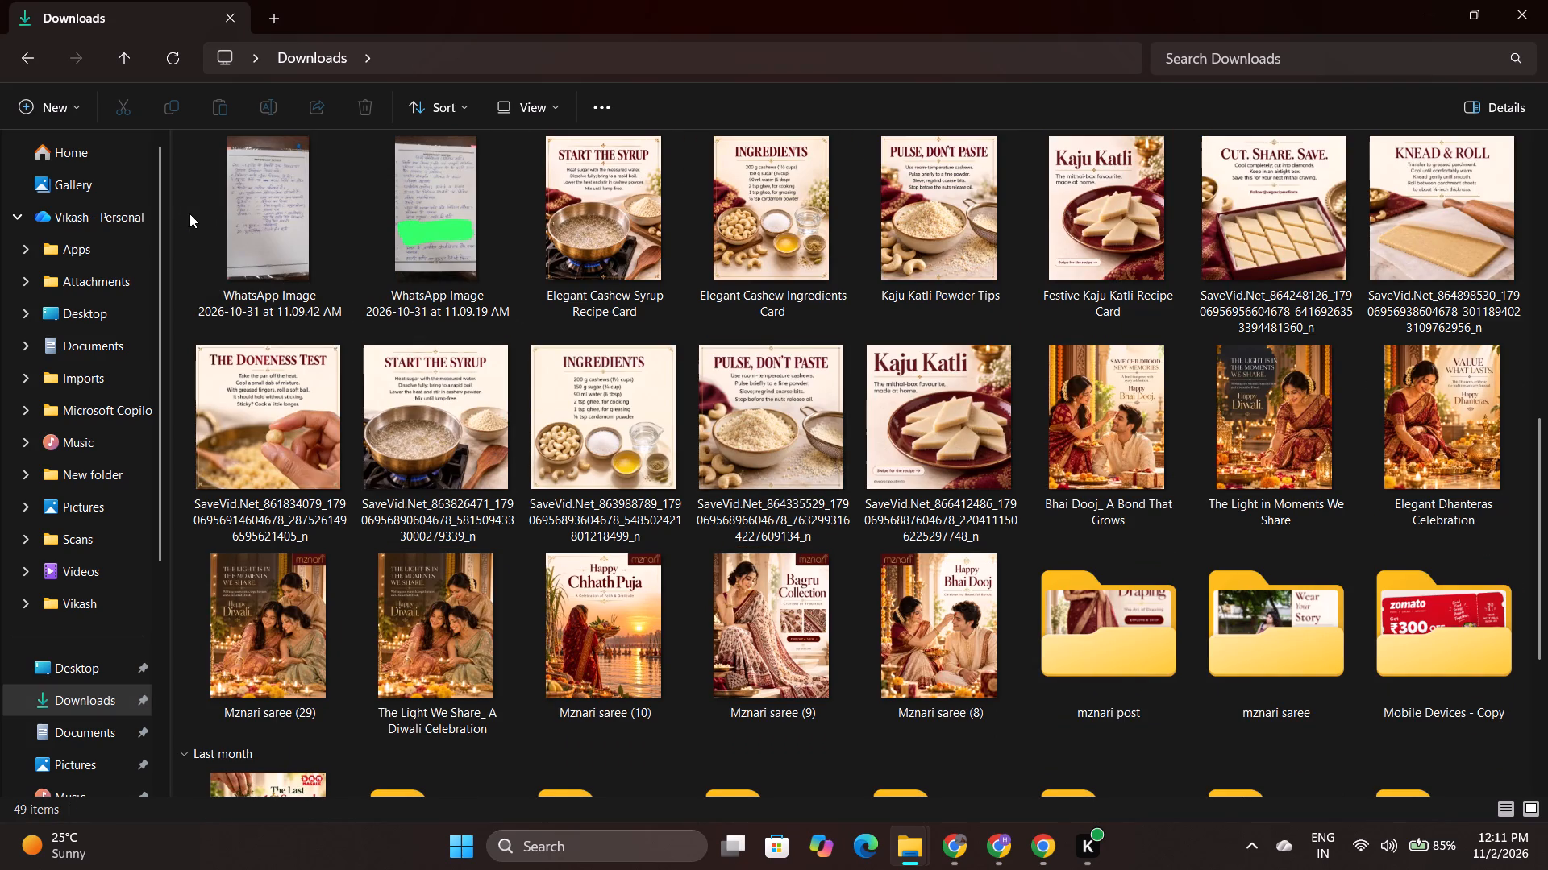
drag(189, 213, 1482, 425)
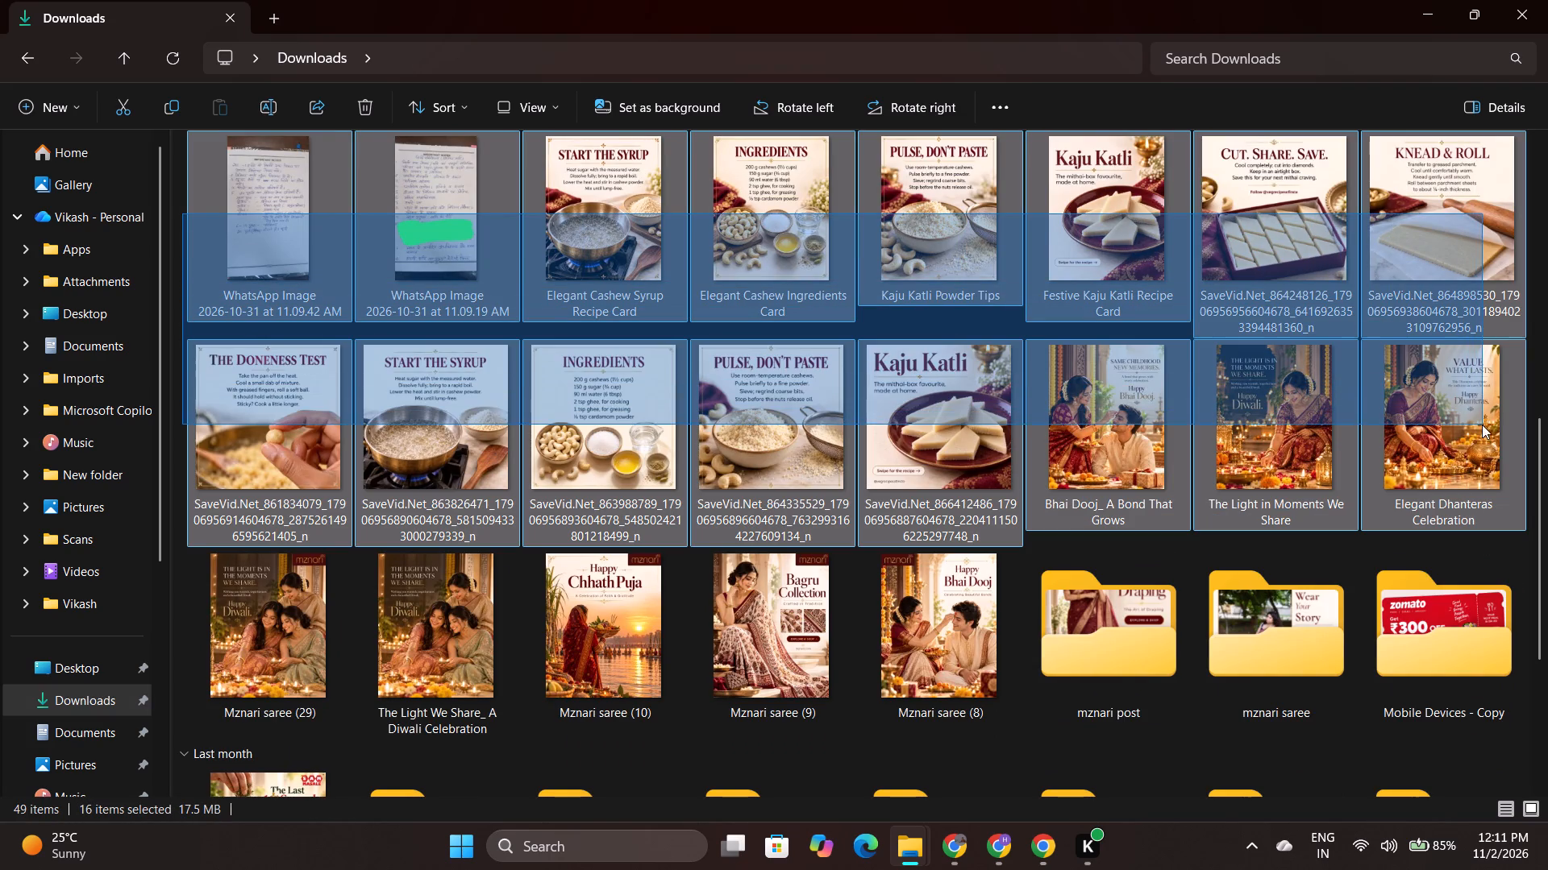
drag(1482, 425, 1496, 466)
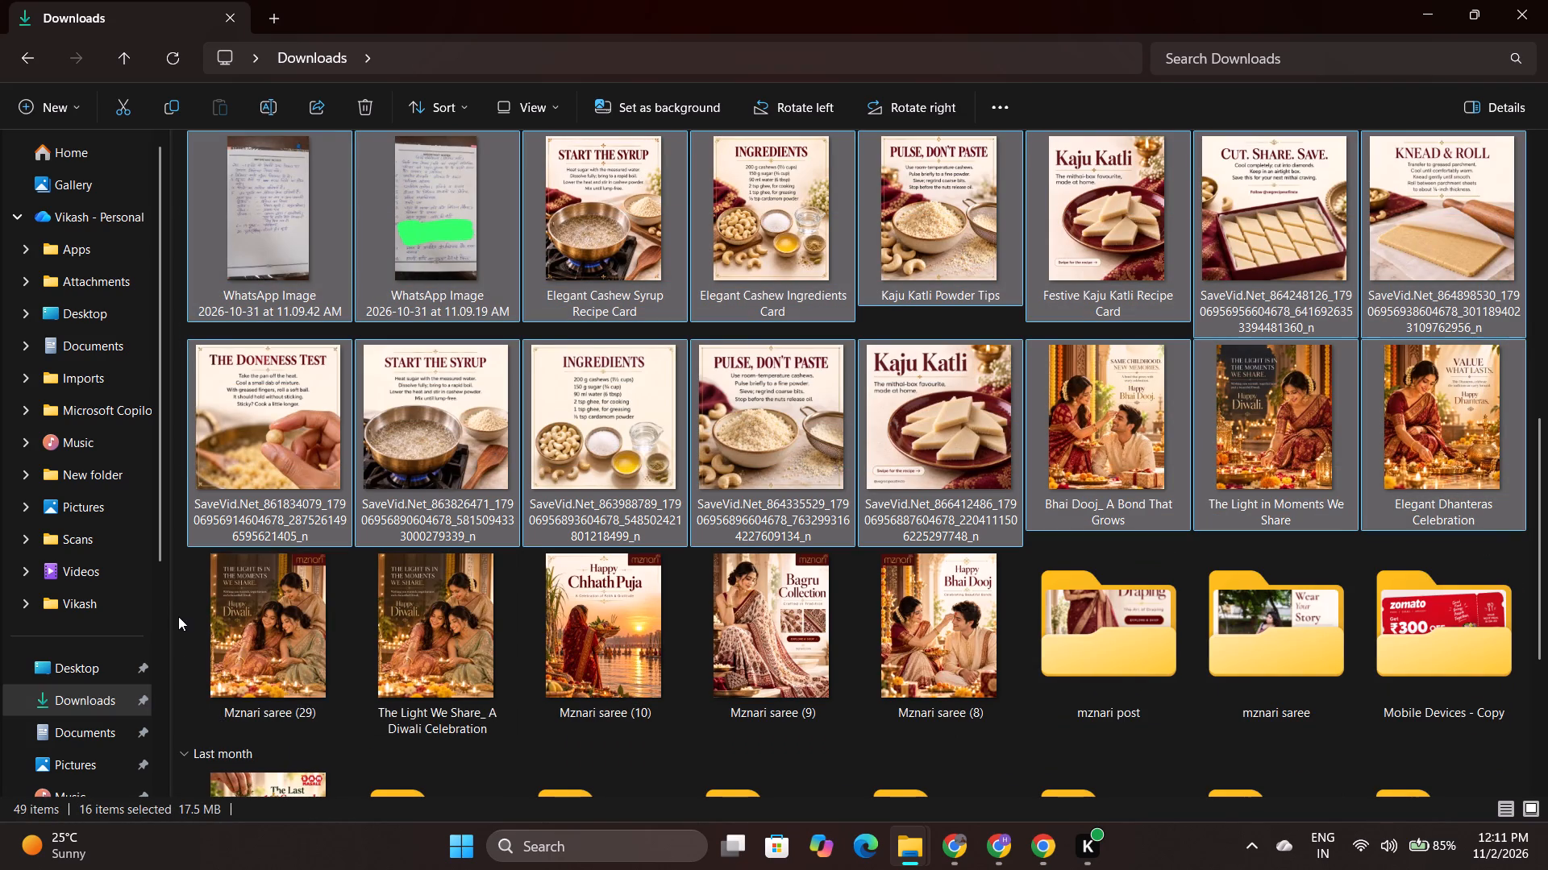
ctrl+drag(183, 616, 979, 670)
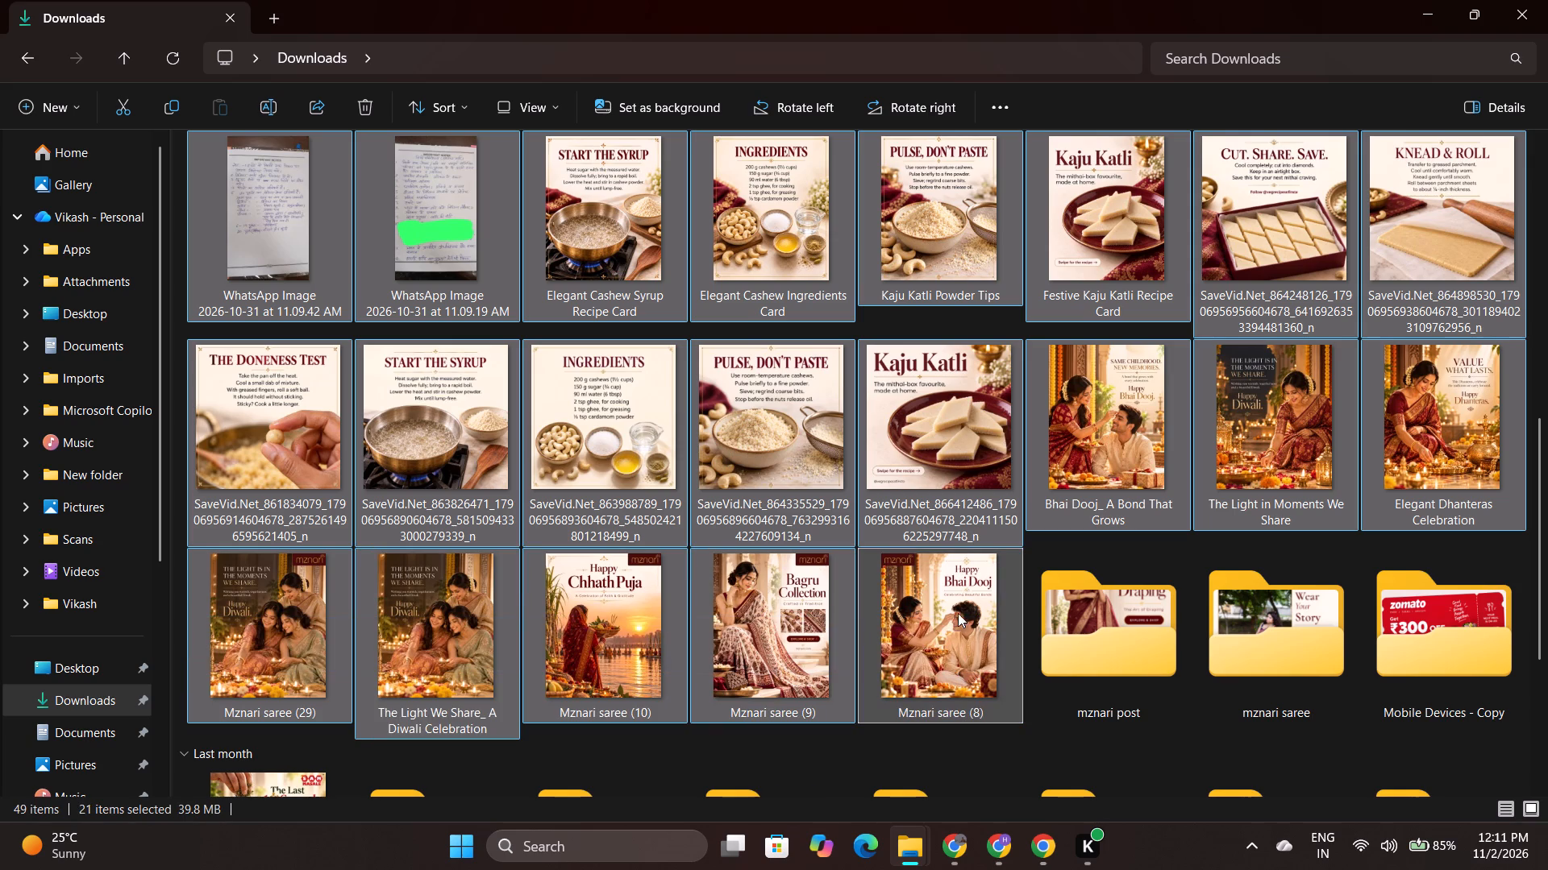
scroll(808, 484, up, 1)
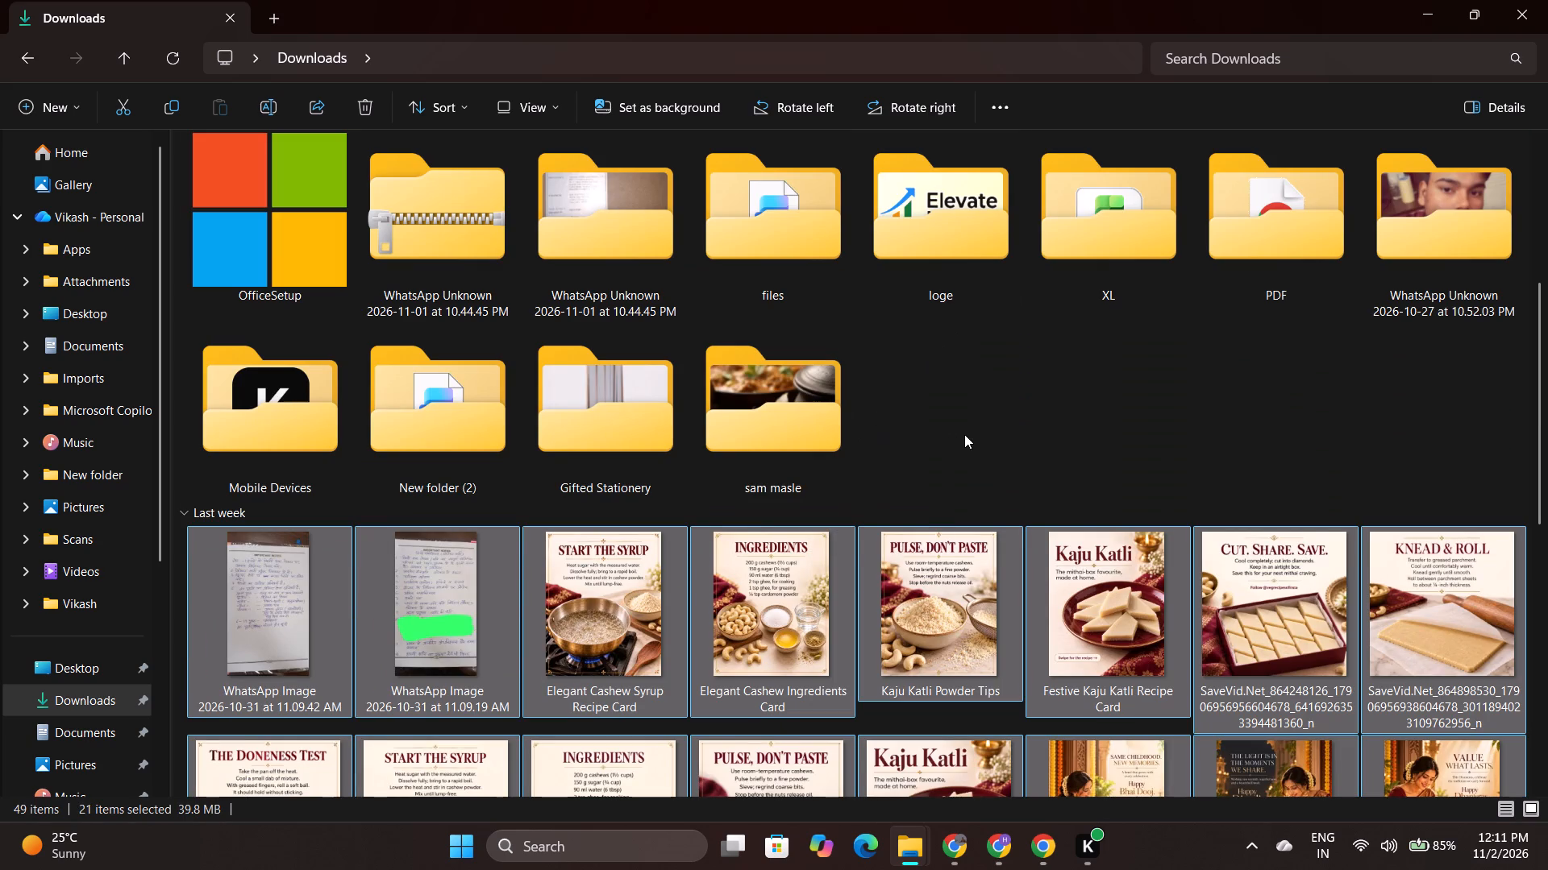
scroll(1020, 466, down, 1)
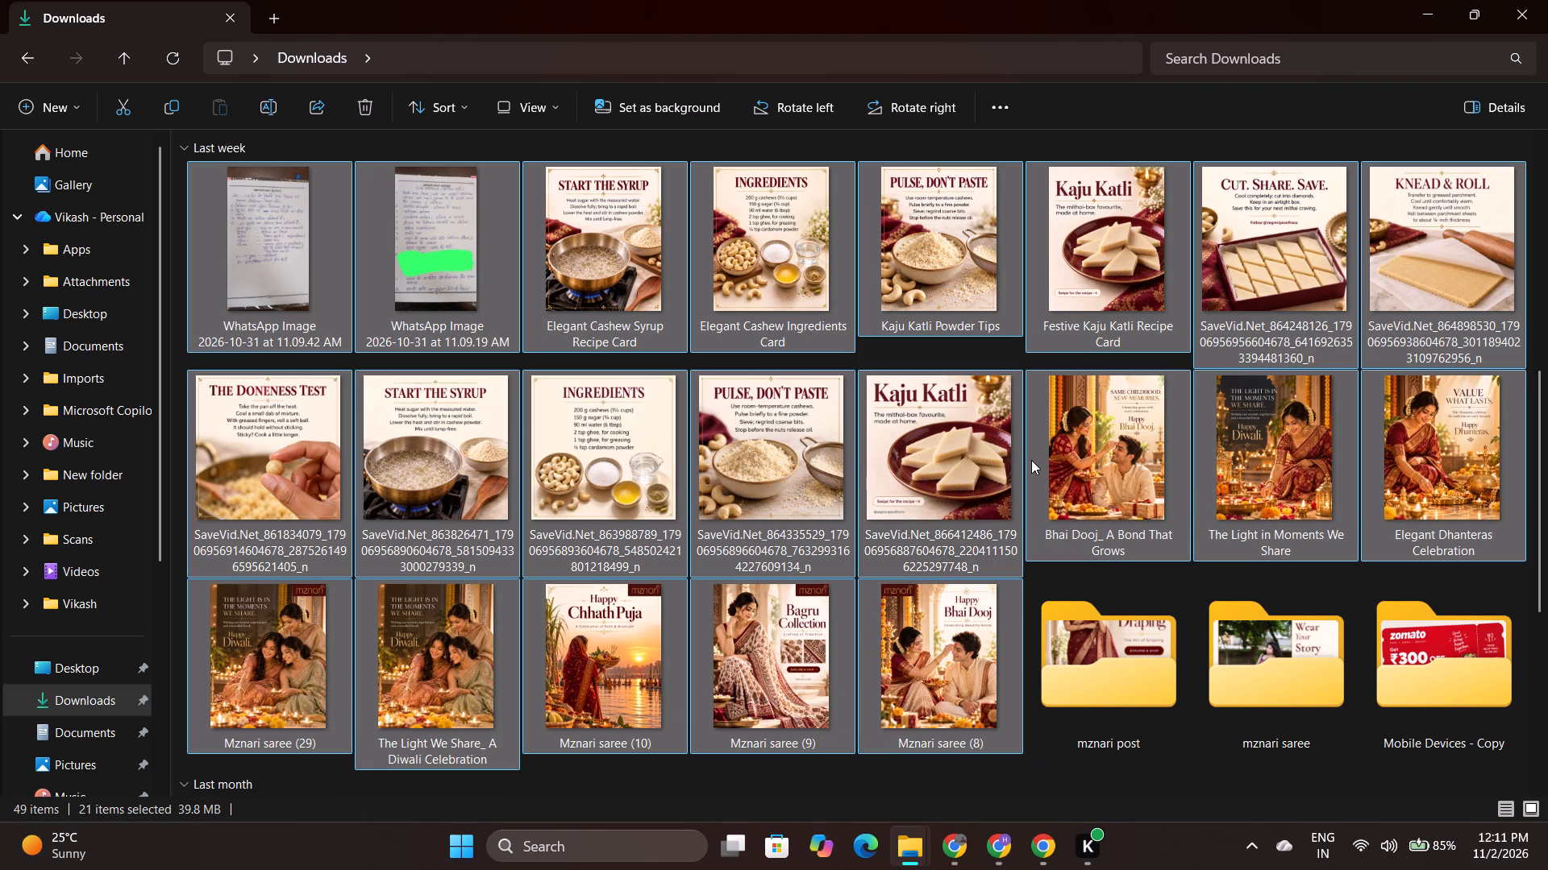
key(Delete)
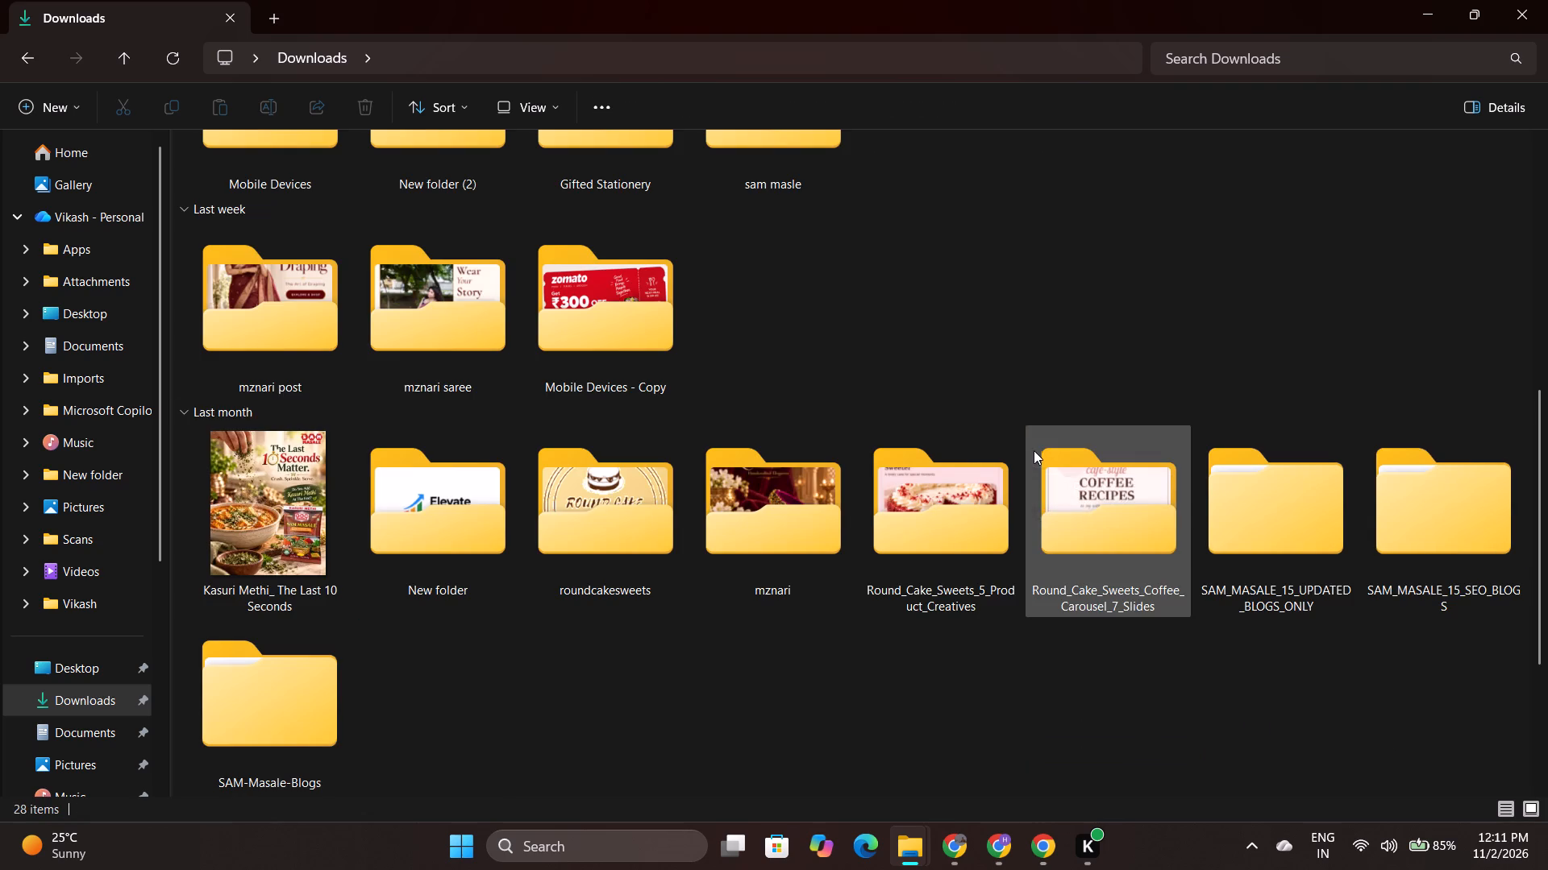
Delete the three images from today in Downloads: Cut. Share. Save, Knead & Roll_ Nutty Dough Guide and The Doneness Test.
scroll(1029, 370, up, 5)
click(884, 287)
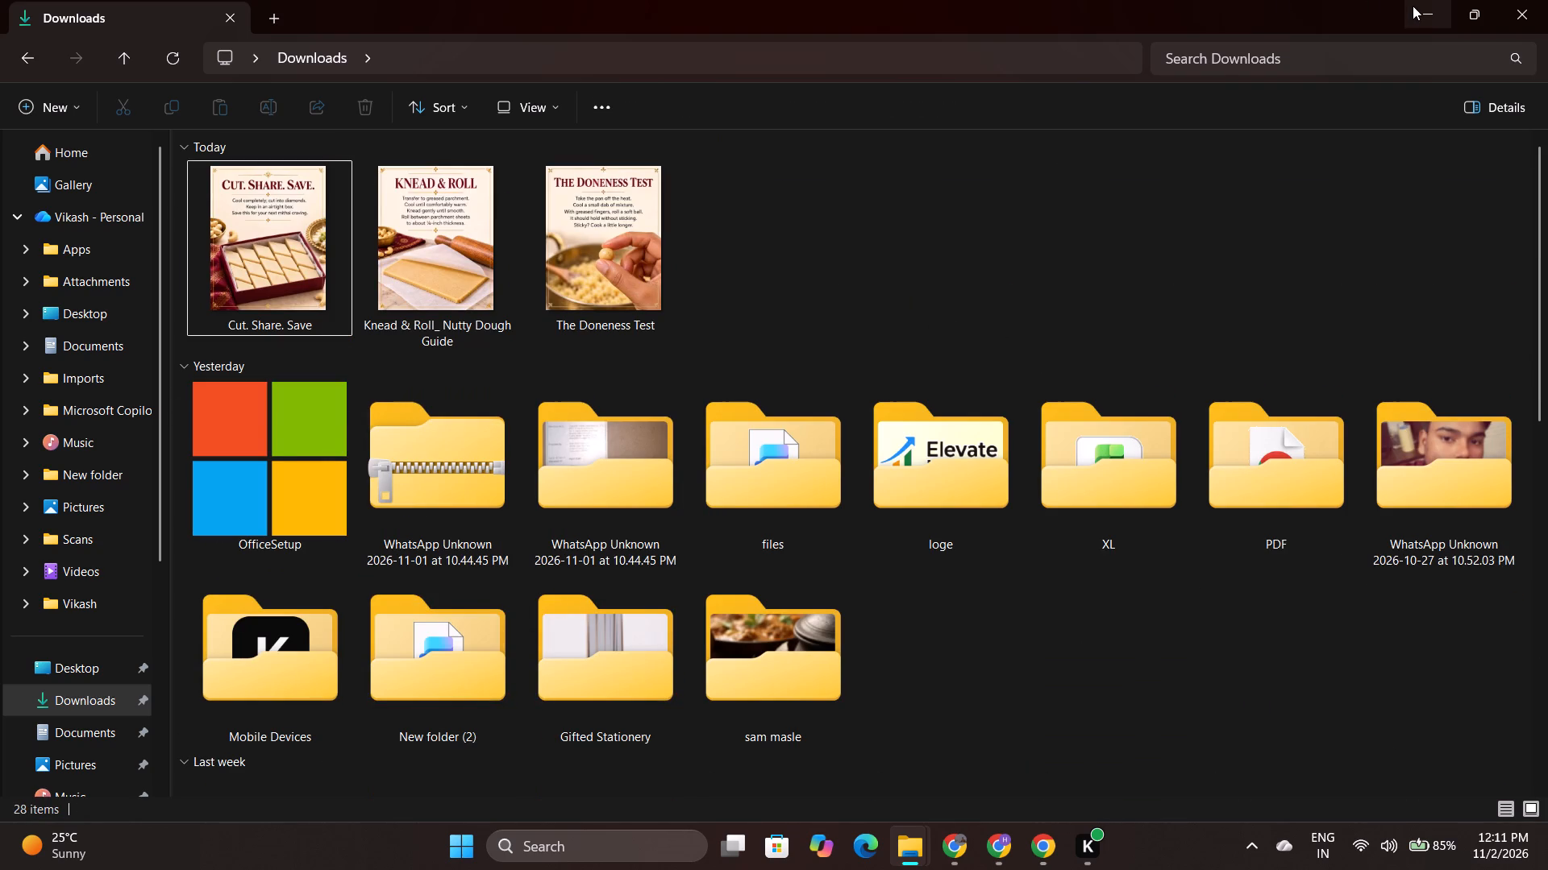
drag(1004, 226, 231, 272)
key(Delete)
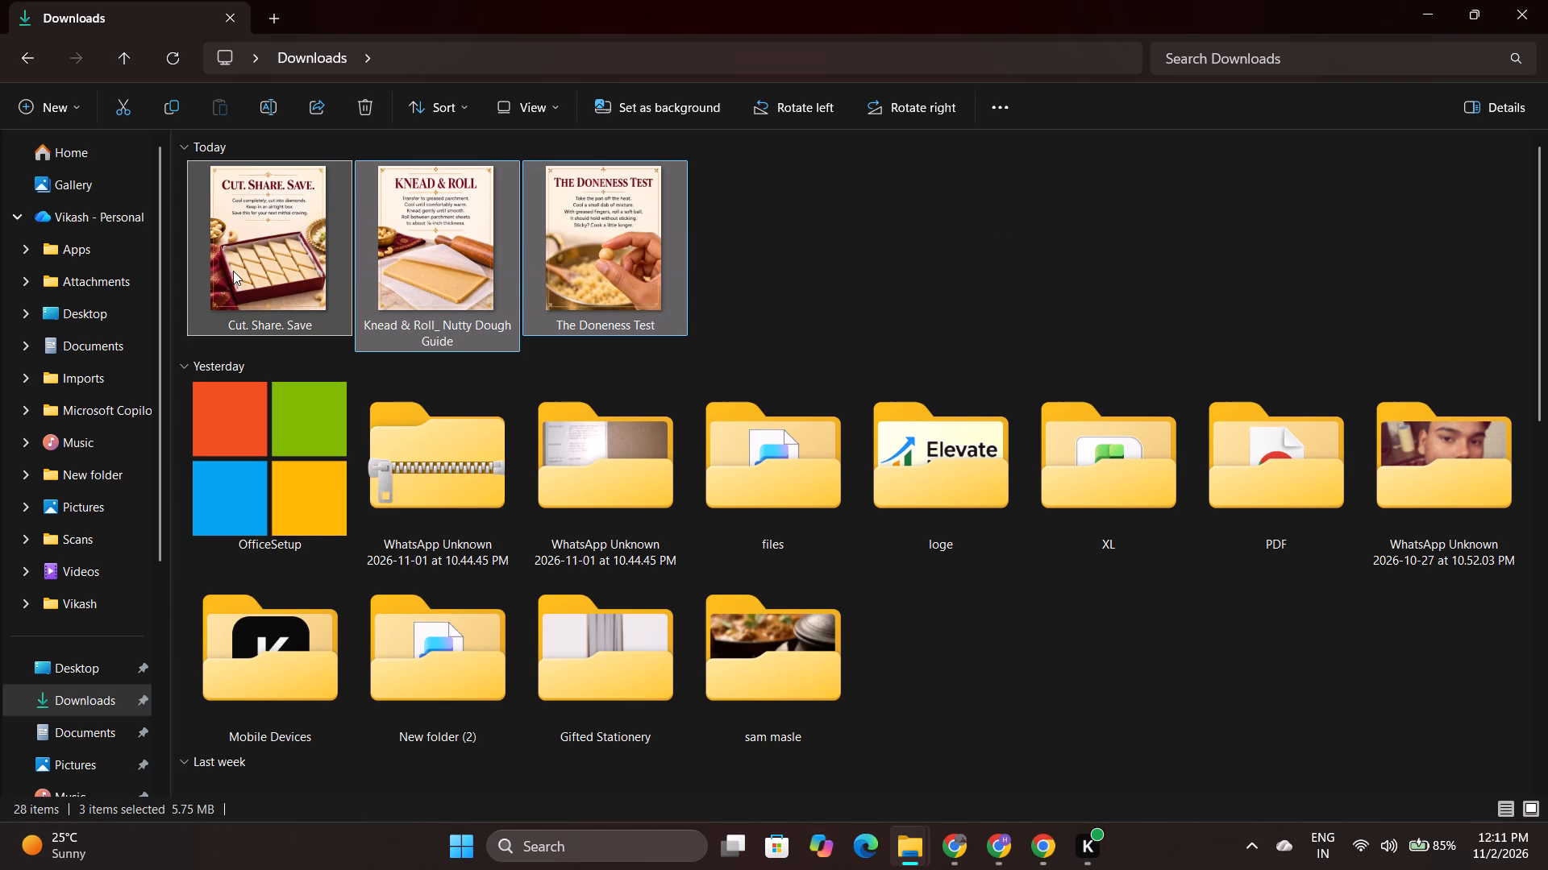
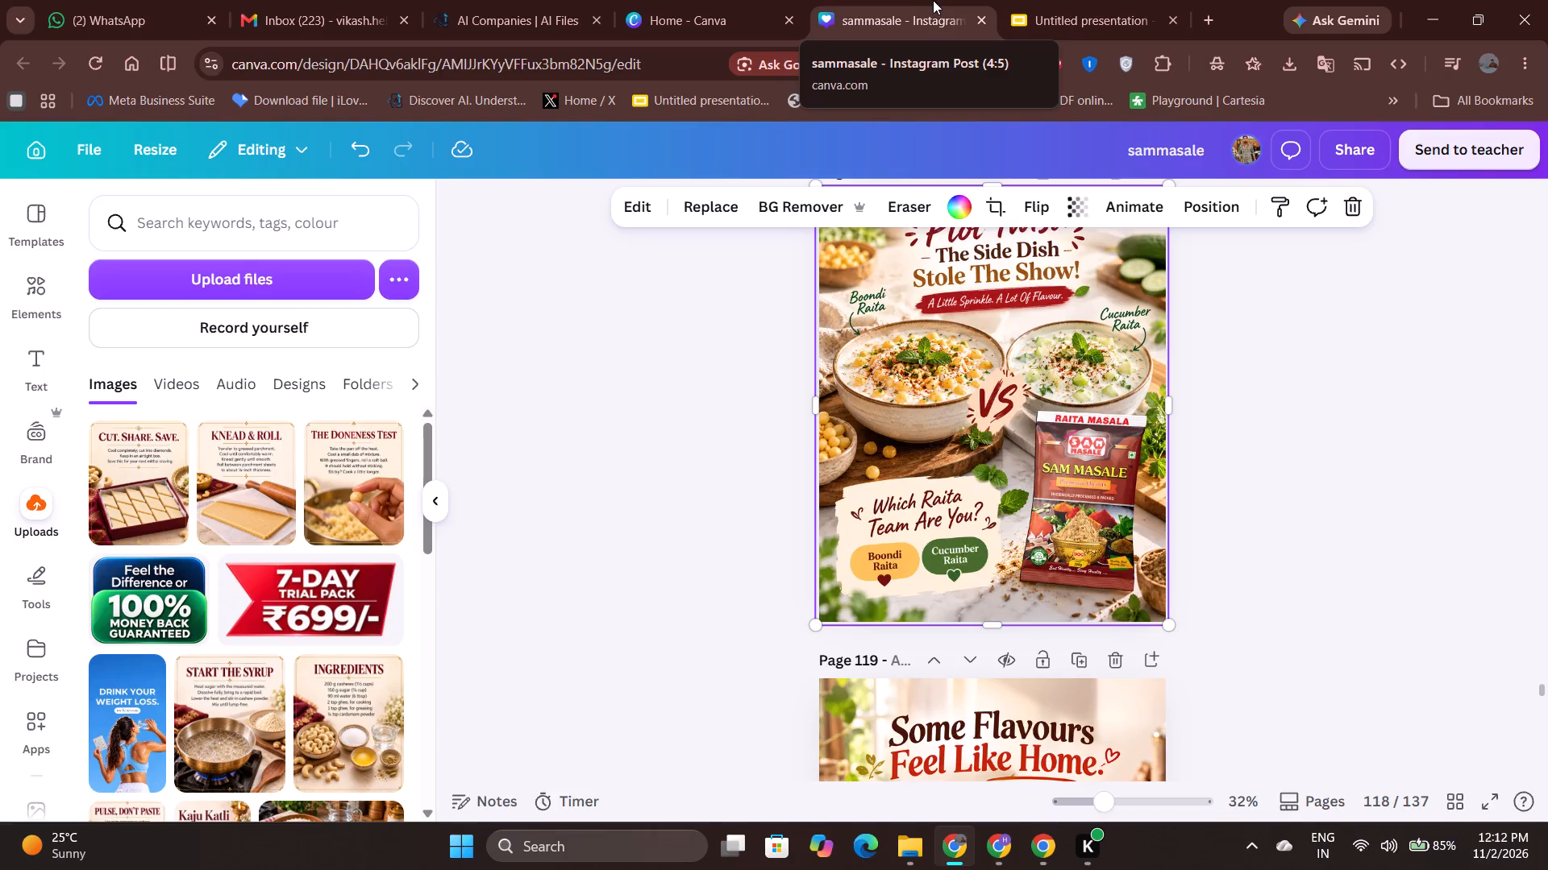
Open a new browser window under the Chrome profile that carries the SAM Masale logo.
click(1486, 69)
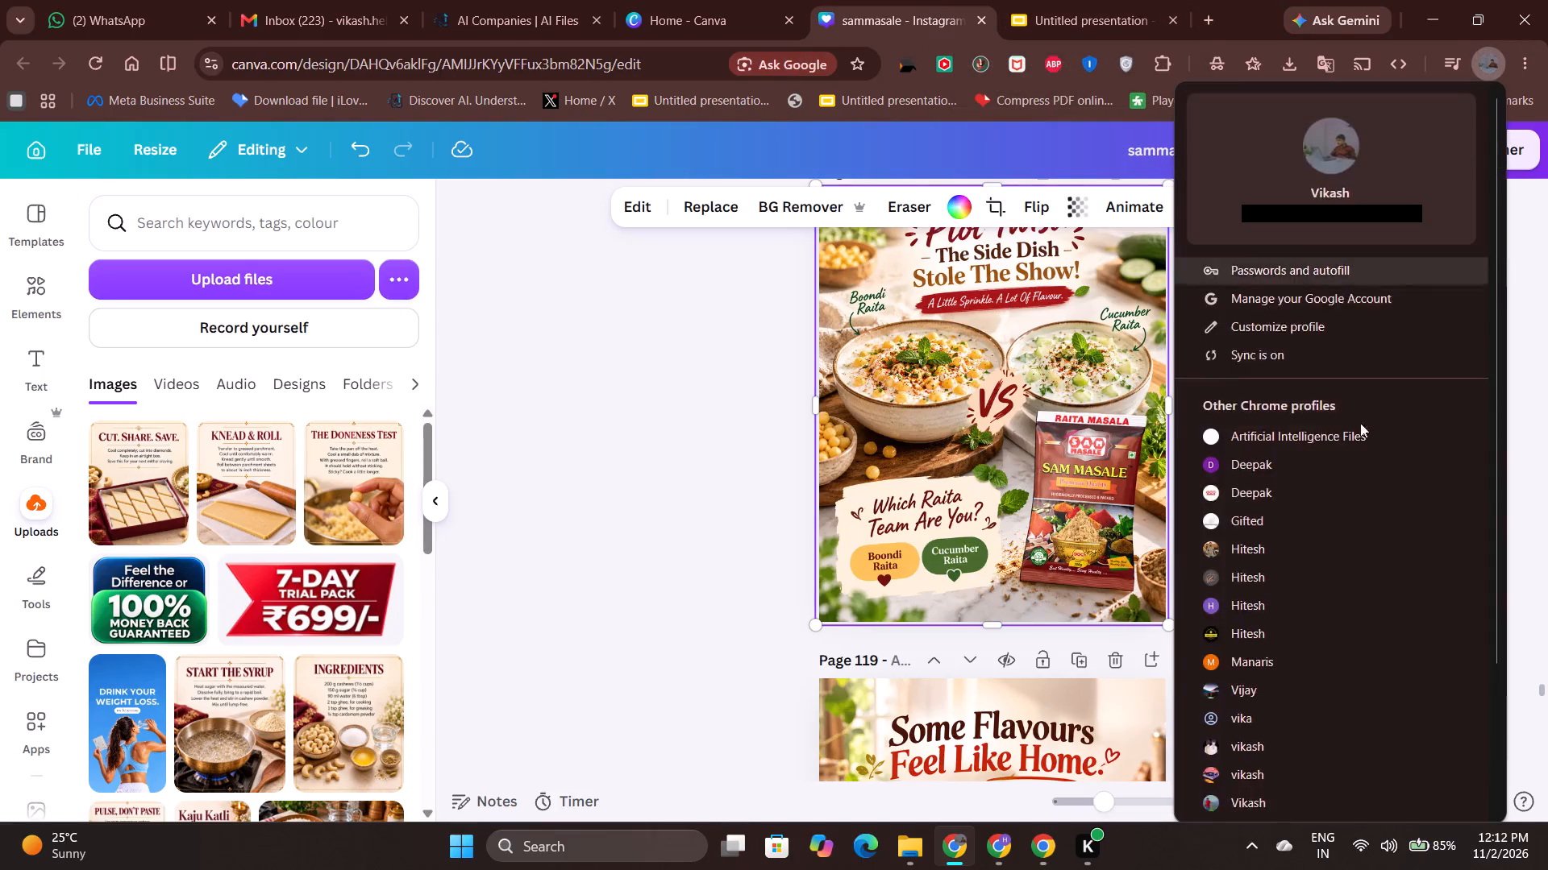
scroll(1425, 291, down, 1)
click(1254, 363)
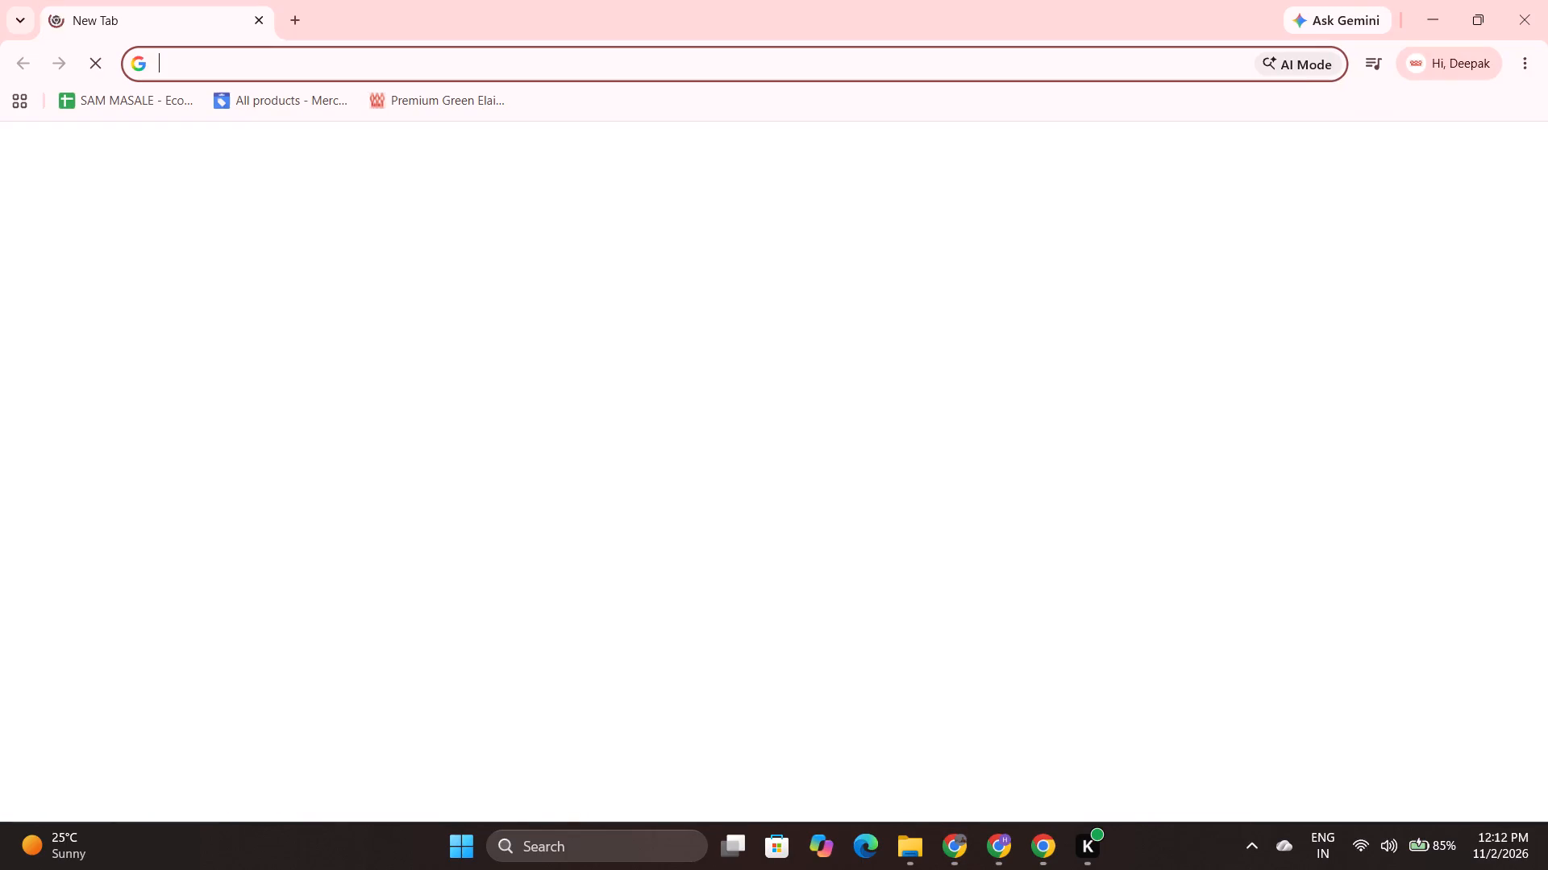
Open the YouTube home page in the SAM Masale profile's new tab.
click(992, 73)
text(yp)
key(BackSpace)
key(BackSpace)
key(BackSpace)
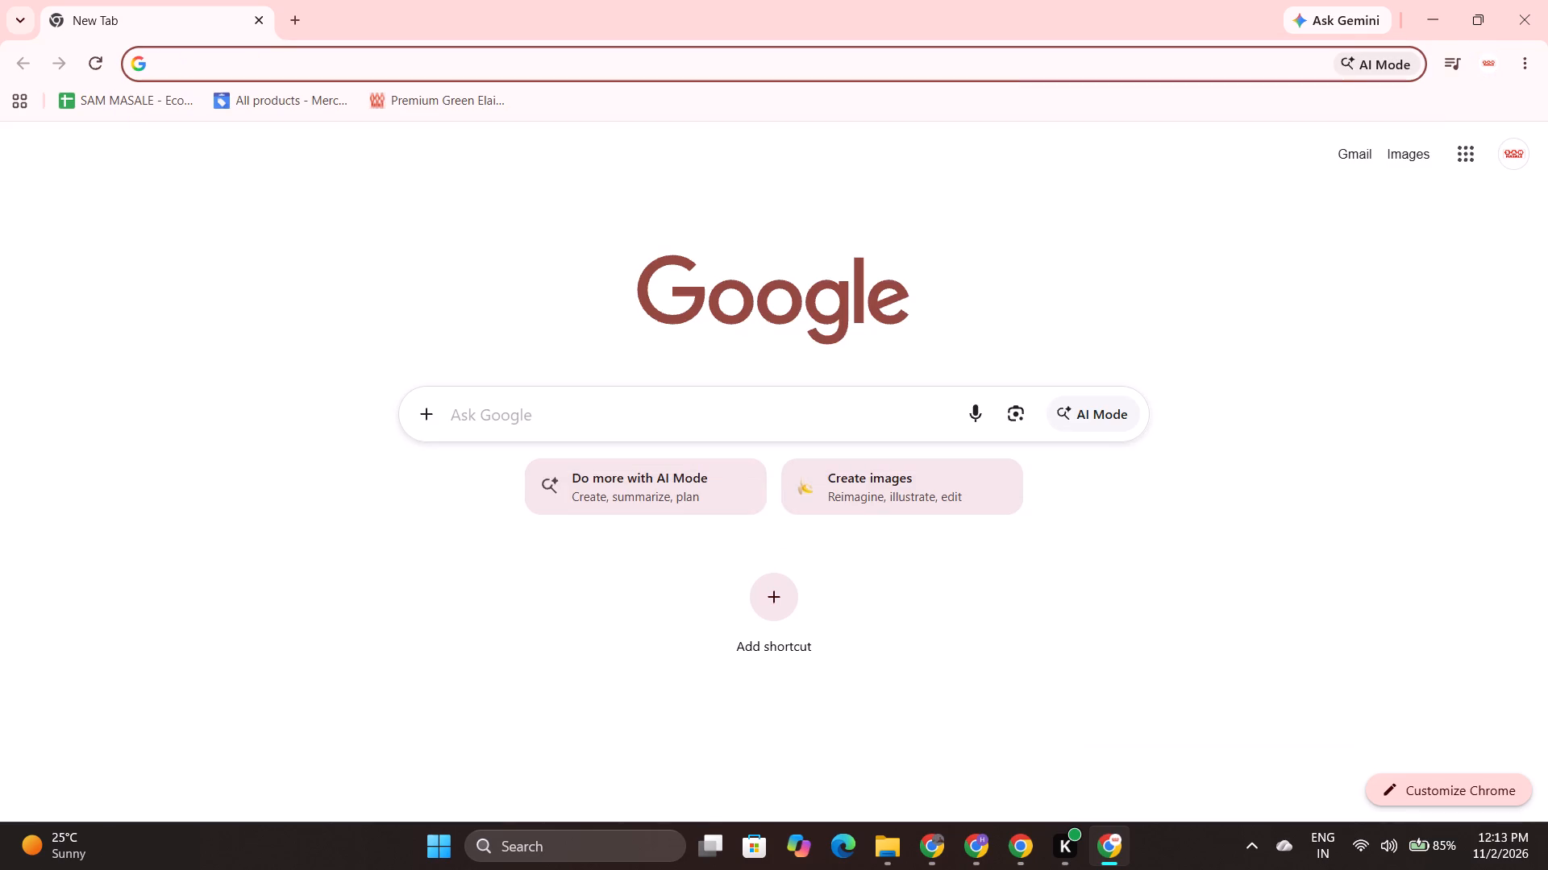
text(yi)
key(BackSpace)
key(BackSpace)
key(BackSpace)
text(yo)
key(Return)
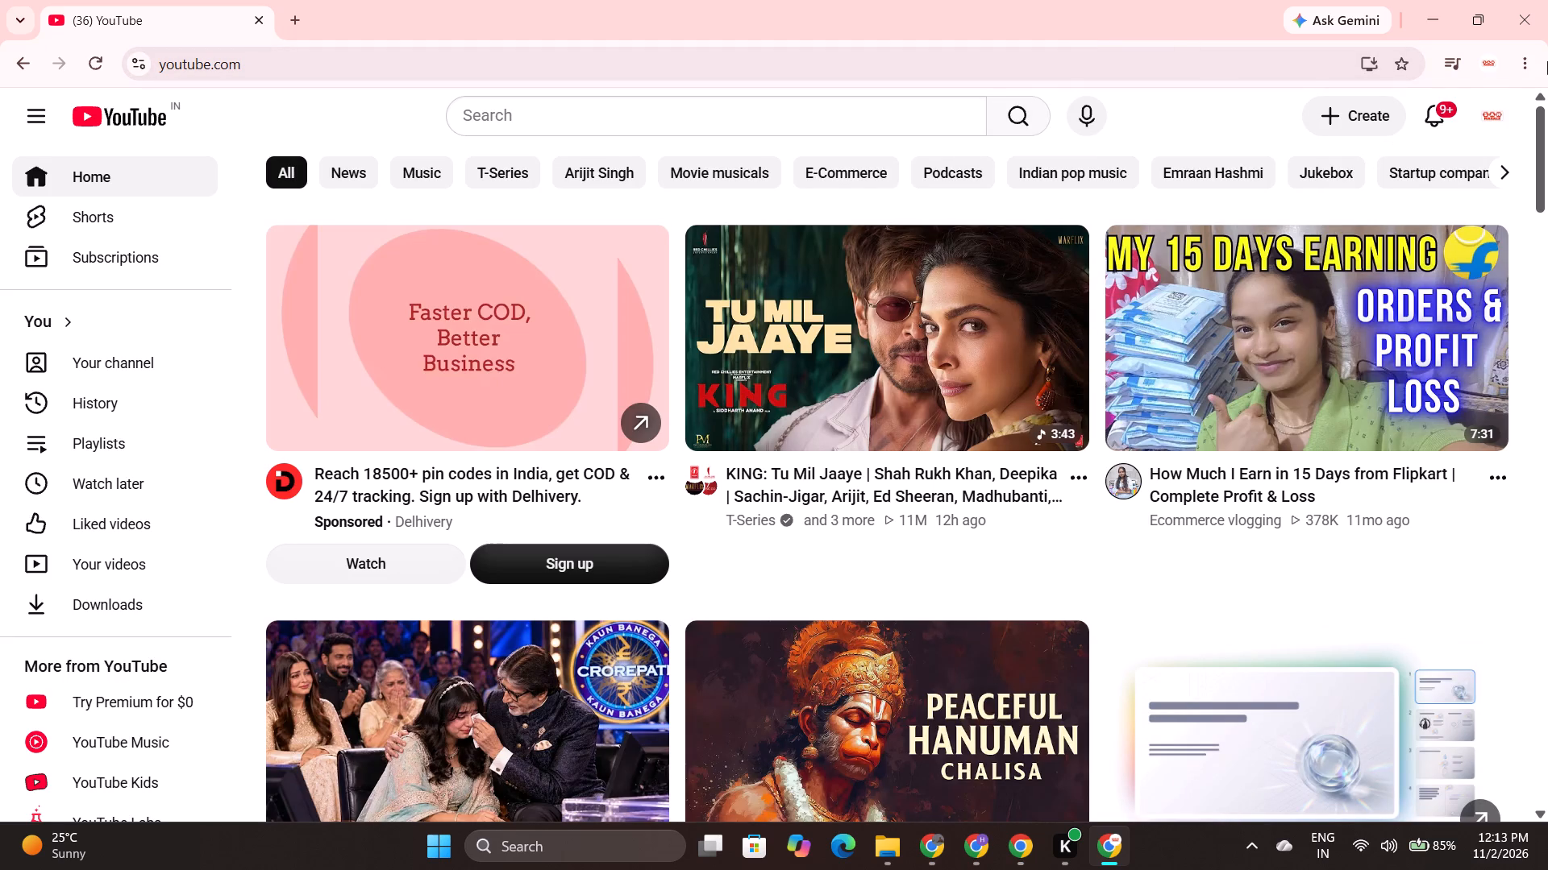
Open the channel's YouTube Studio analytics and review the overview for the Lifetime period.
click(1484, 110)
click(1225, 367)
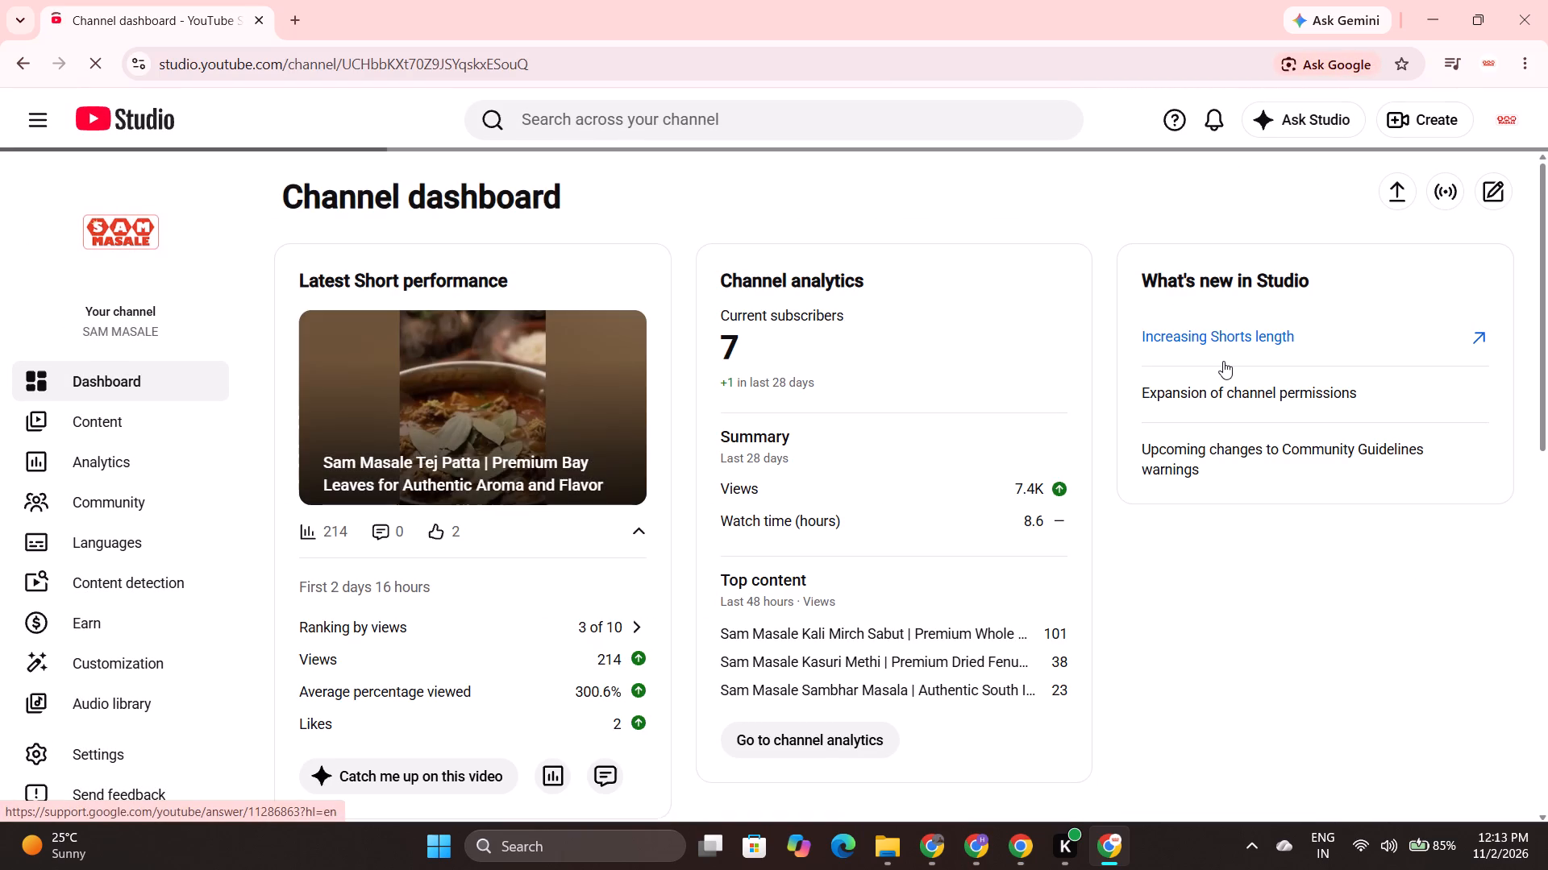
click(89, 462)
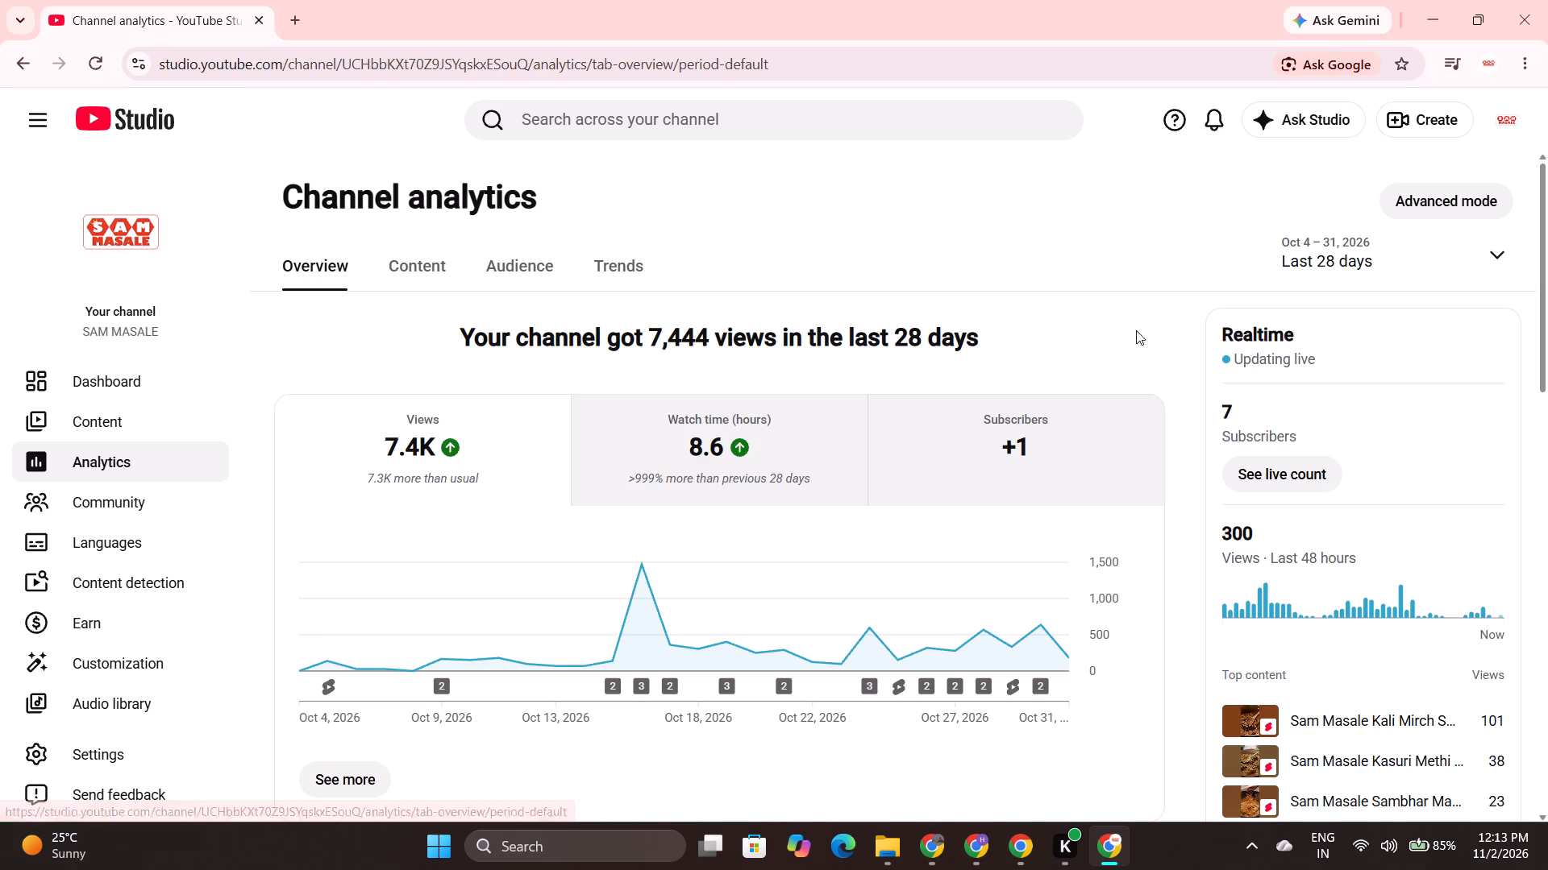
click(1418, 261)
click(1412, 373)
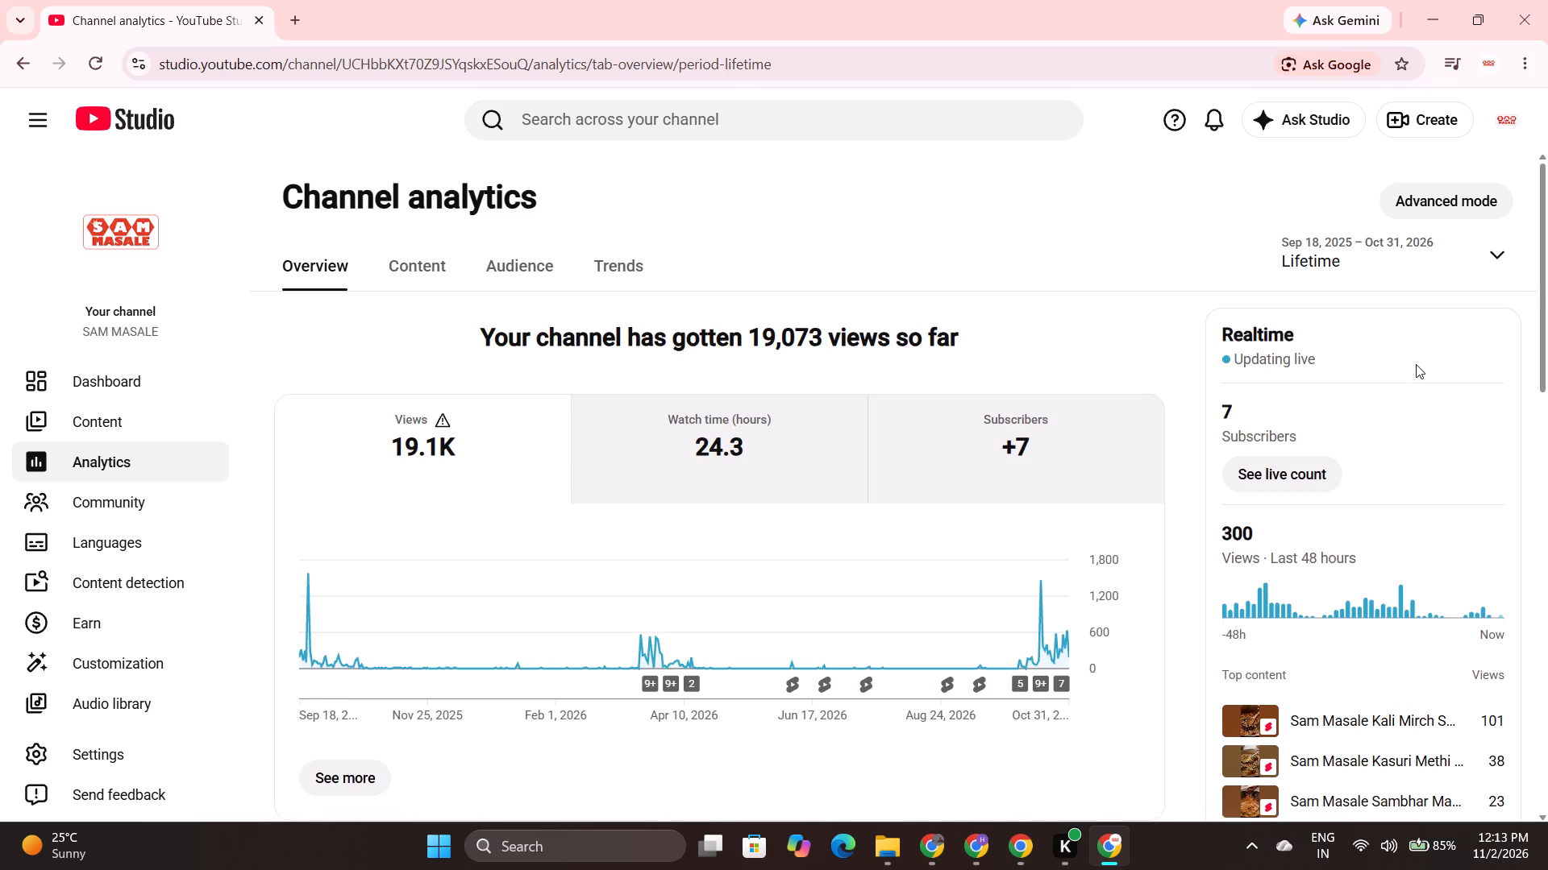
scroll(1137, 383, down, 4)
scroll(1139, 381, up, 3)
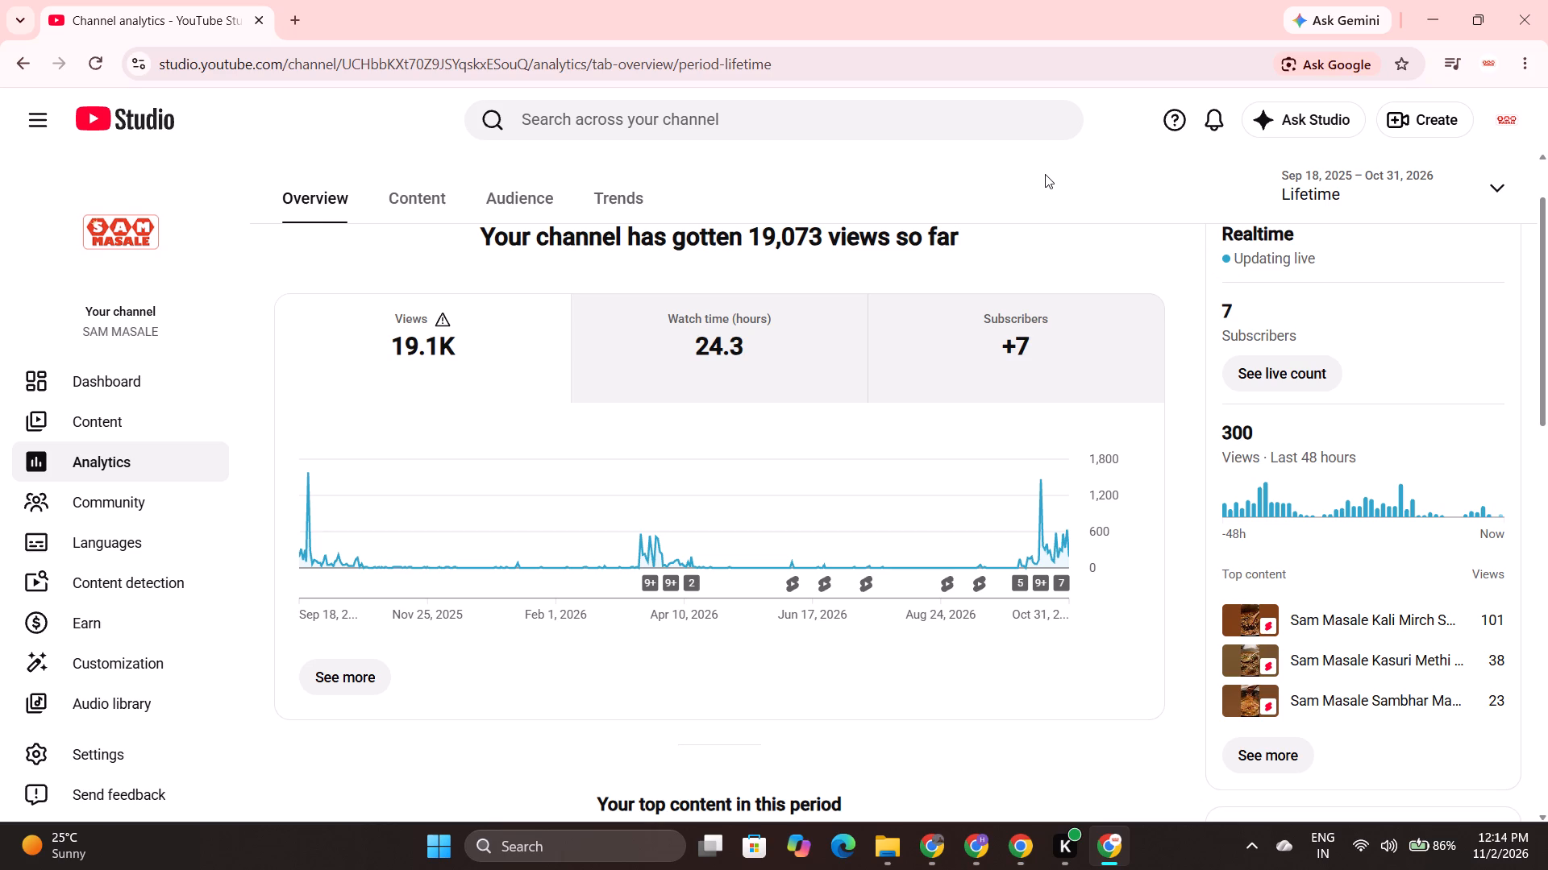
Close the YouTube Studio window and return to the open sammasale design in Canva.
click(1546, 0)
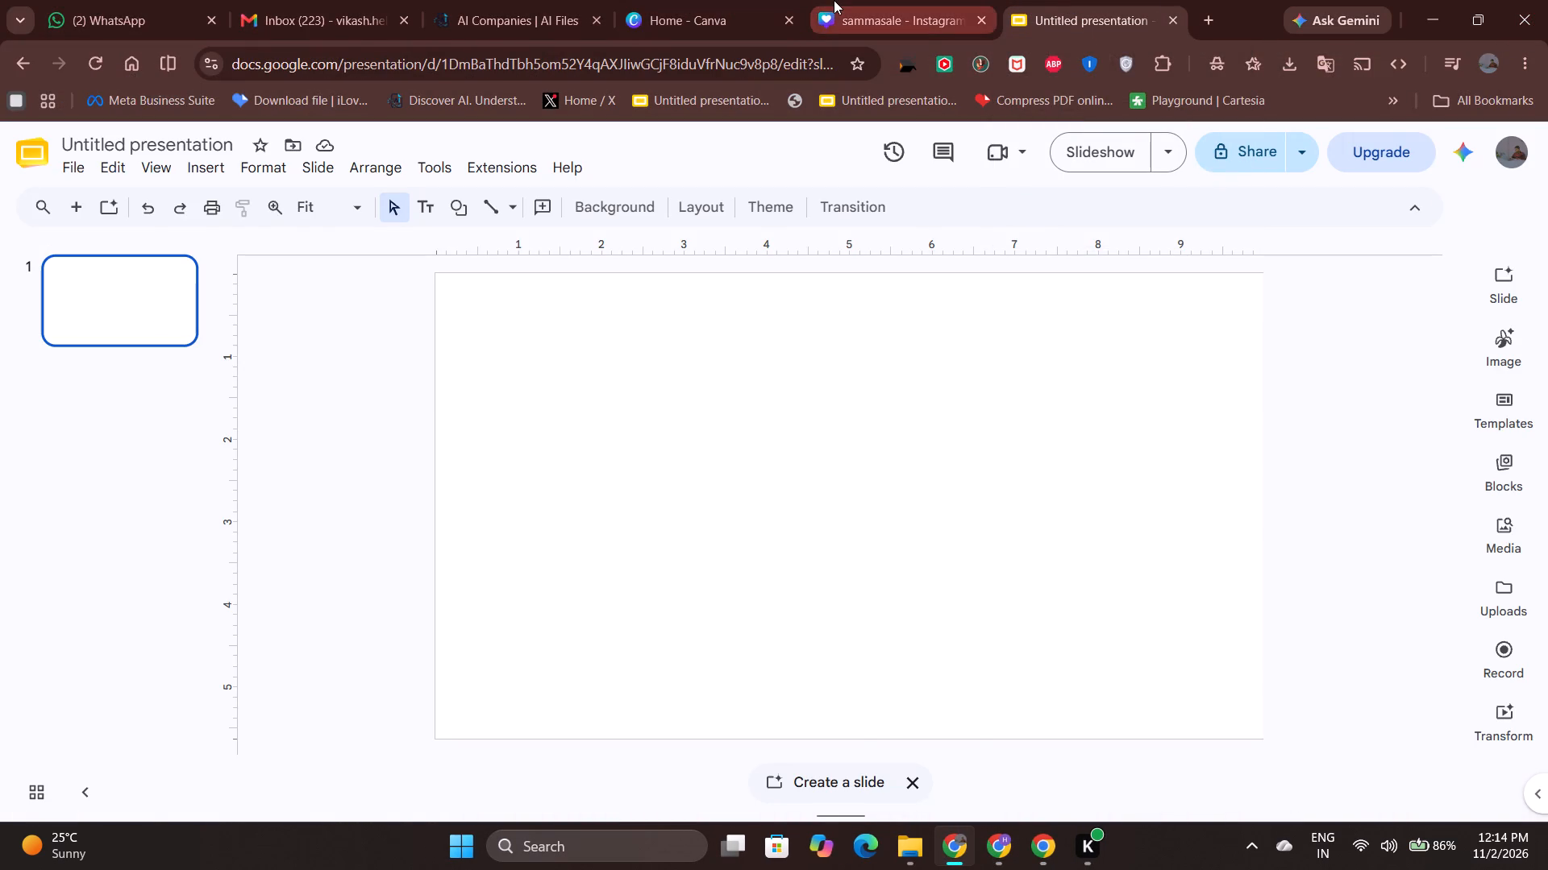
click(838, 0)
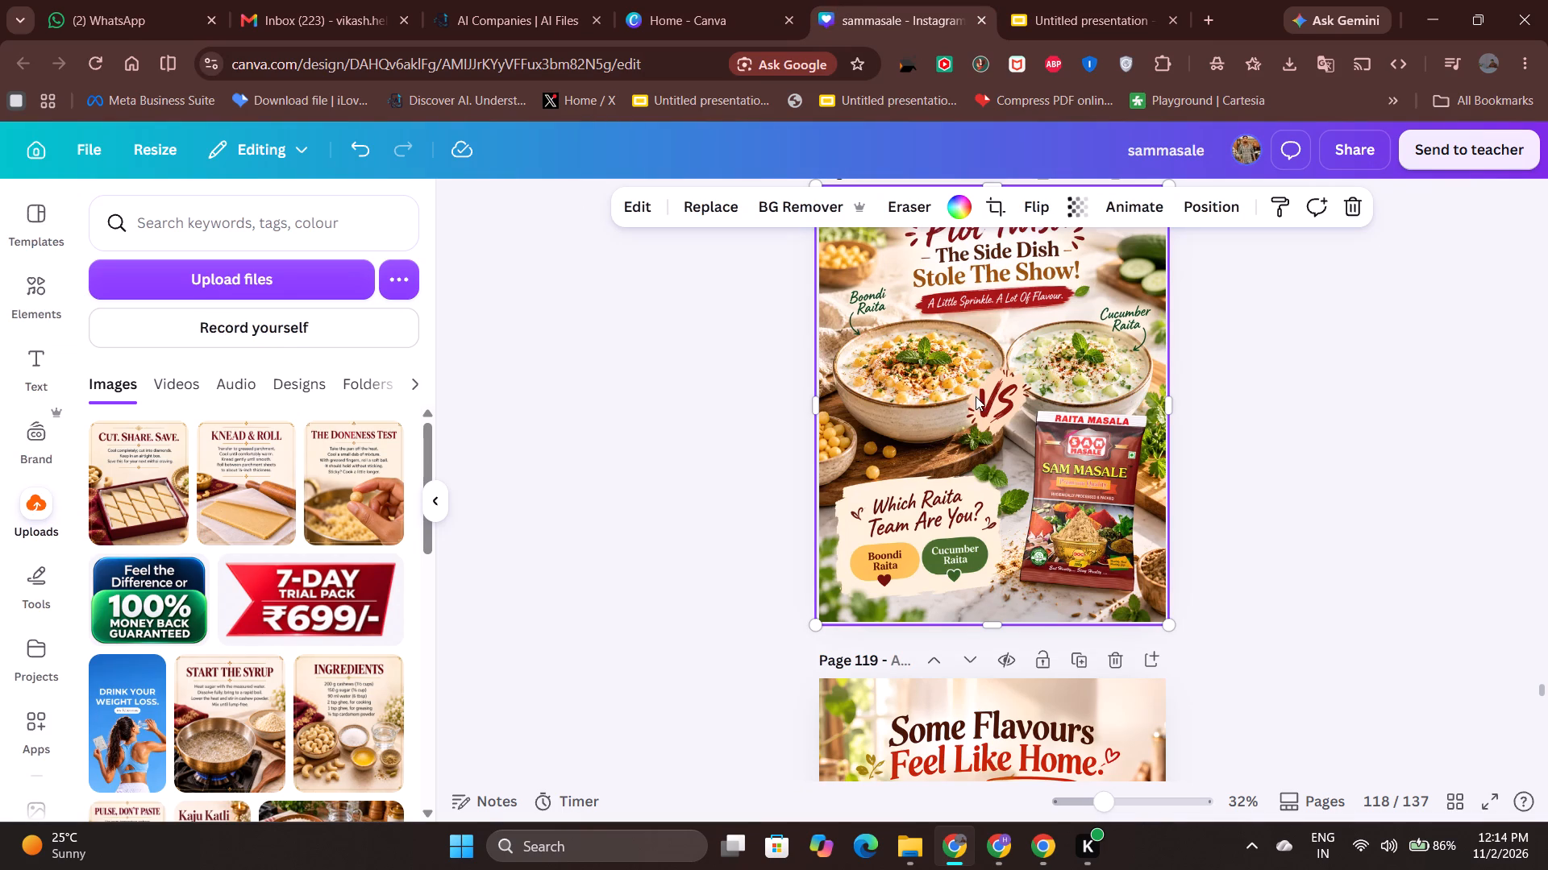
Download only page 118, the "Plot Twist" raita post, as a PNG at size 1.75 (1,890 × 2,363 px).
scroll(1004, 436, up, 1)
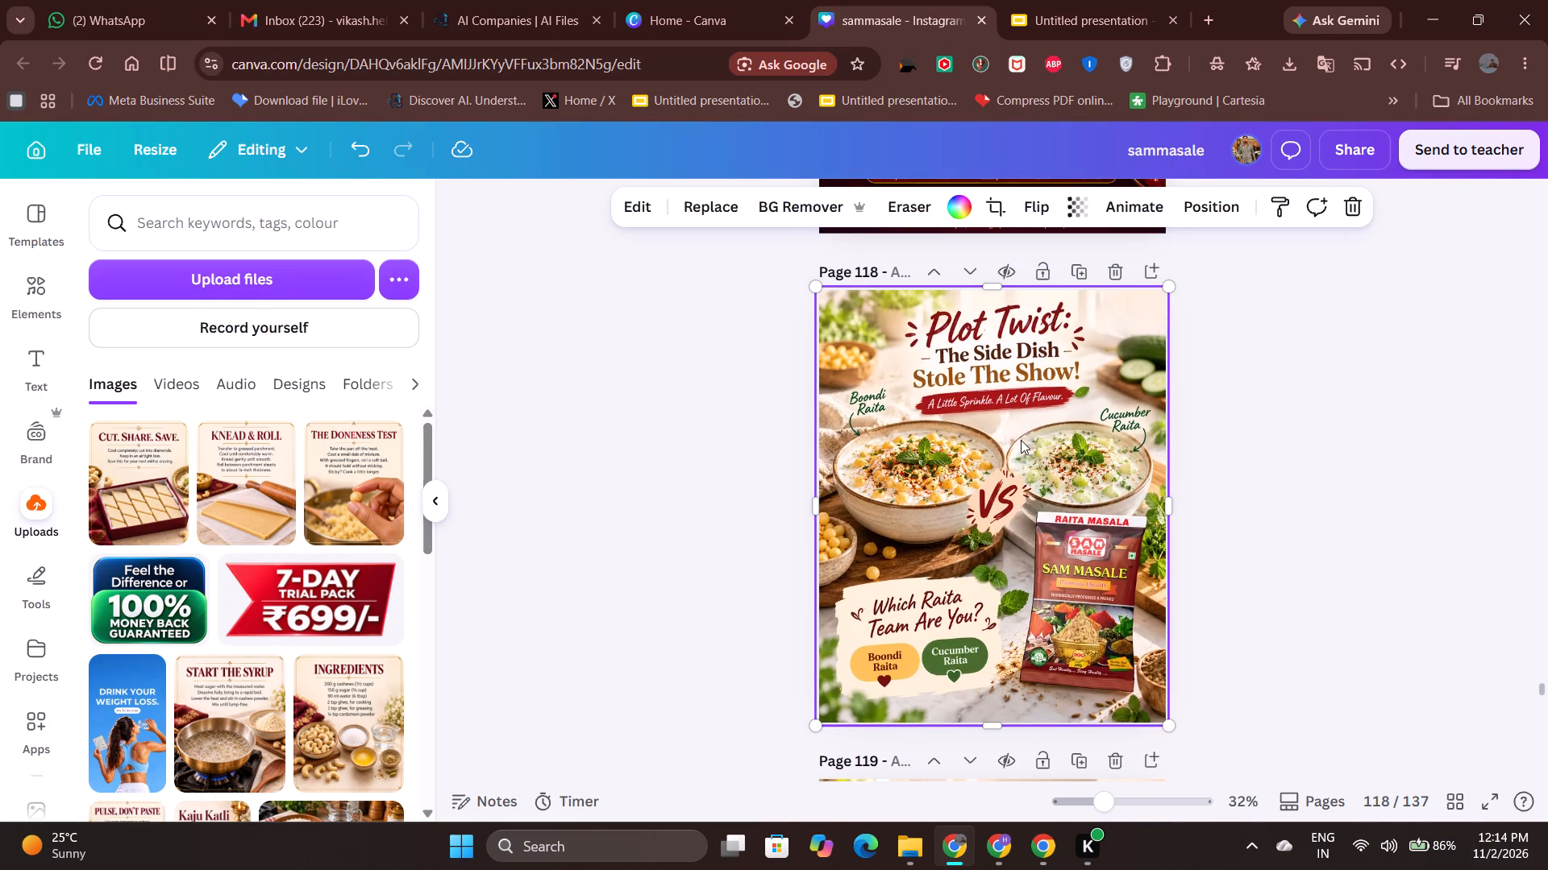
click(1021, 440)
click(1395, 354)
click(1005, 395)
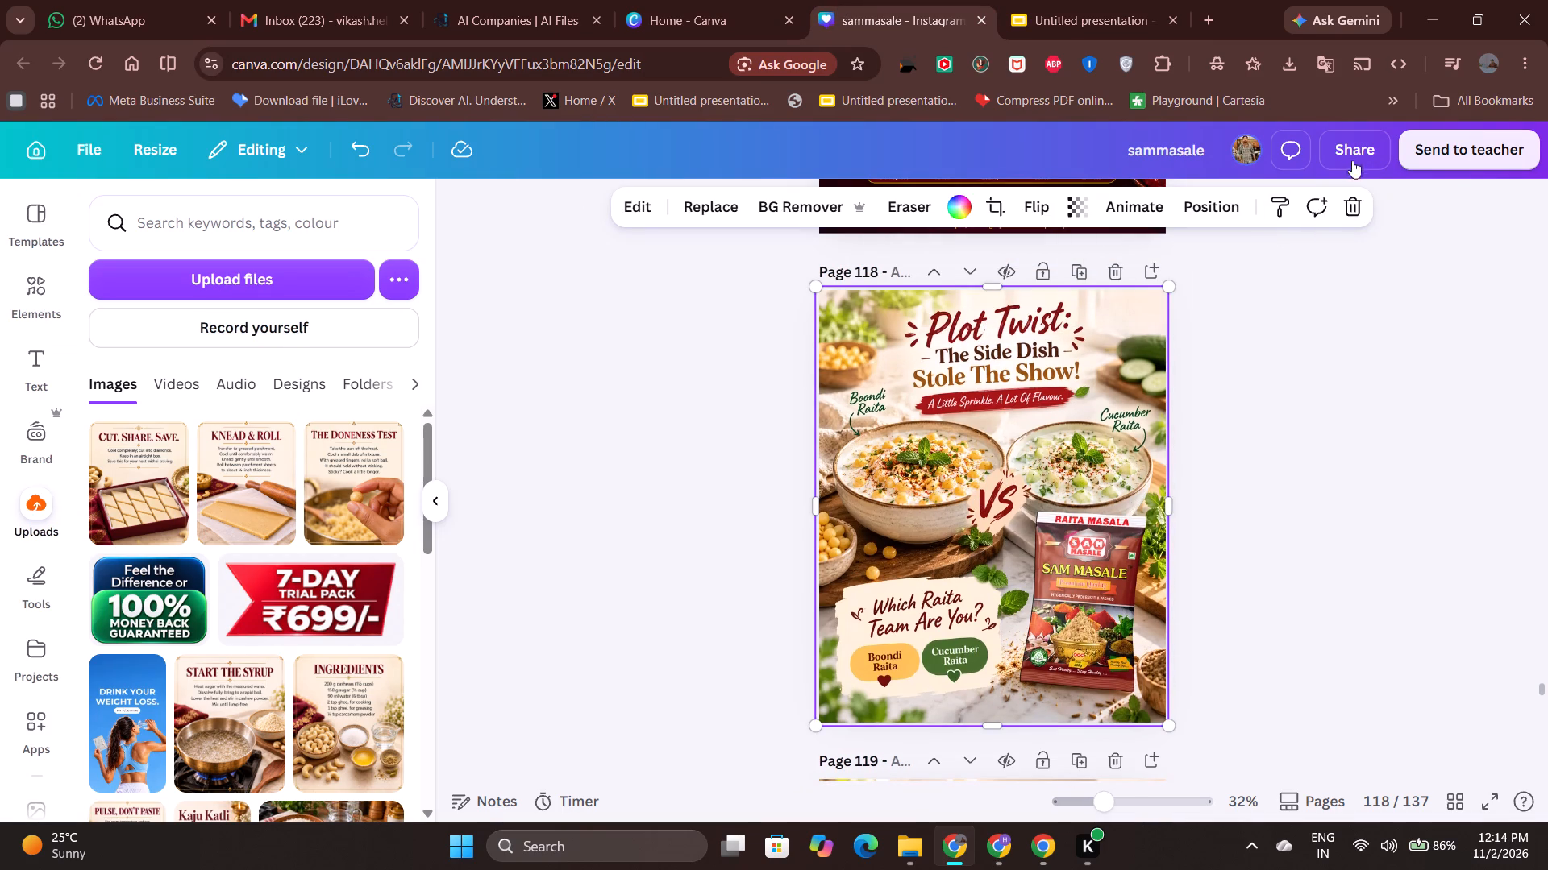
click(1352, 153)
click(1162, 583)
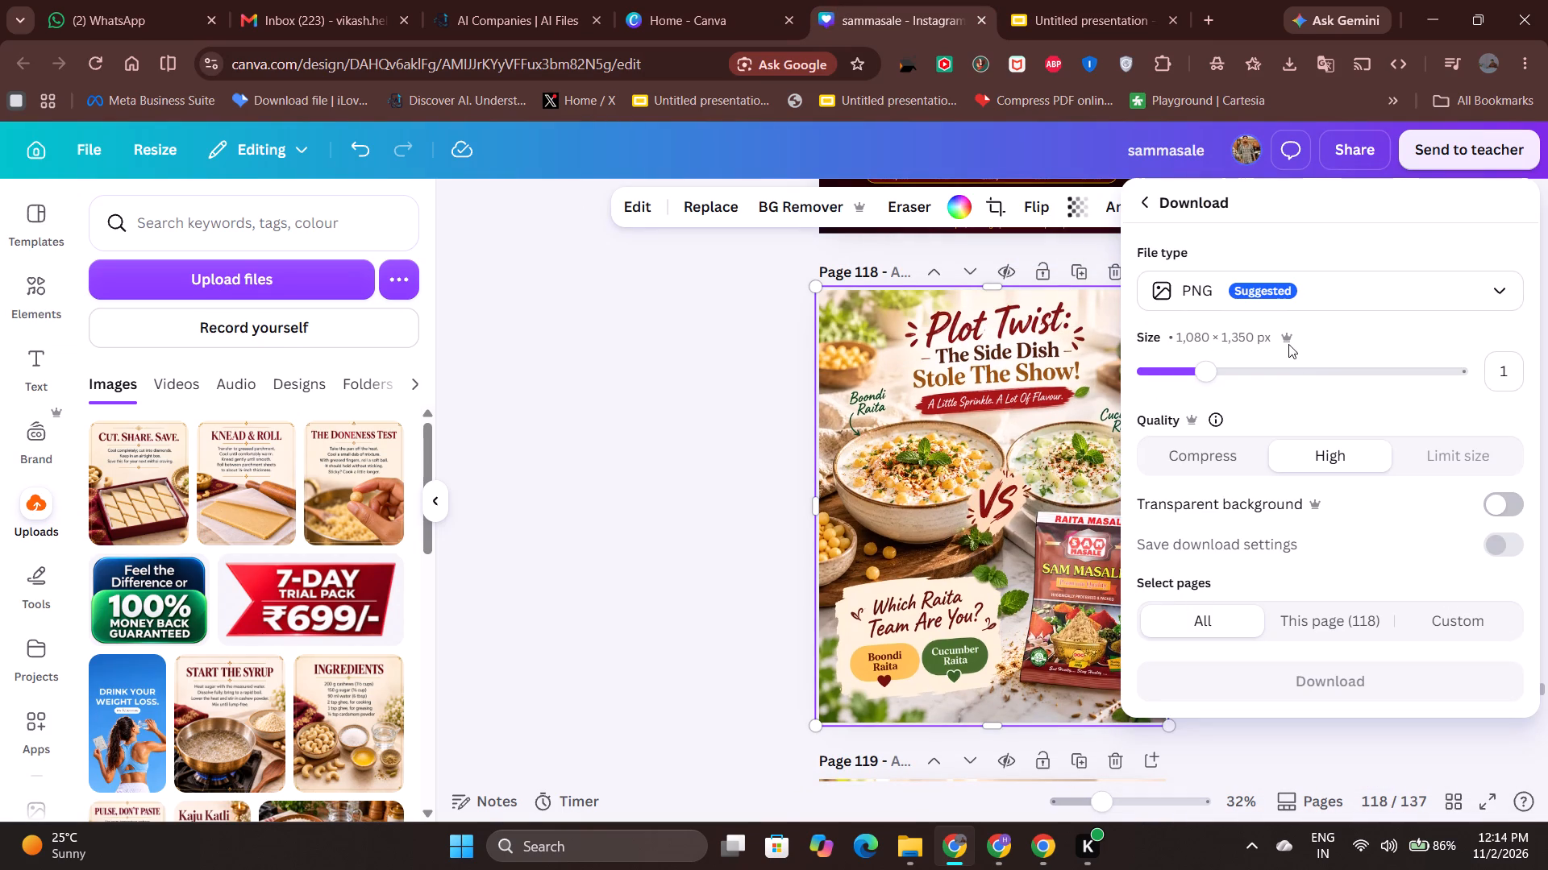
click(1290, 369)
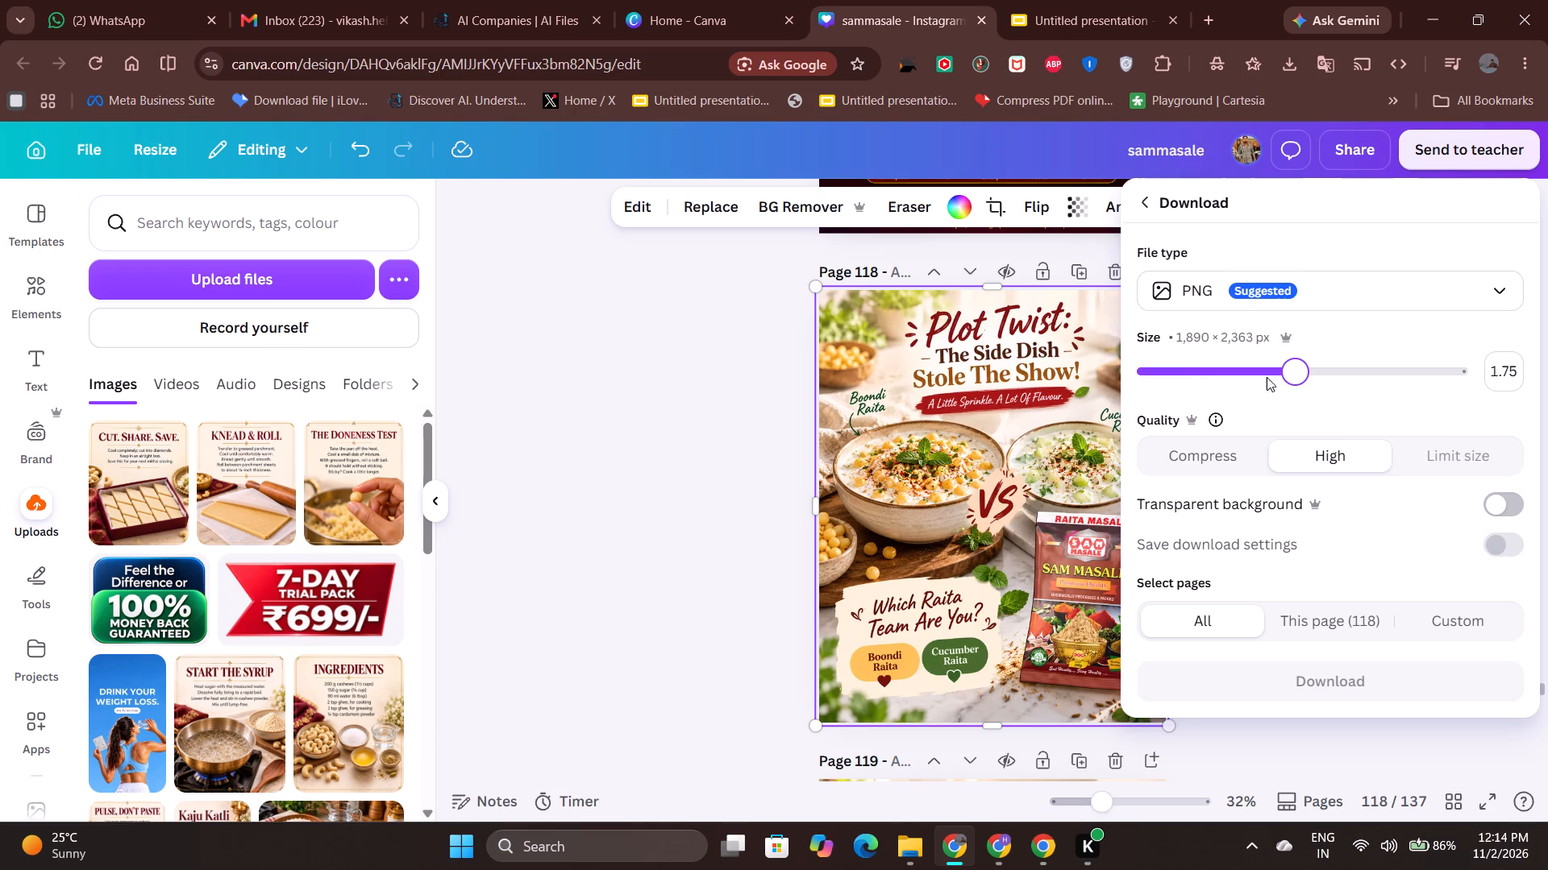
click(1317, 614)
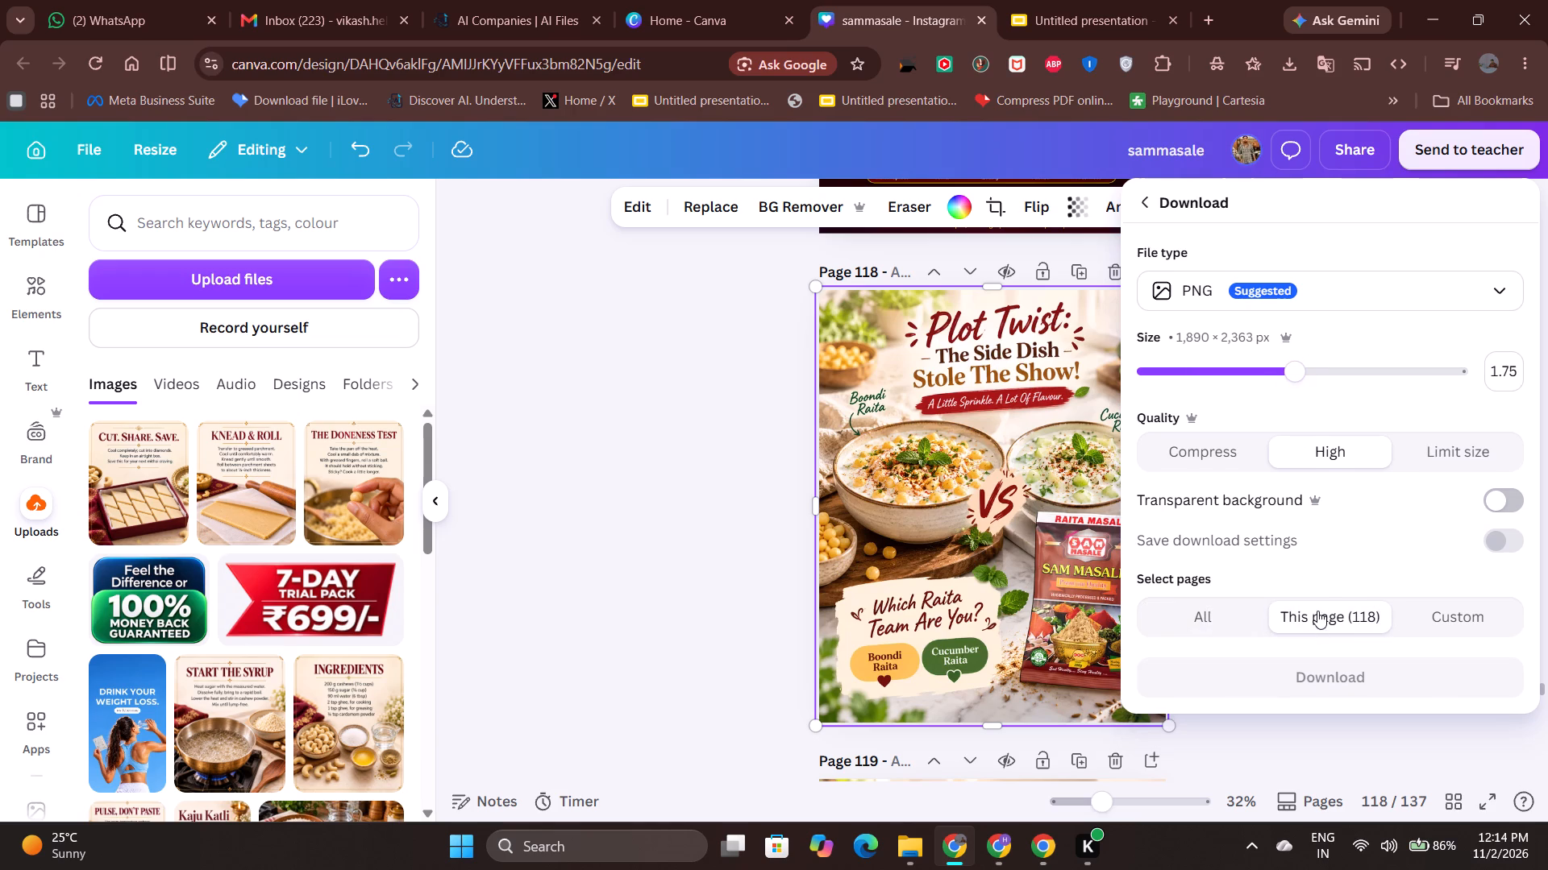
click(1294, 674)
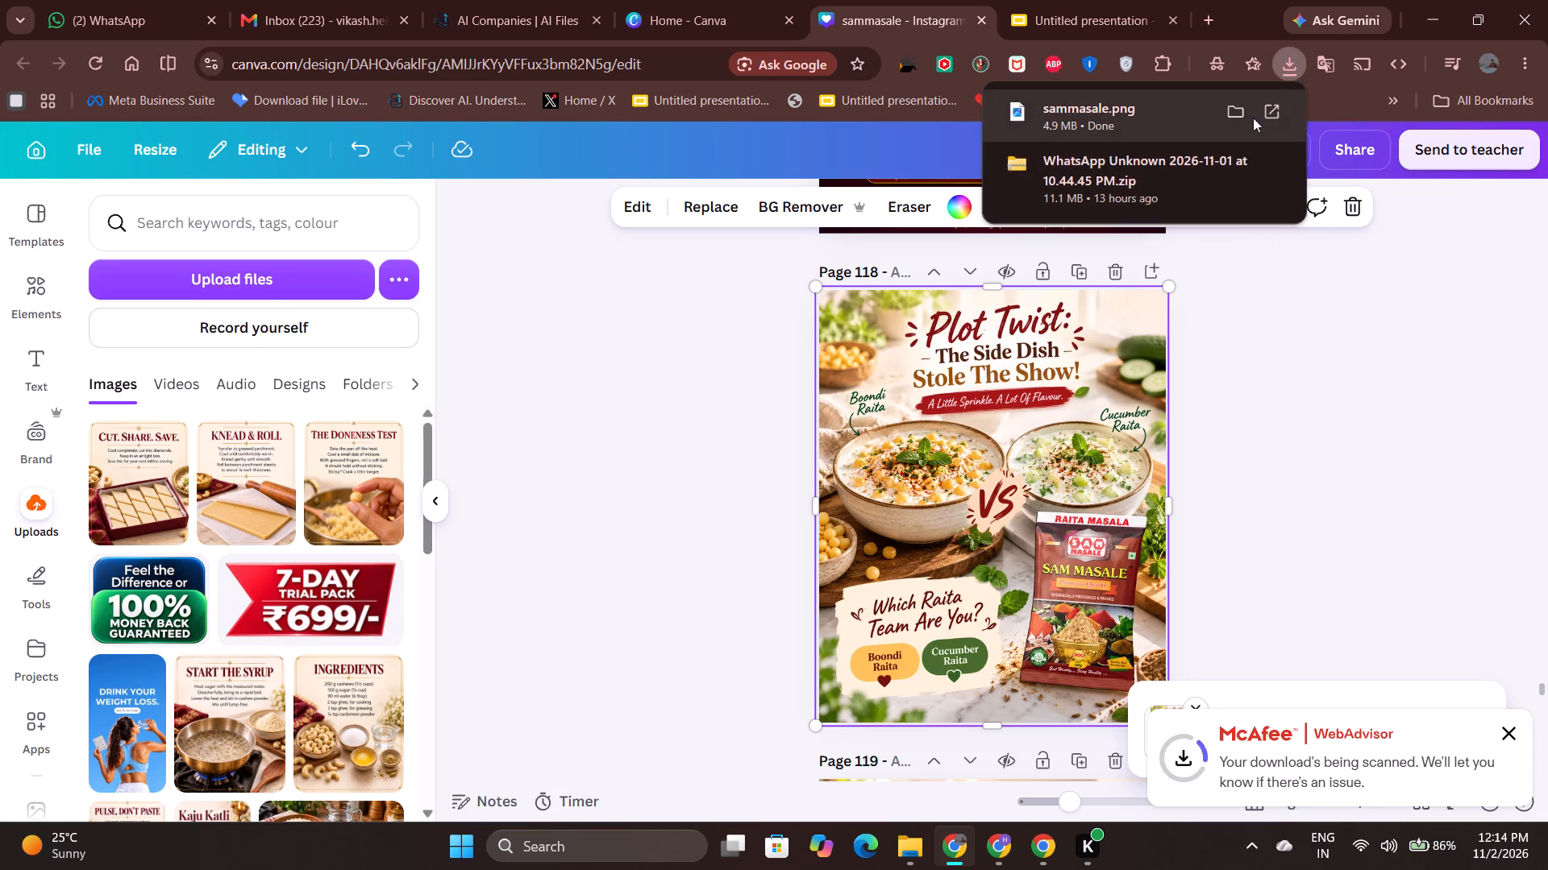
Show the downloaded sammasale.png in its File Explorer folder.
click(1230, 118)
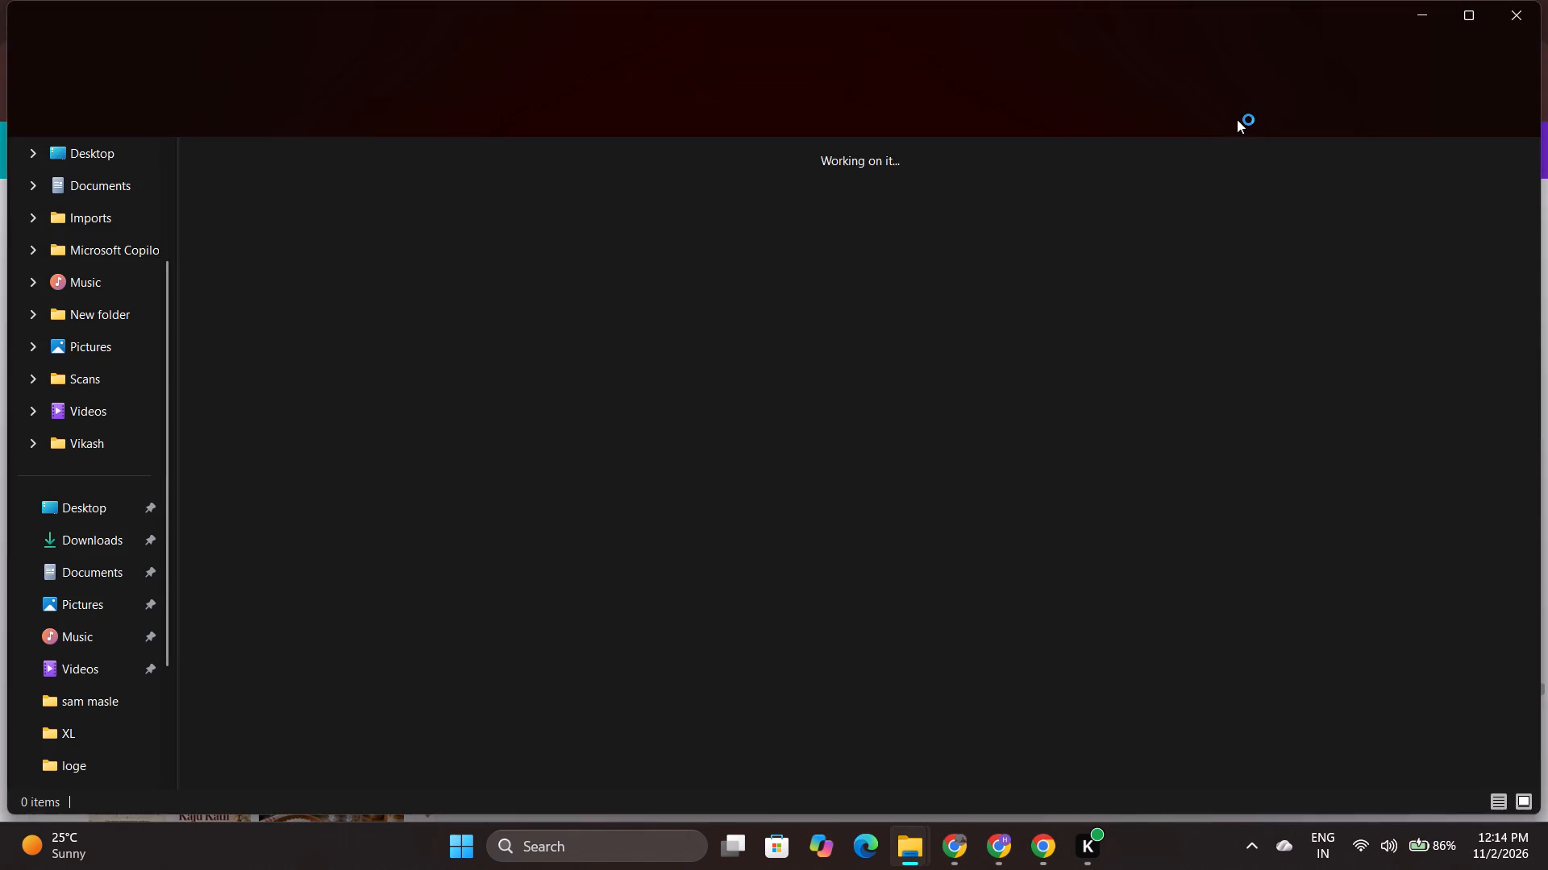
Maximize the File Explorer window and copy today's sammasale image from Downloads.
click(1475, 14)
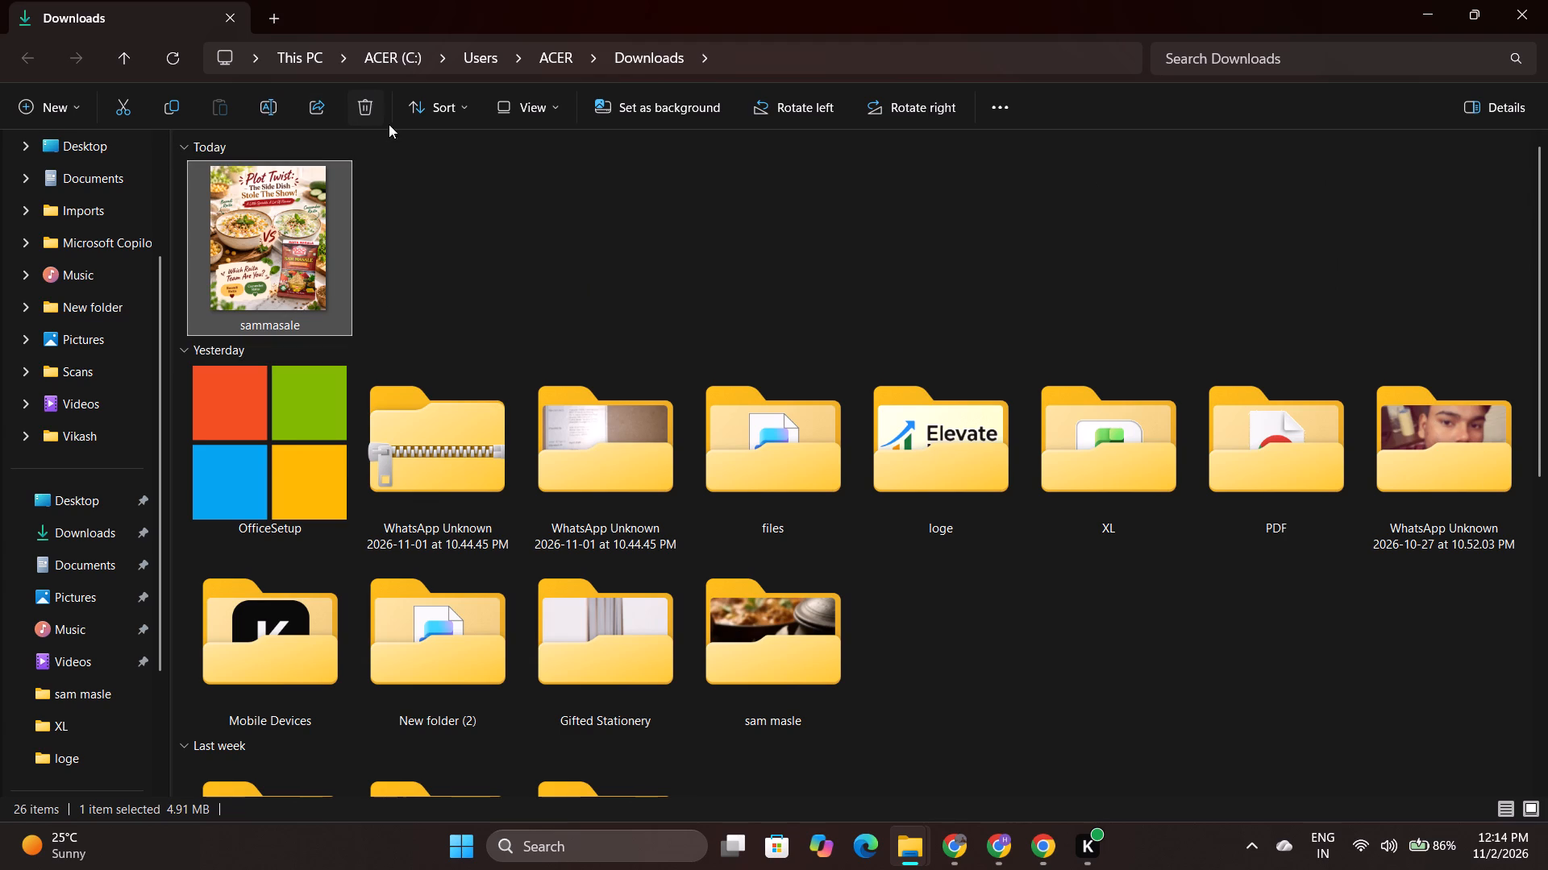
click(277, 239)
key(ctrl+c)
key(ctrl+c)
key(ctrl+c)
key(ctrl+c)
key(ctrl+c)
In the browser's untitled Google Slides presentation, duplicate the blank first slide 14 times to make 15 slides.
key(alt+Tab)
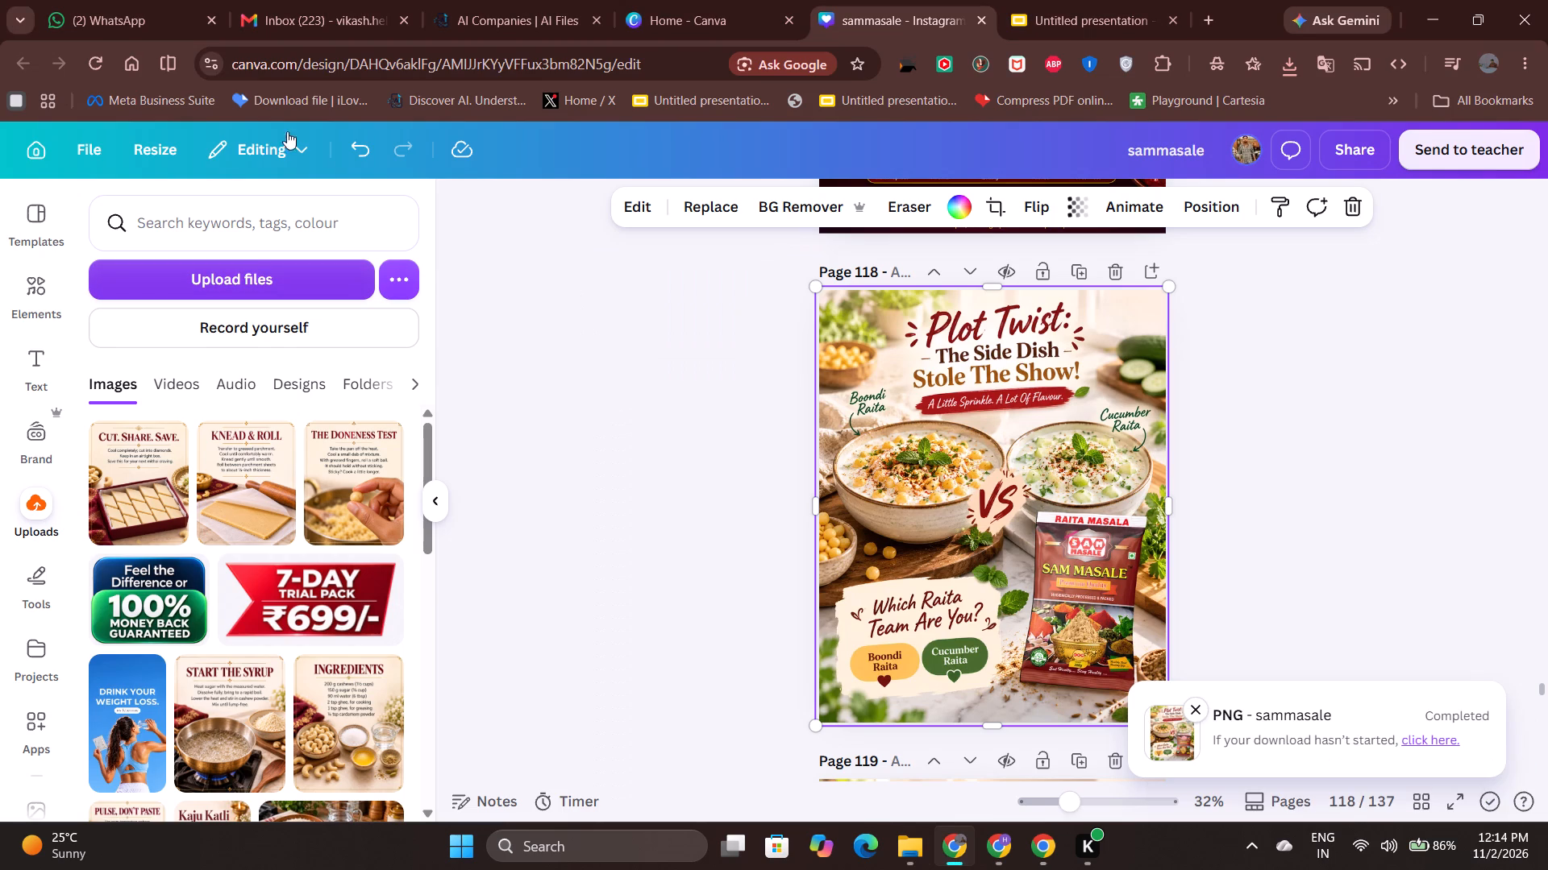
click(1067, 0)
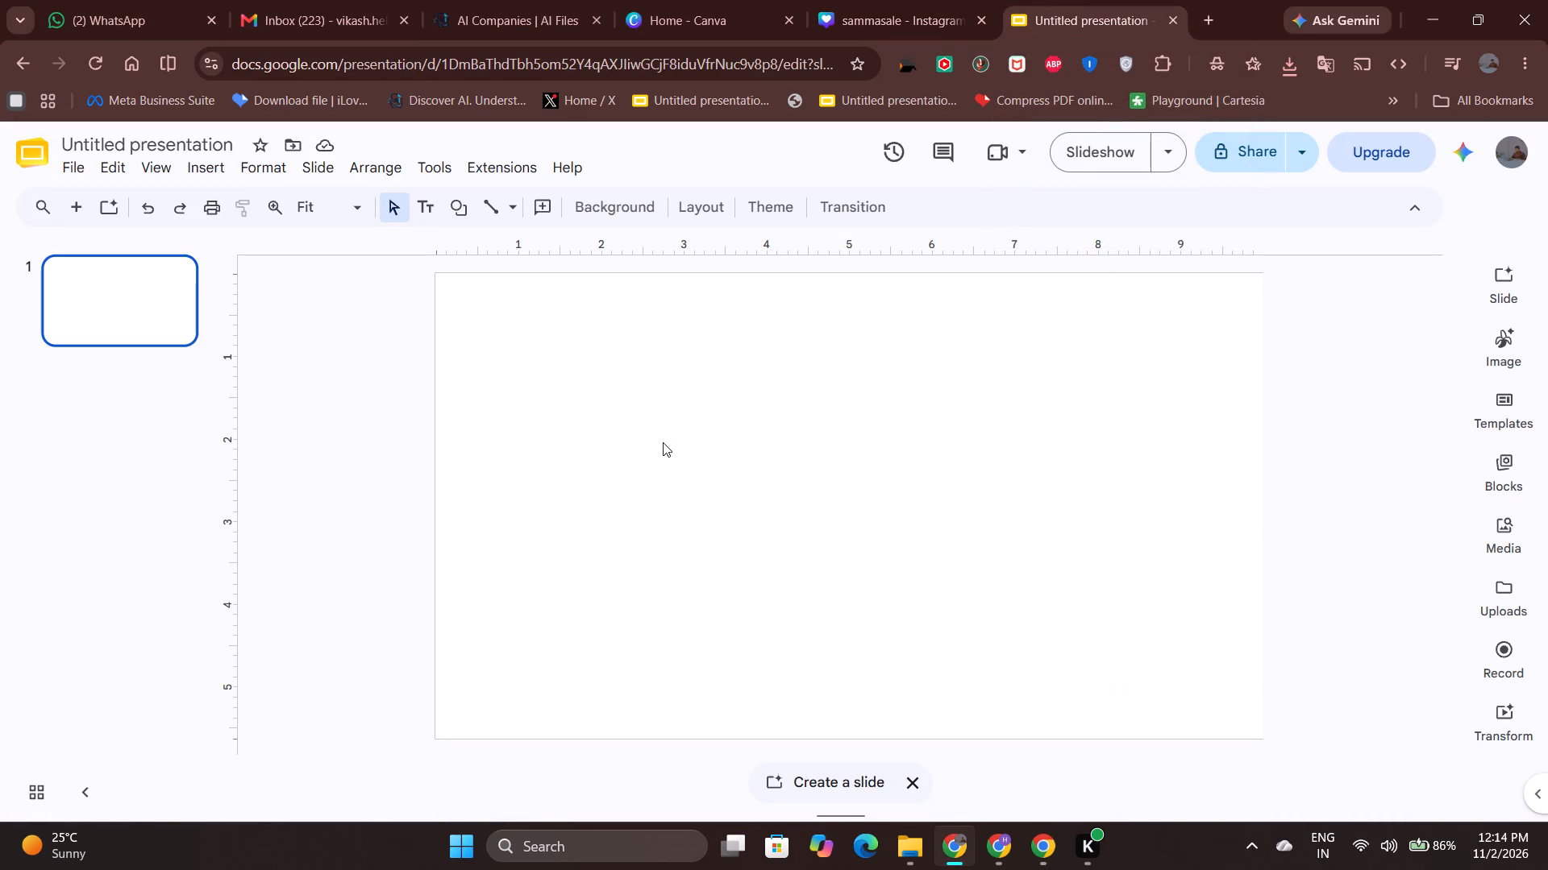
click(669, 437)
click(168, 293)
key(ctrl+d)
key(ctrl+d)
key(ctrl+d)
key(ctrl+d)
key(ctrl+d)
key(ctrl+d)
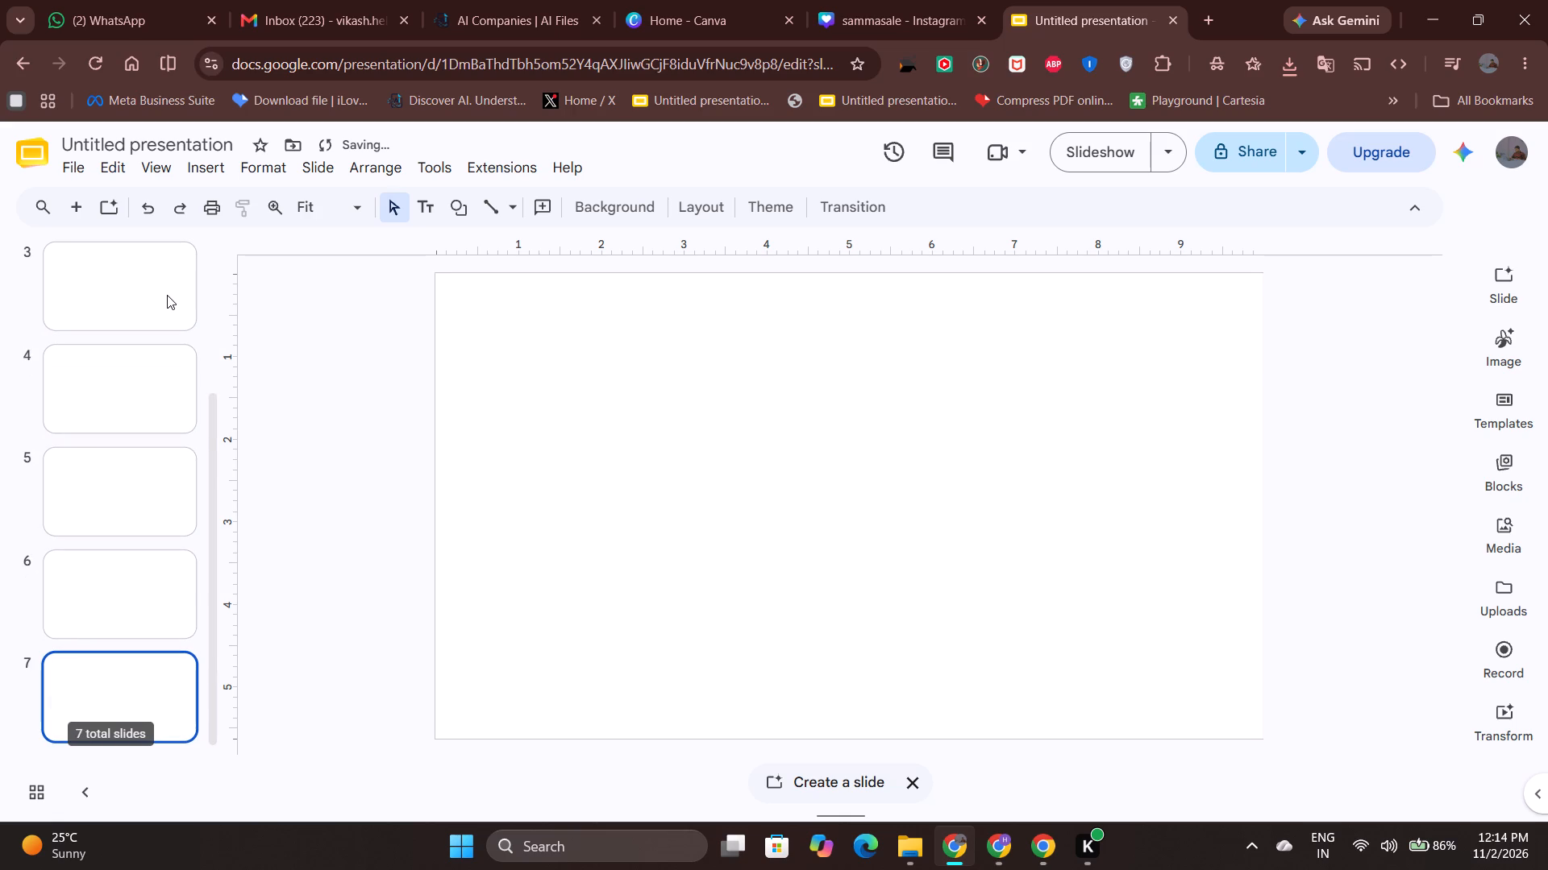
key(ctrl+d)
key(ctrl+d)
key(ctrl+d)
key(ctrl+d)
key(ctrl+d)
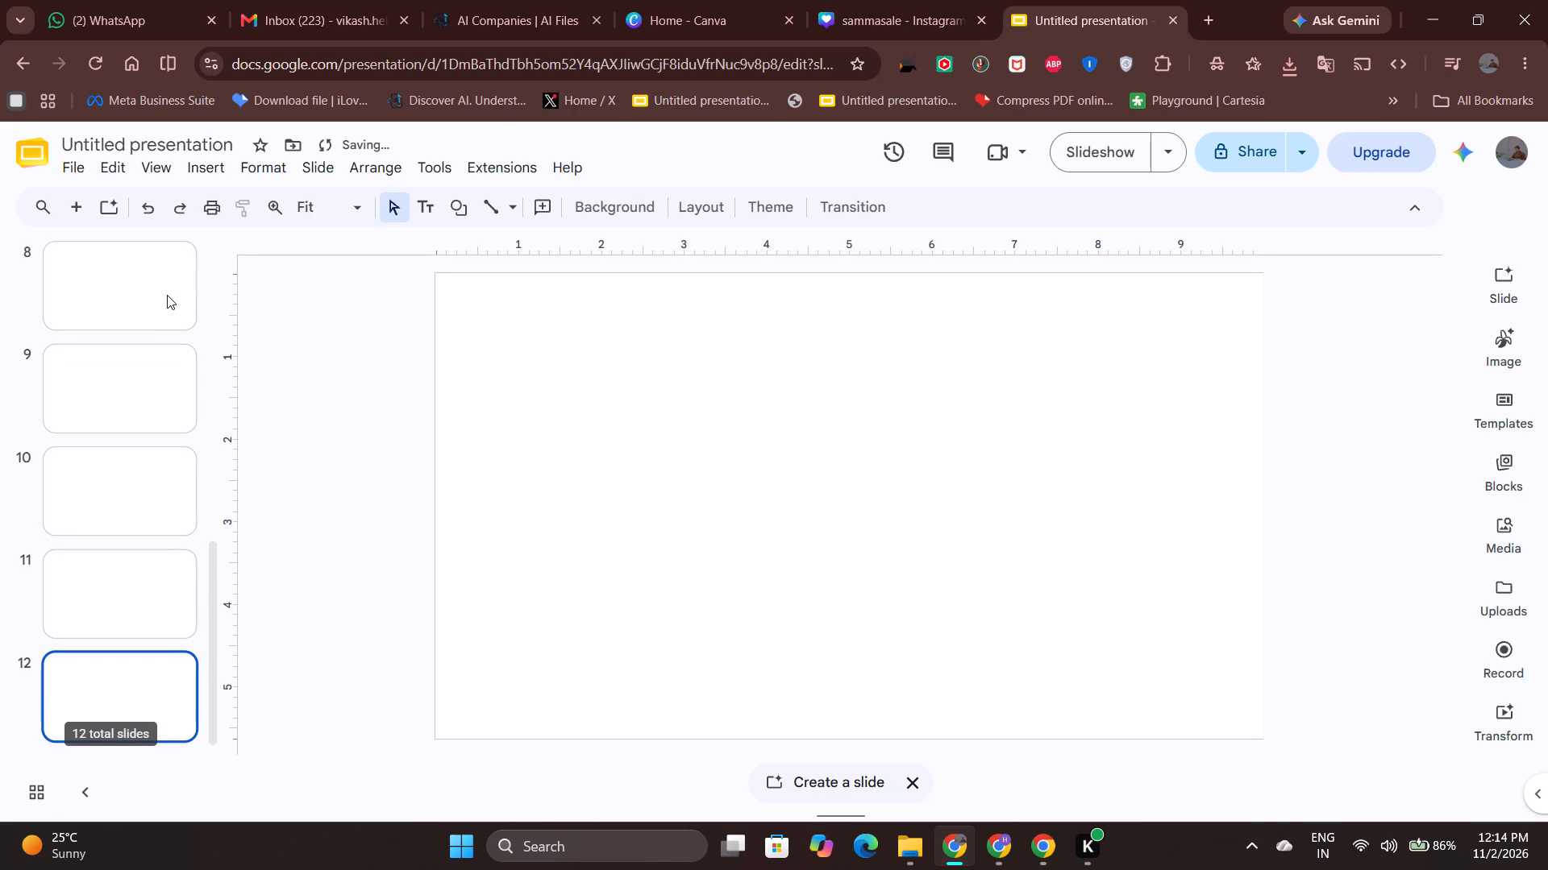
key(ctrl+d)
key(ctrl+d)
key(ctrl+d)
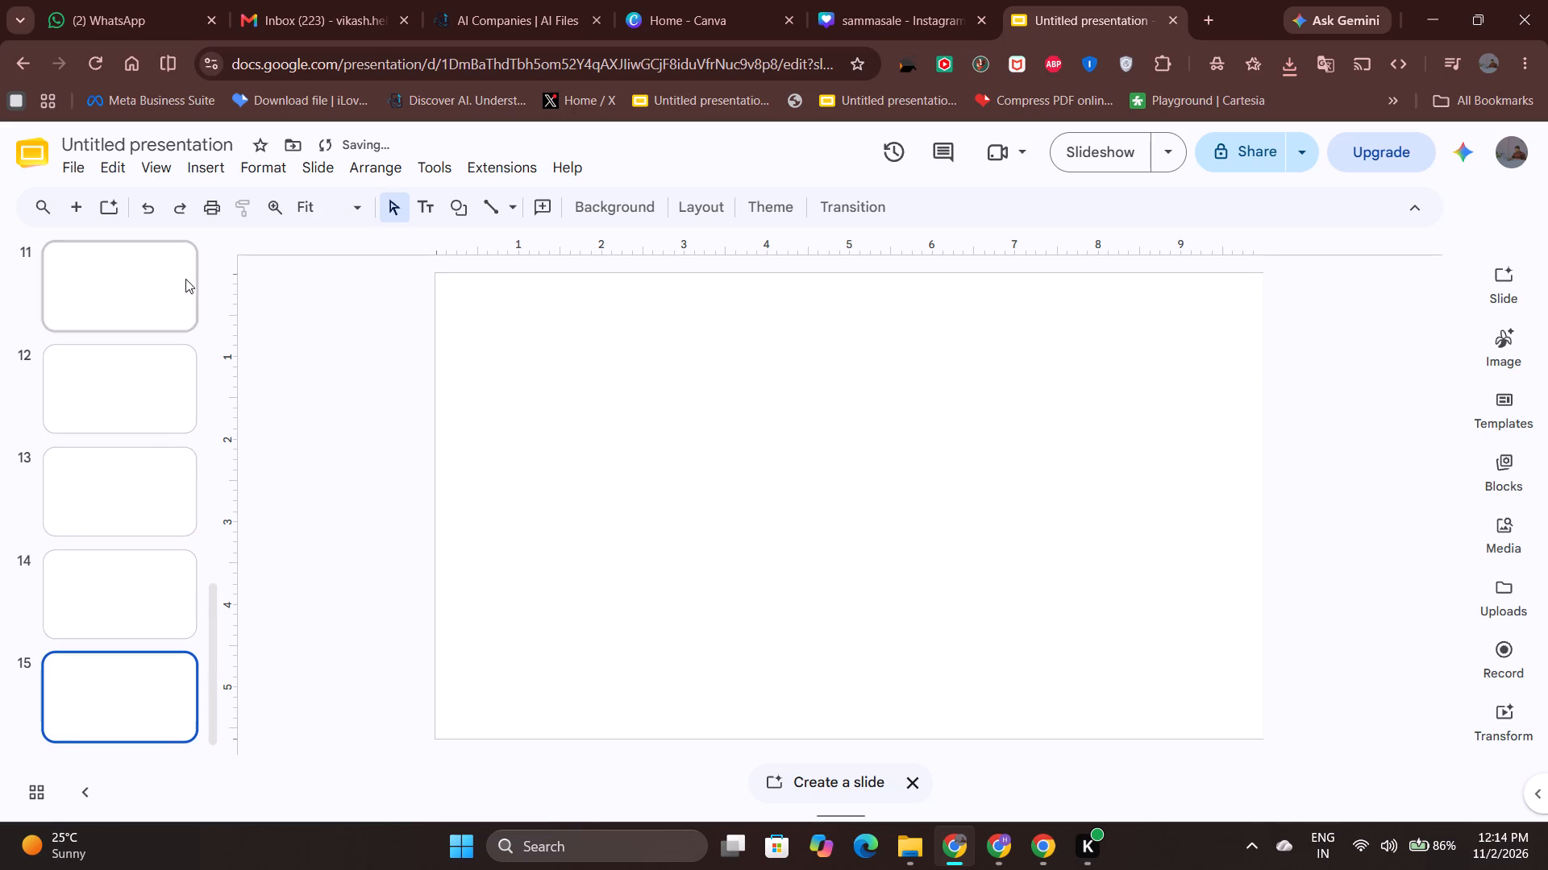
Duplicate blank slide 3 twice to bring the presentation to 17 slides.
scroll(145, 363, up, 5)
scroll(59, 400, up, 9)
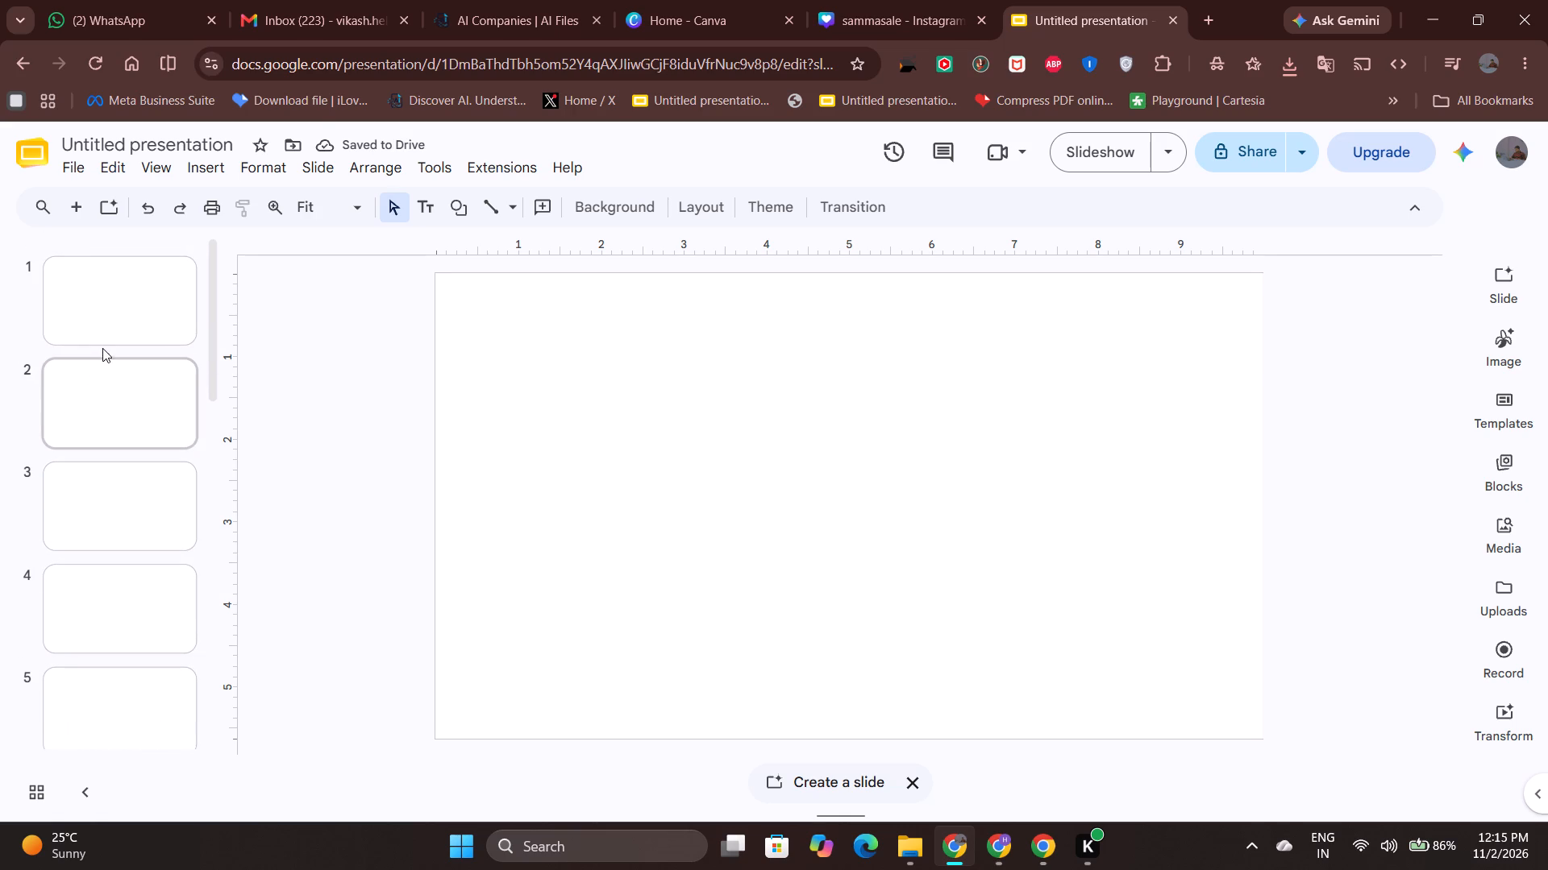
click(90, 490)
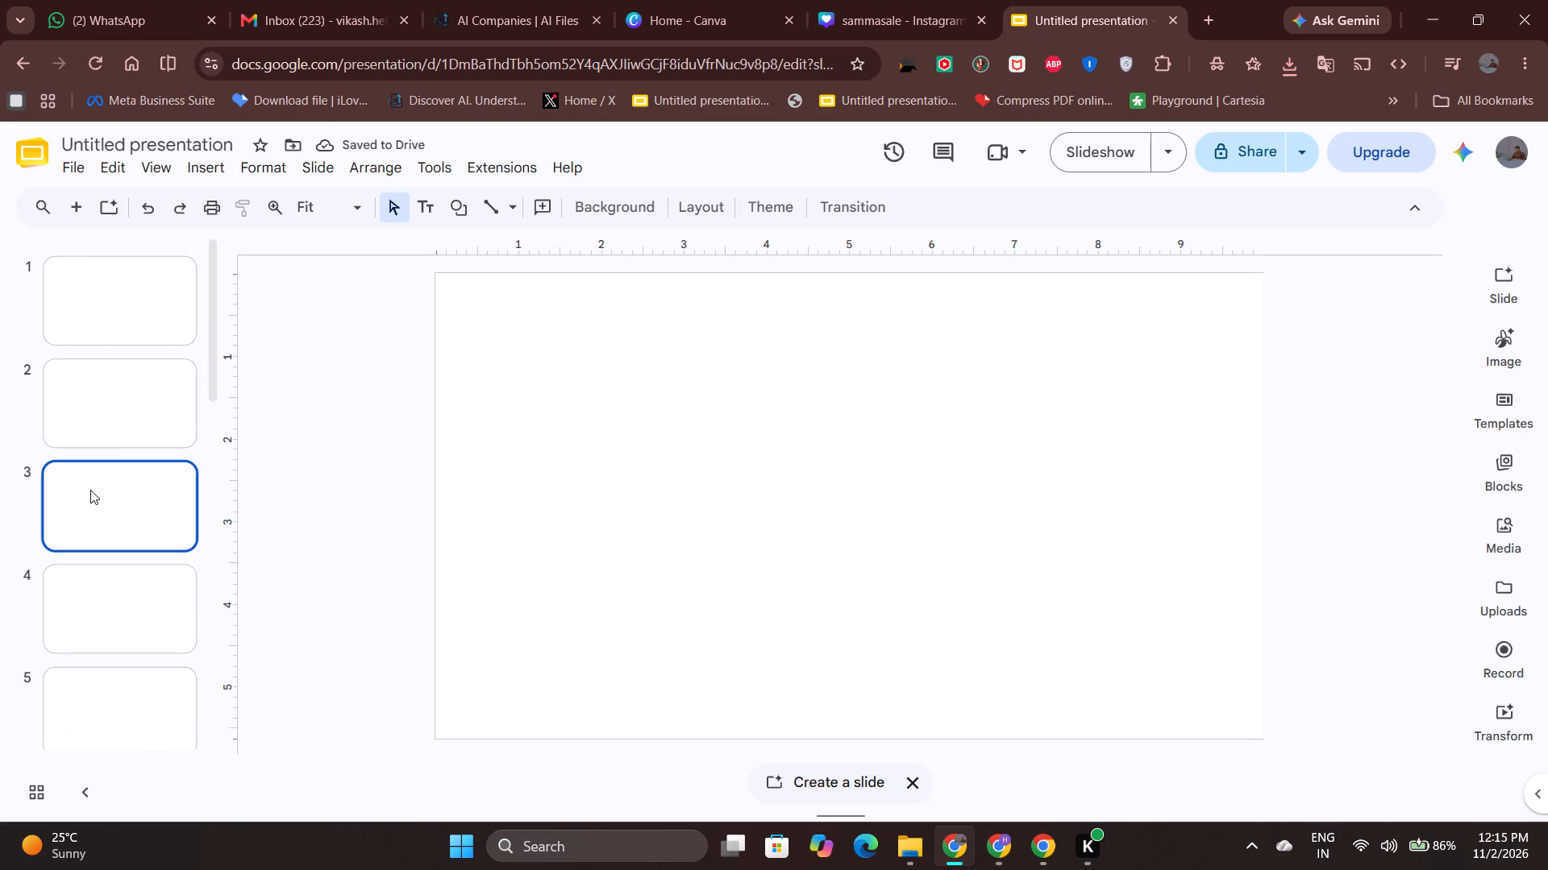
key(ctrl+d)
key(ctrl+d)
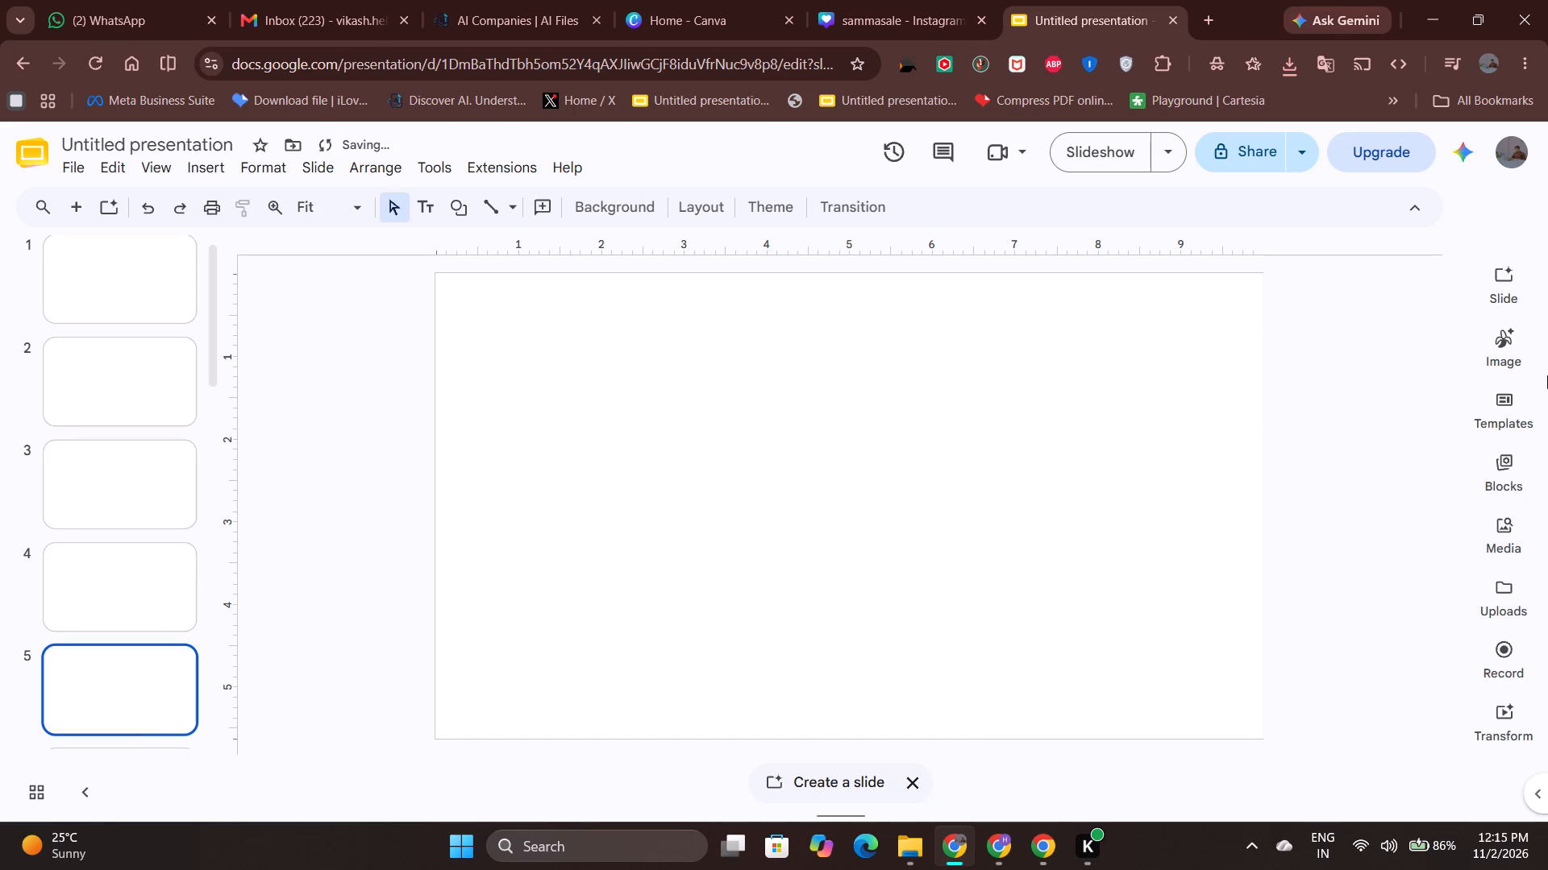
Select blank slide 2 for the first post image.
scroll(911, 197, up, 7)
scroll(548, 364, up, 6)
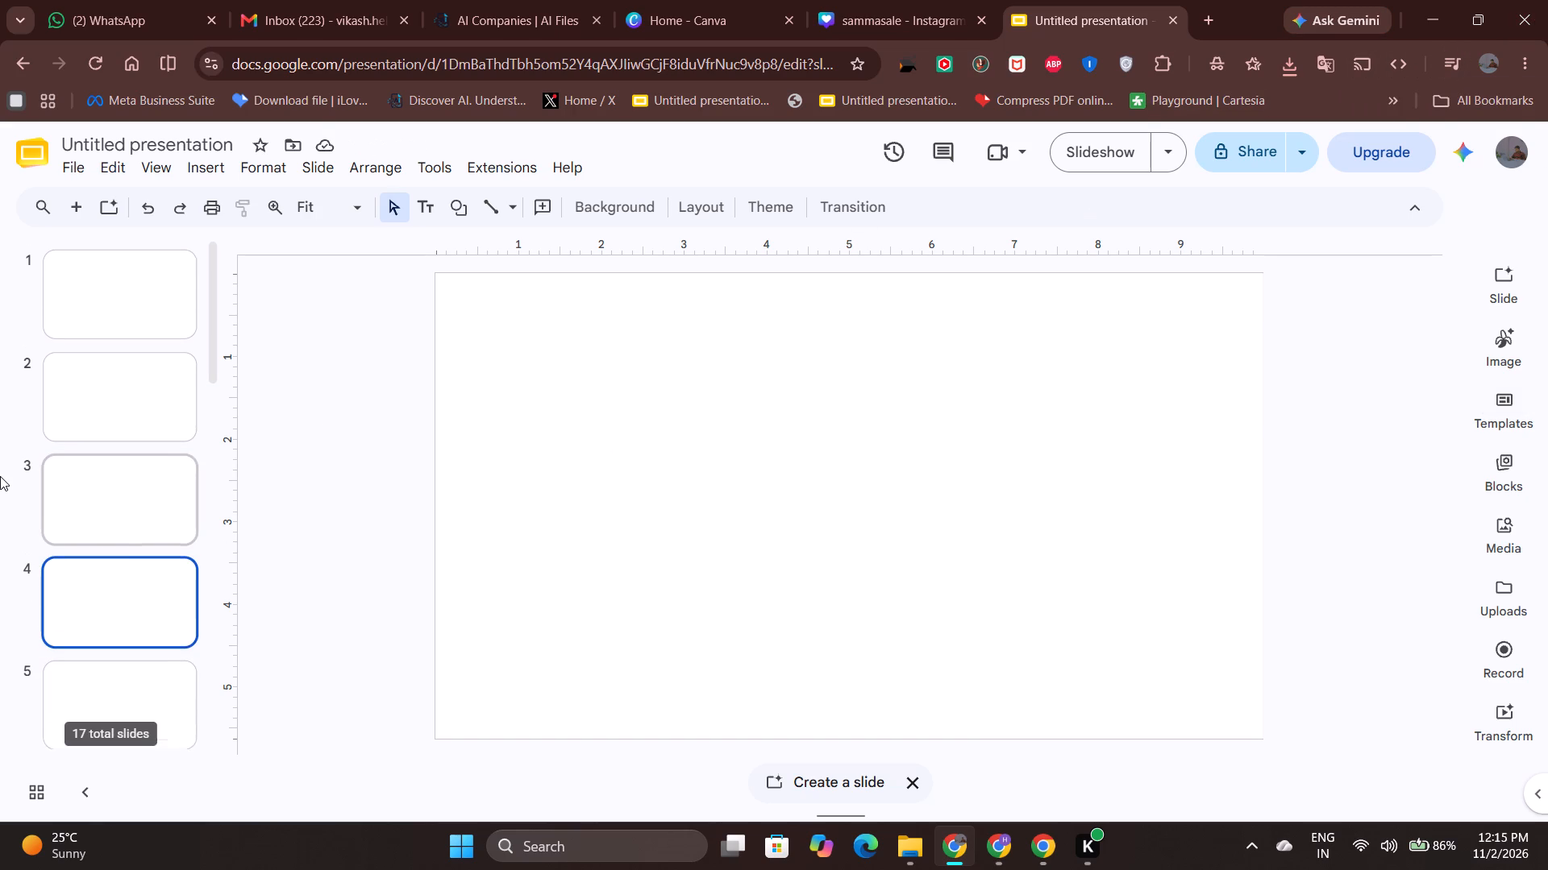
scroll(0, 476, up, 6)
click(81, 386)
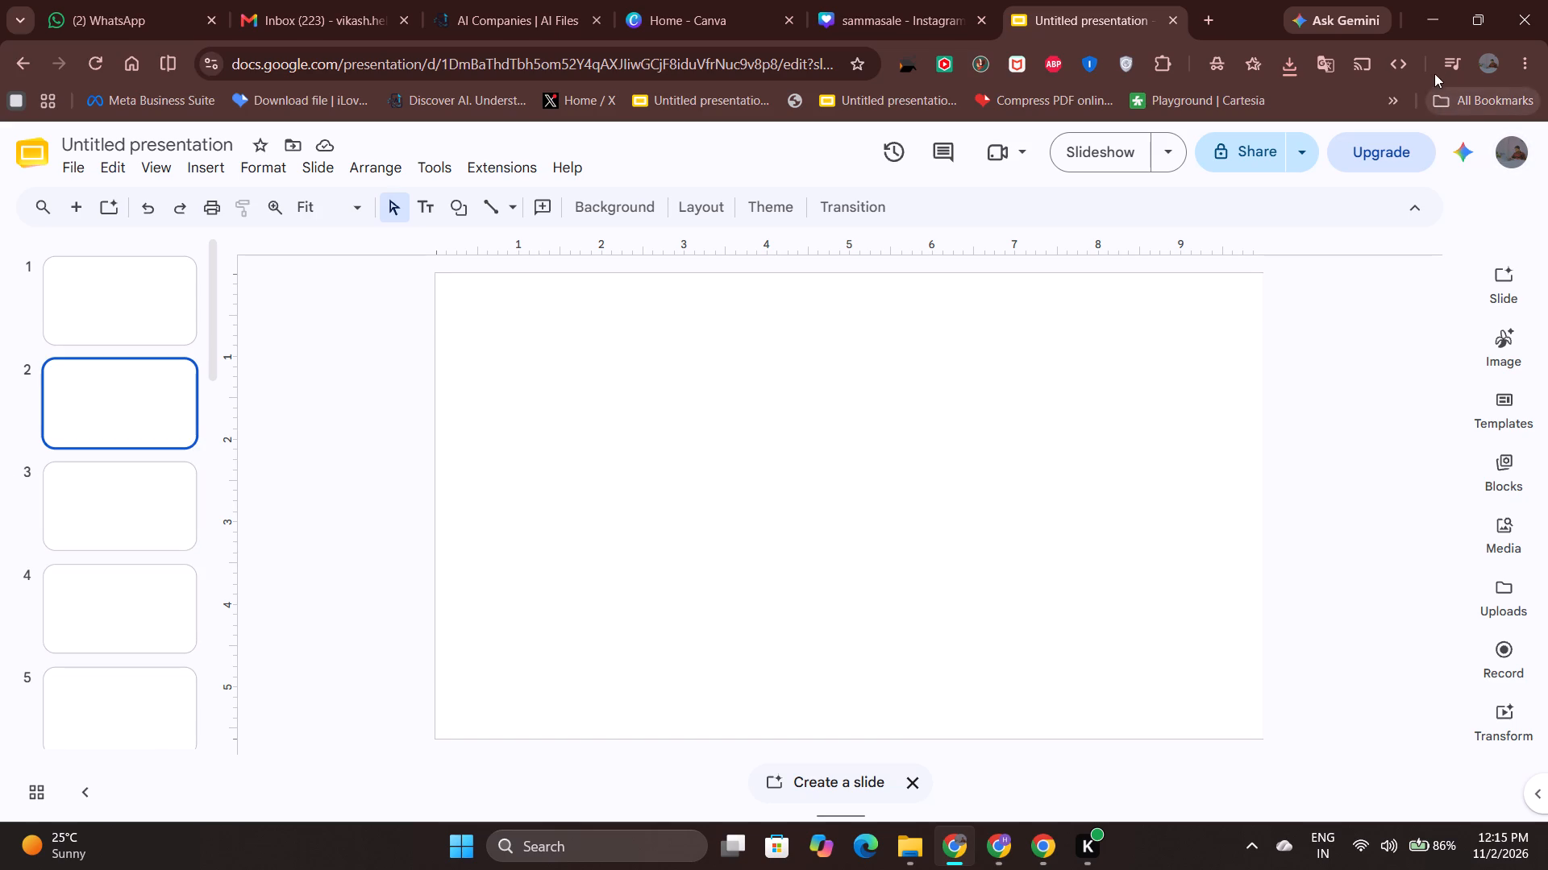
Skip the music casting to the office speaker to the next track.
click(1446, 67)
click(1427, 209)
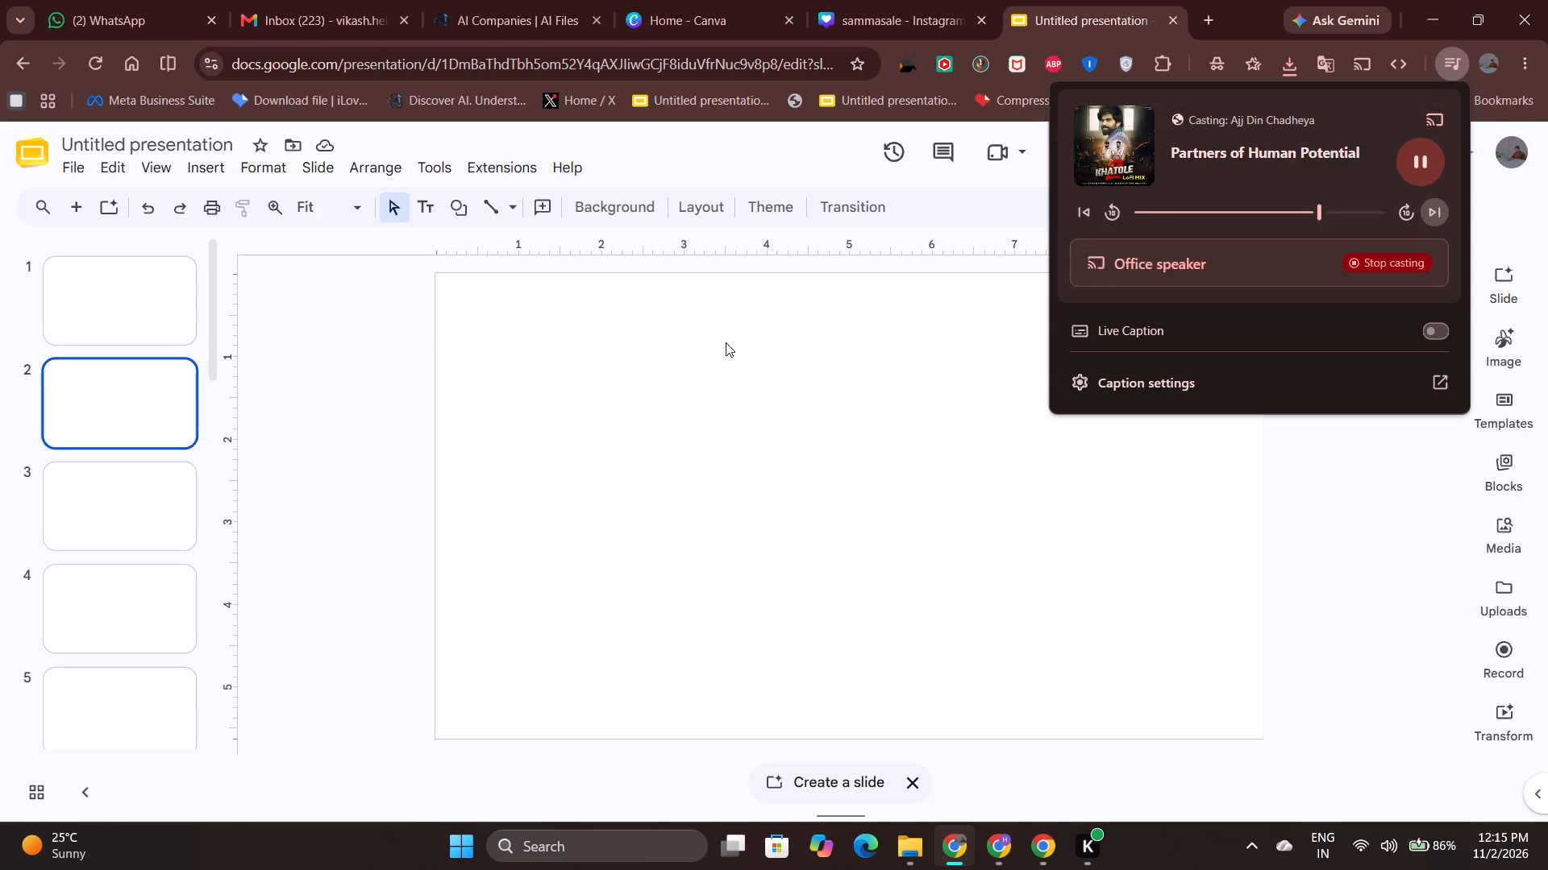
Paste the copied Raita Masala image onto slide 2, shrink it to about 3.4 by 4.2 in and offset it inward from the slide's upper-left corner.
click(726, 343)
key(ctrl+v)
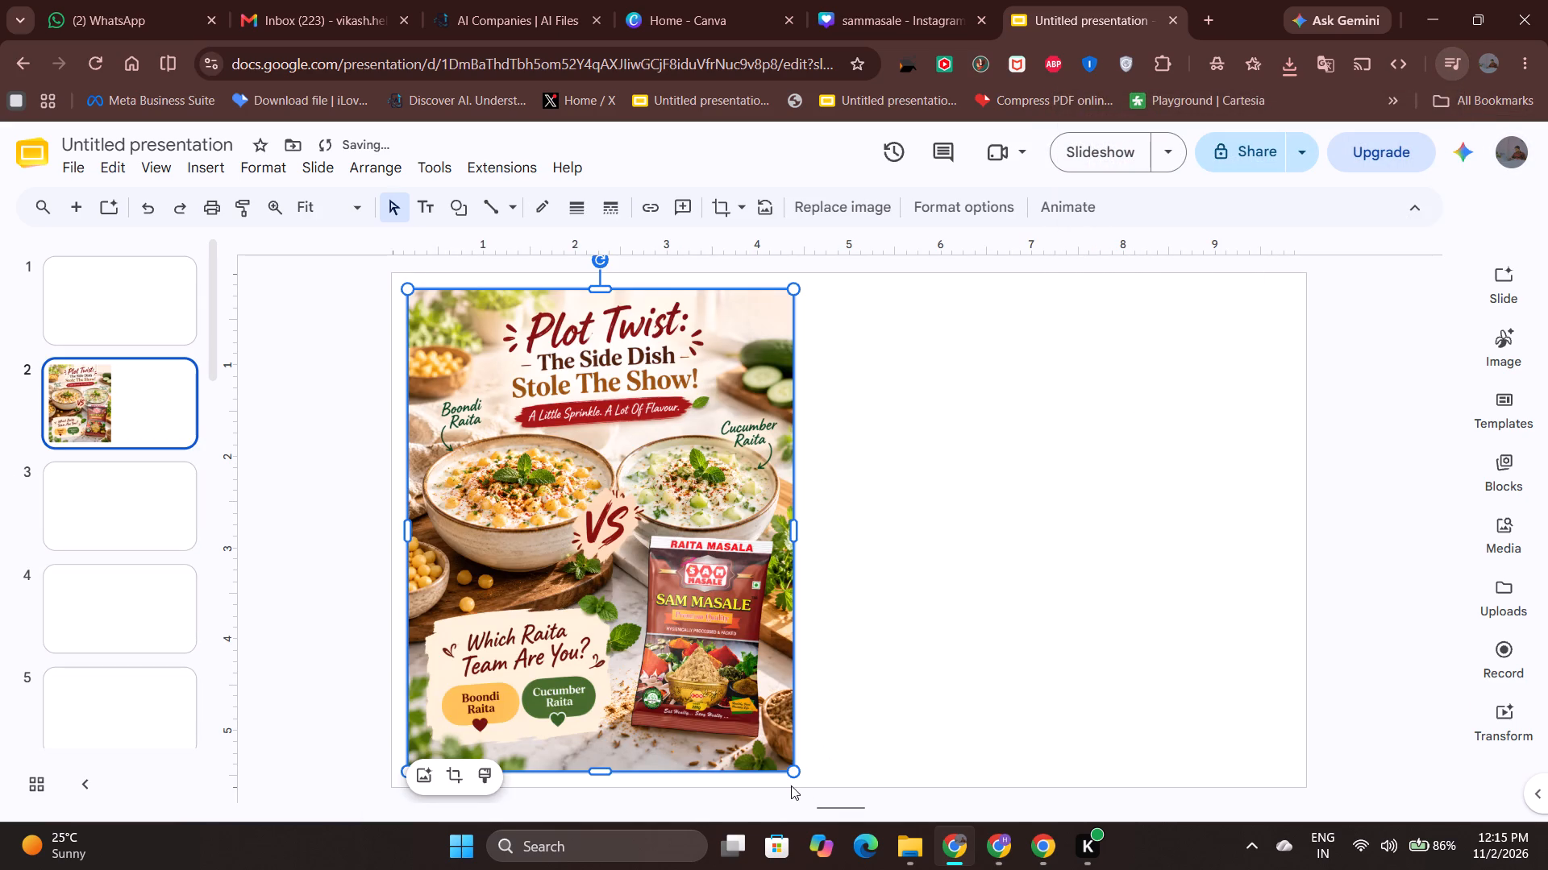
drag(790, 768, 703, 675)
drag(635, 536, 673, 574)
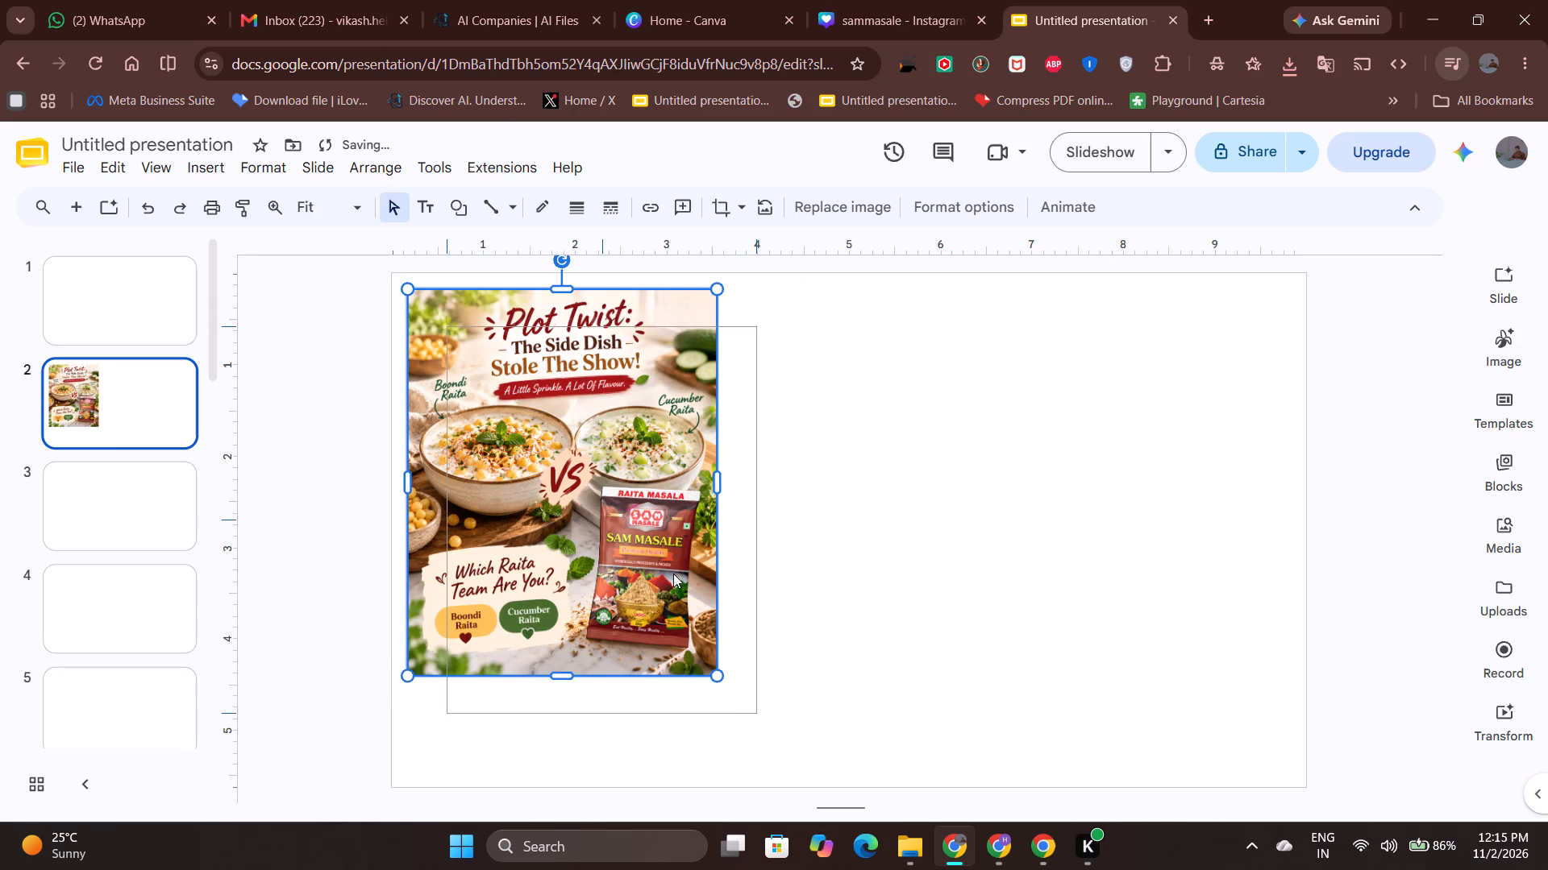
drag(673, 574, 675, 560)
click(931, 594)
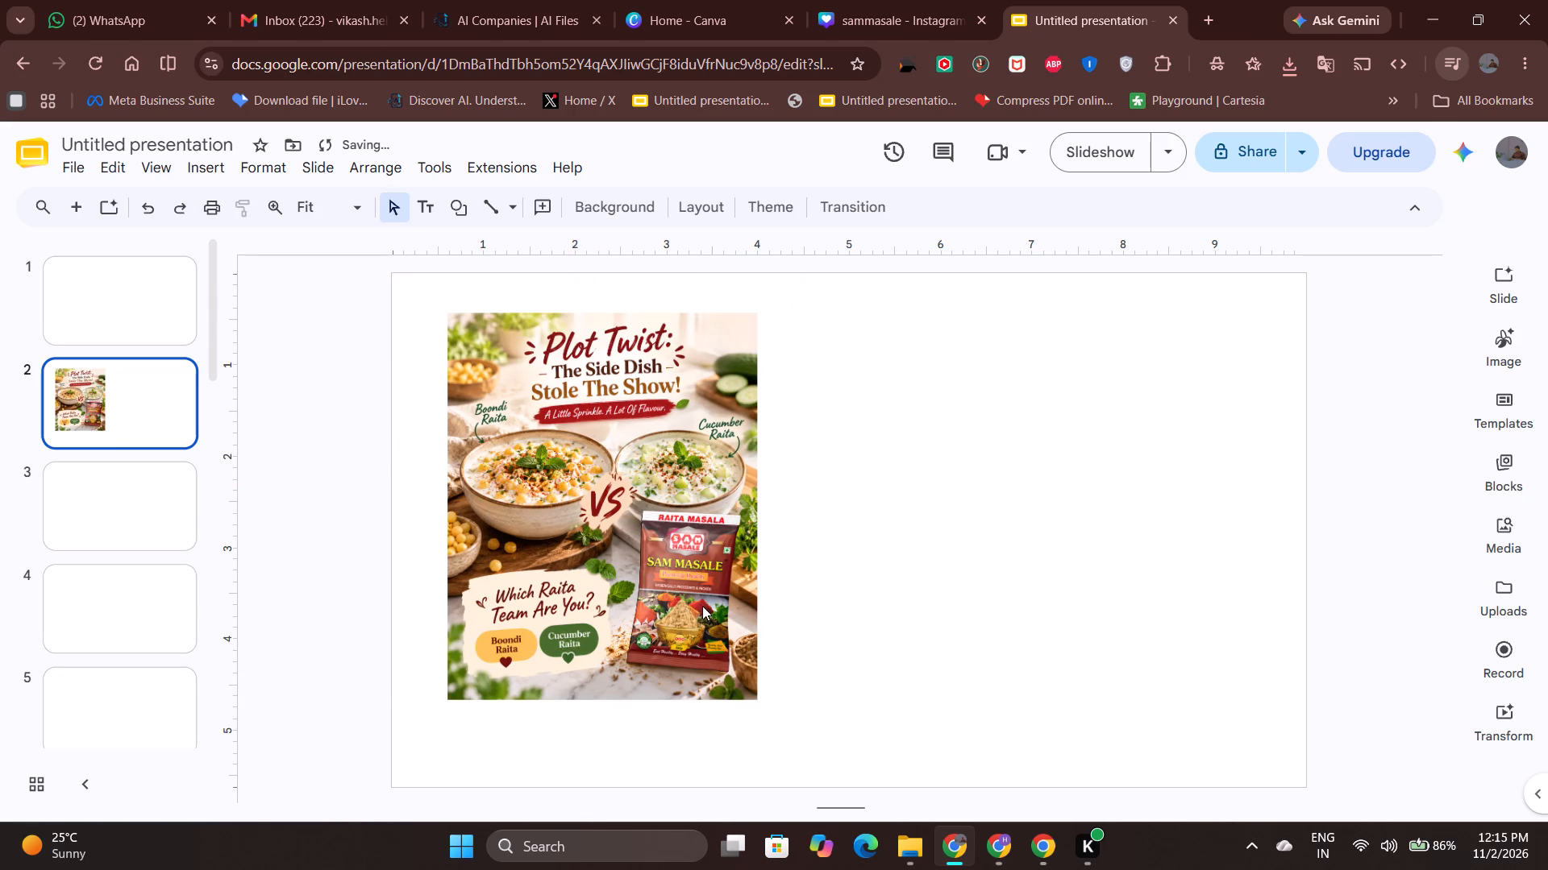
click(700, 604)
click(1178, 588)
Switch to the Canva design and download only page 120, the "One Spice. Two Beautiful Memories." post, as a PNG.
click(901, 0)
scroll(1022, 468, down, 9)
scroll(1016, 450, up, 6)
scroll(1018, 487, down, 5)
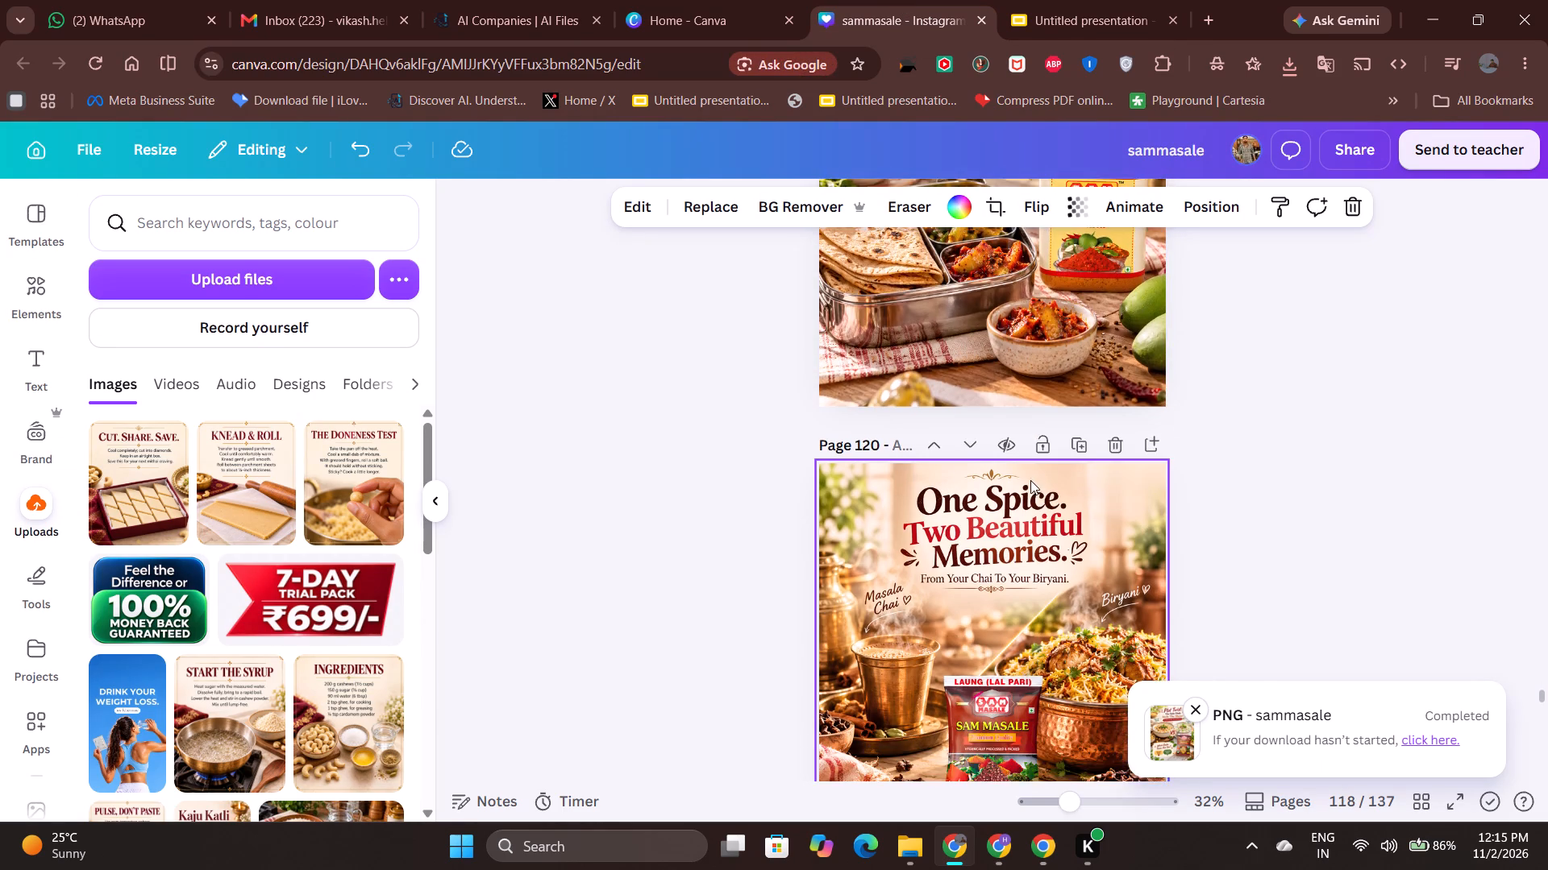
scroll(1031, 479, down, 2)
click(1040, 458)
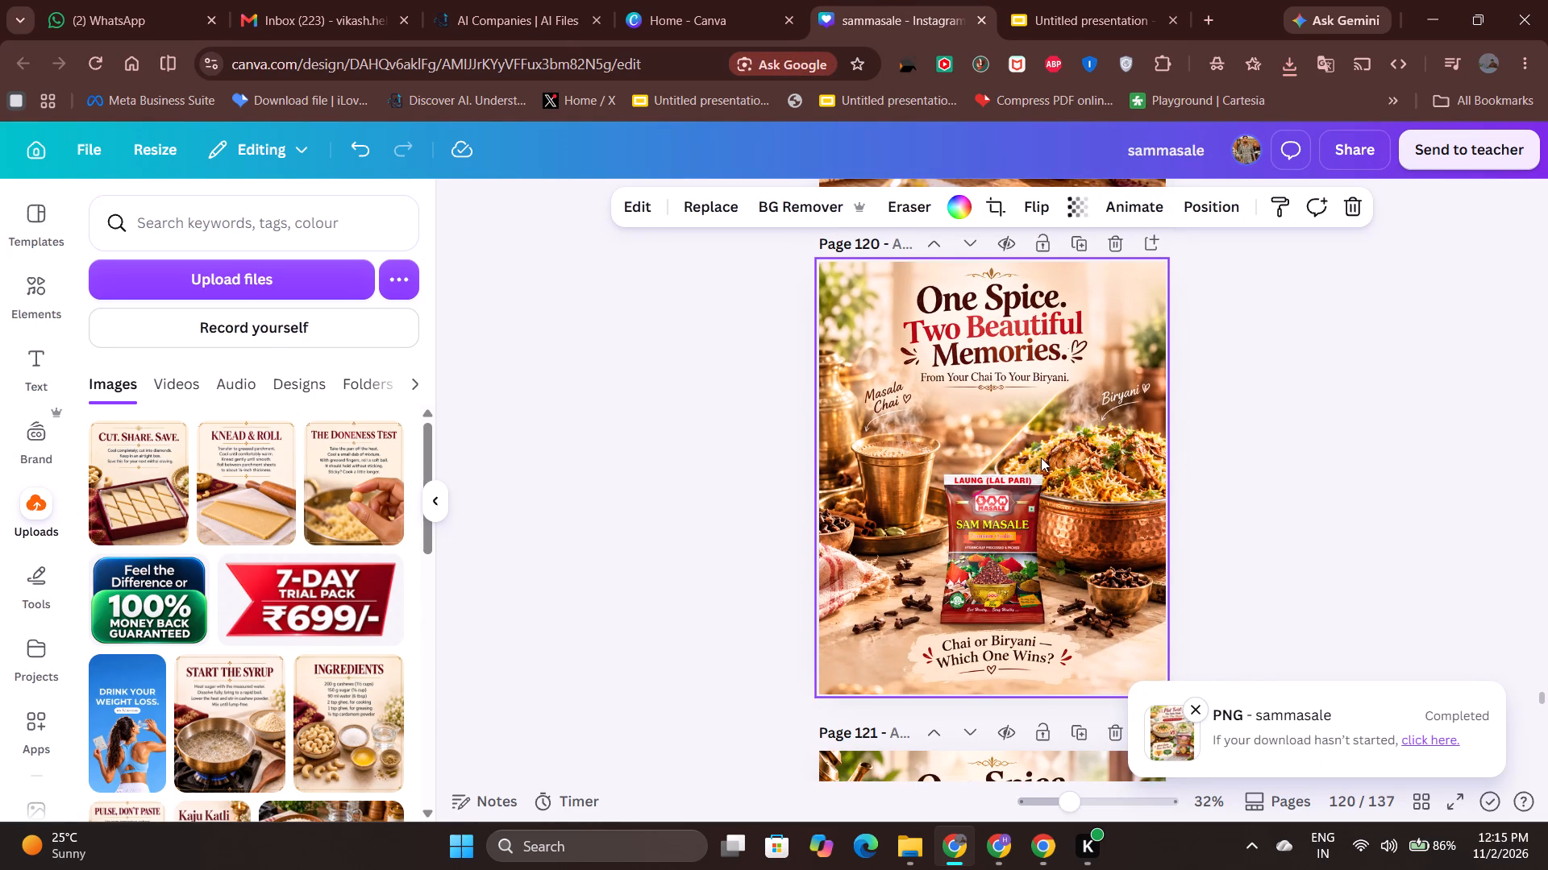
click(1365, 151)
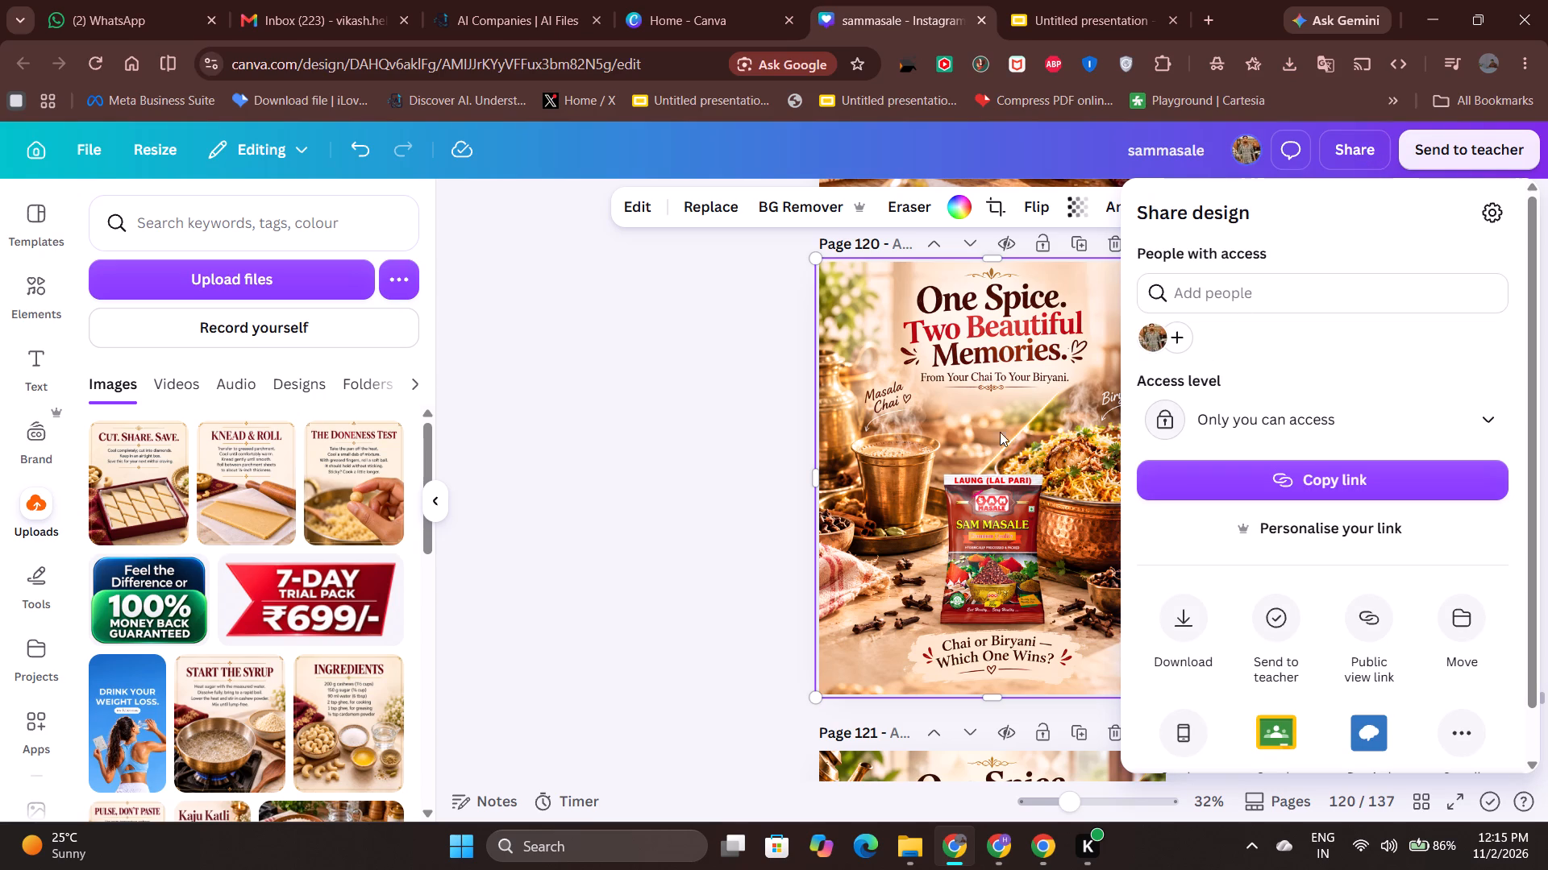
click(1187, 611)
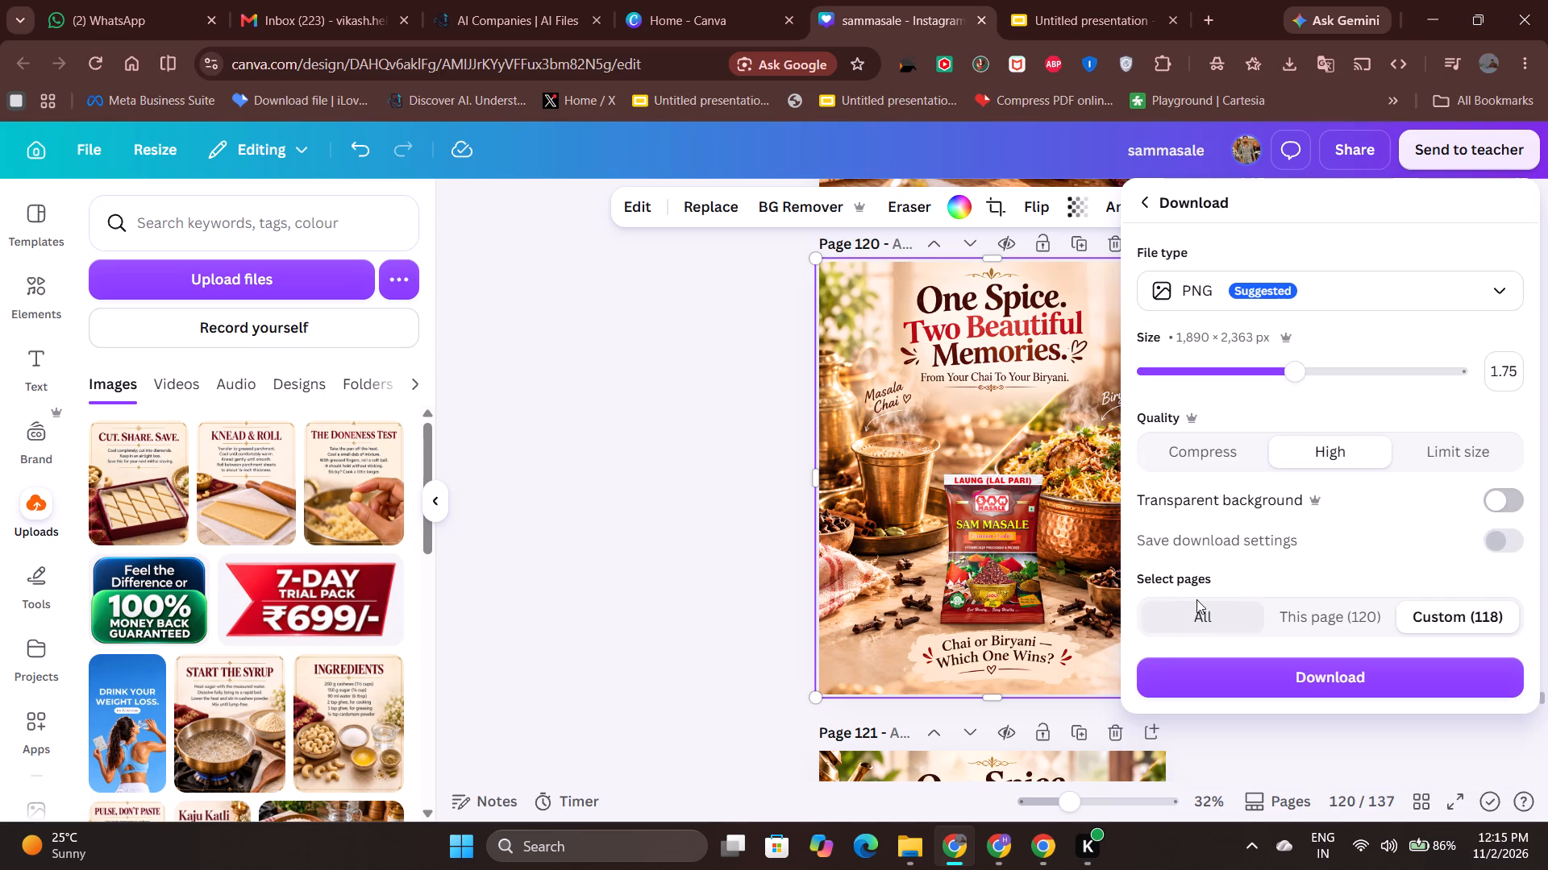
click(1330, 608)
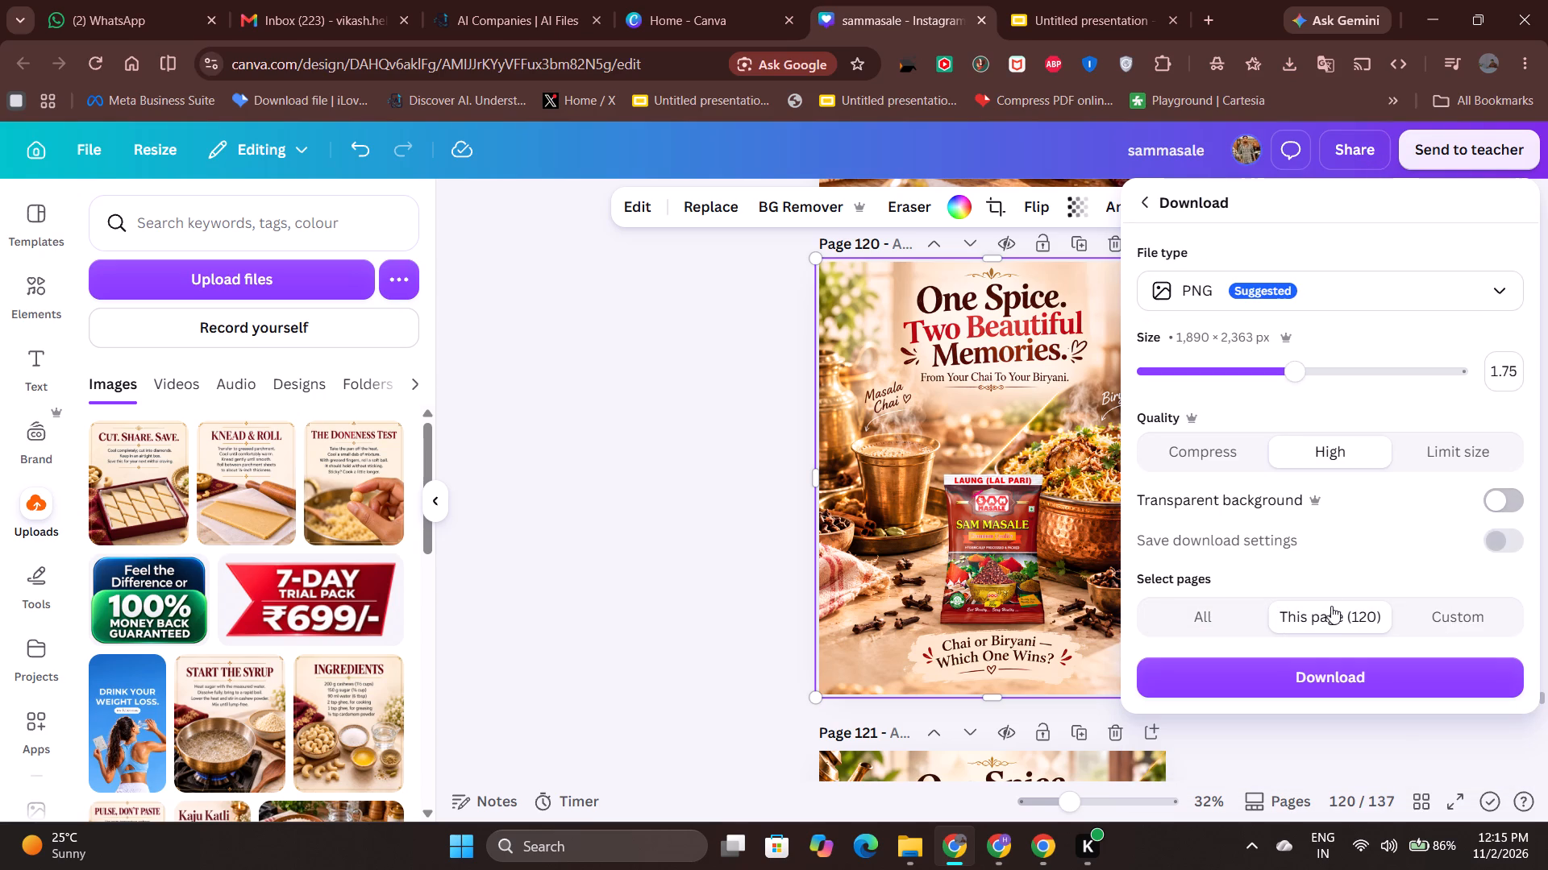
click(1272, 677)
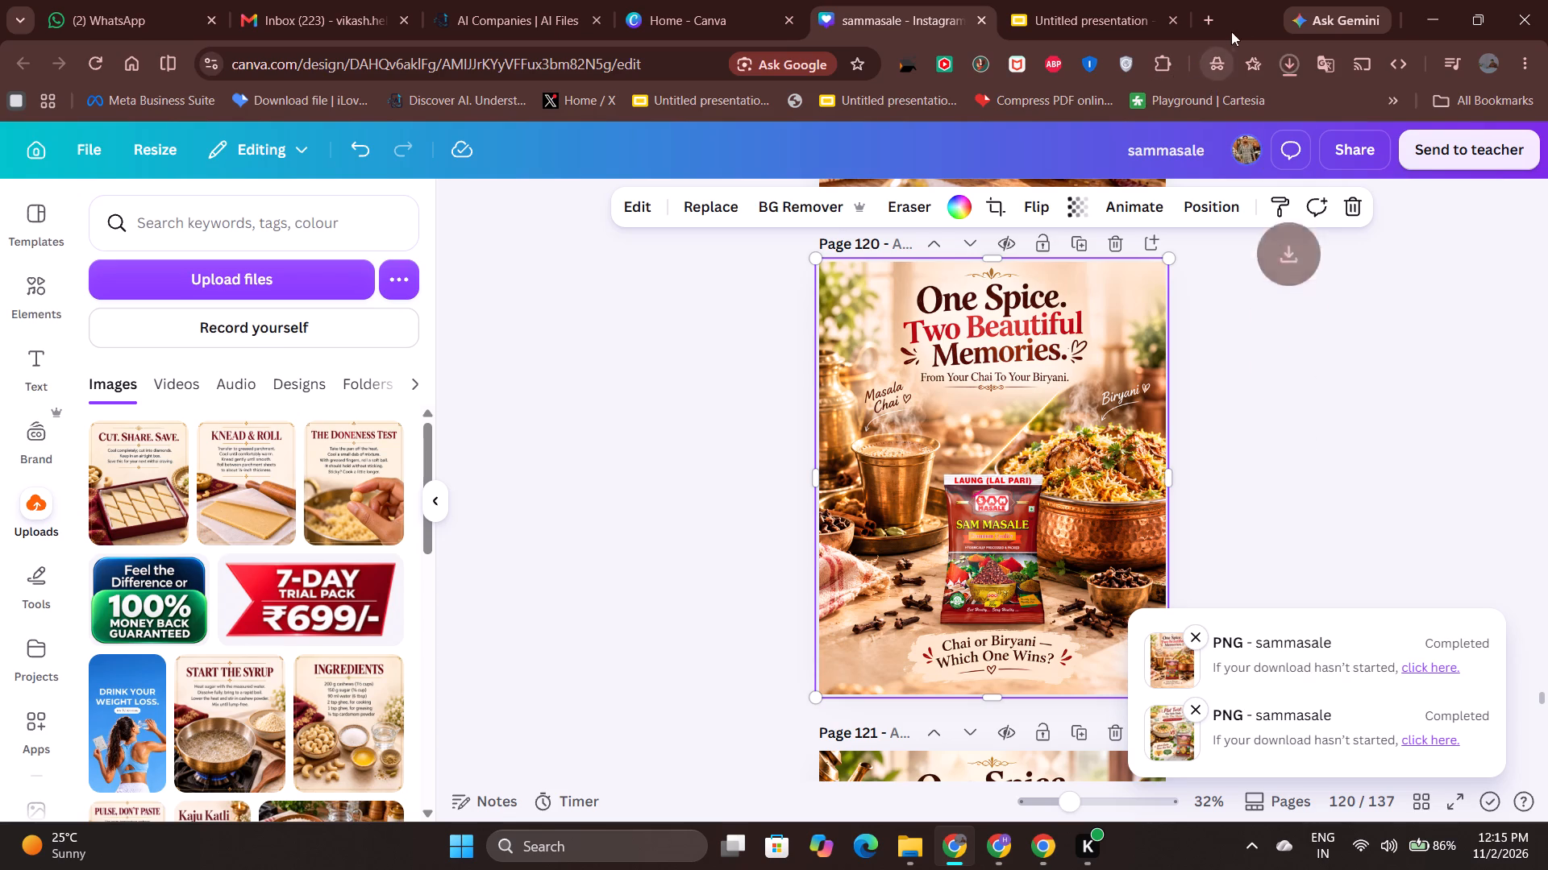
Copy the downloaded image sammasale (1) from the Downloads folder.
click(1238, 112)
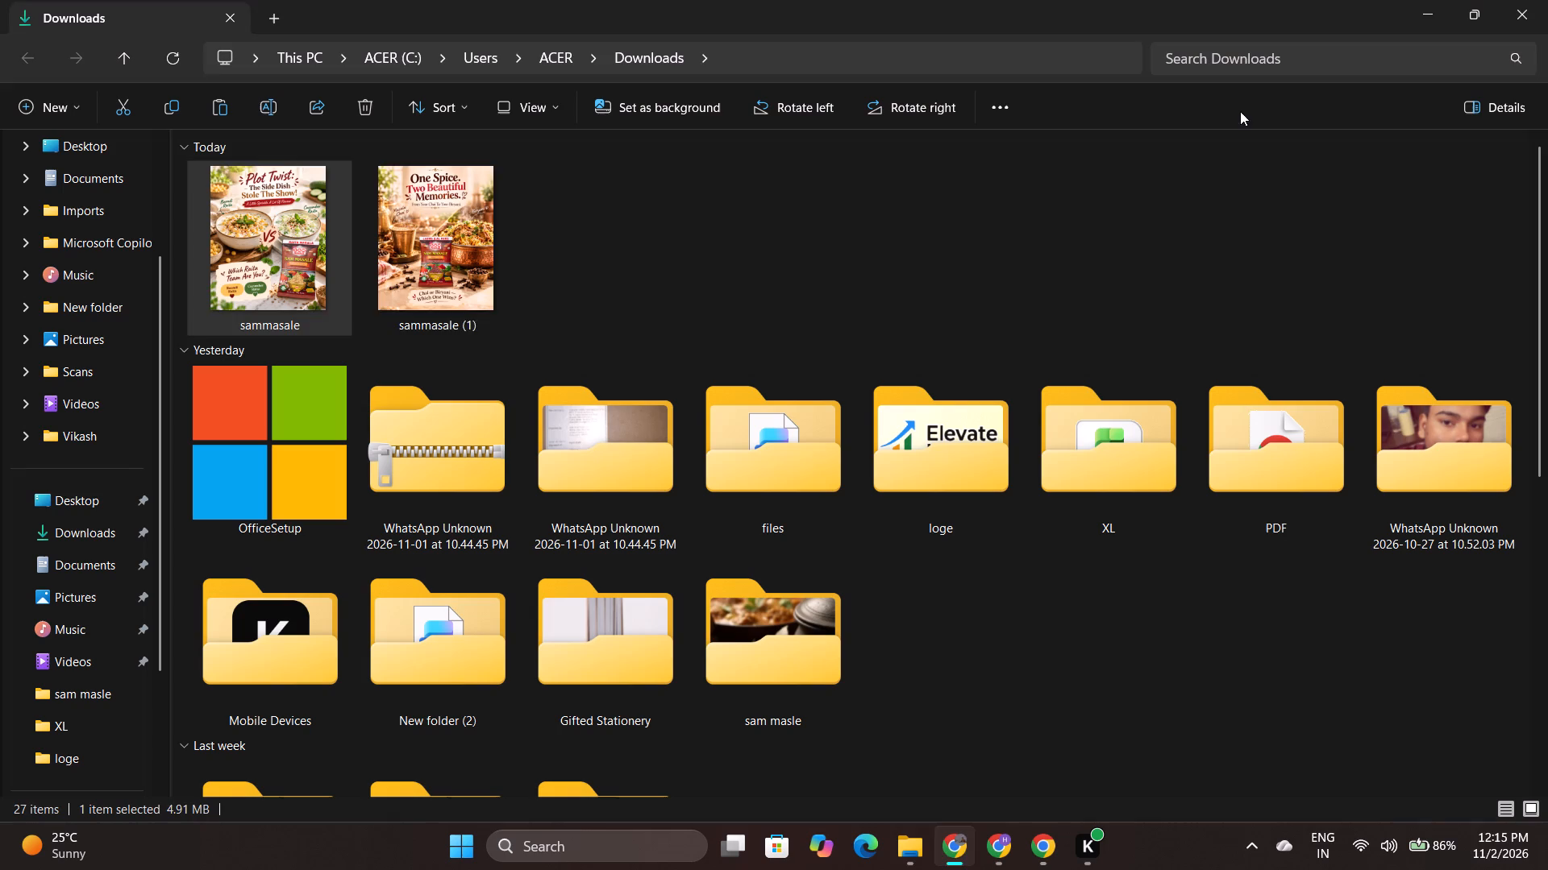
click(468, 263)
key(ctrl+c)
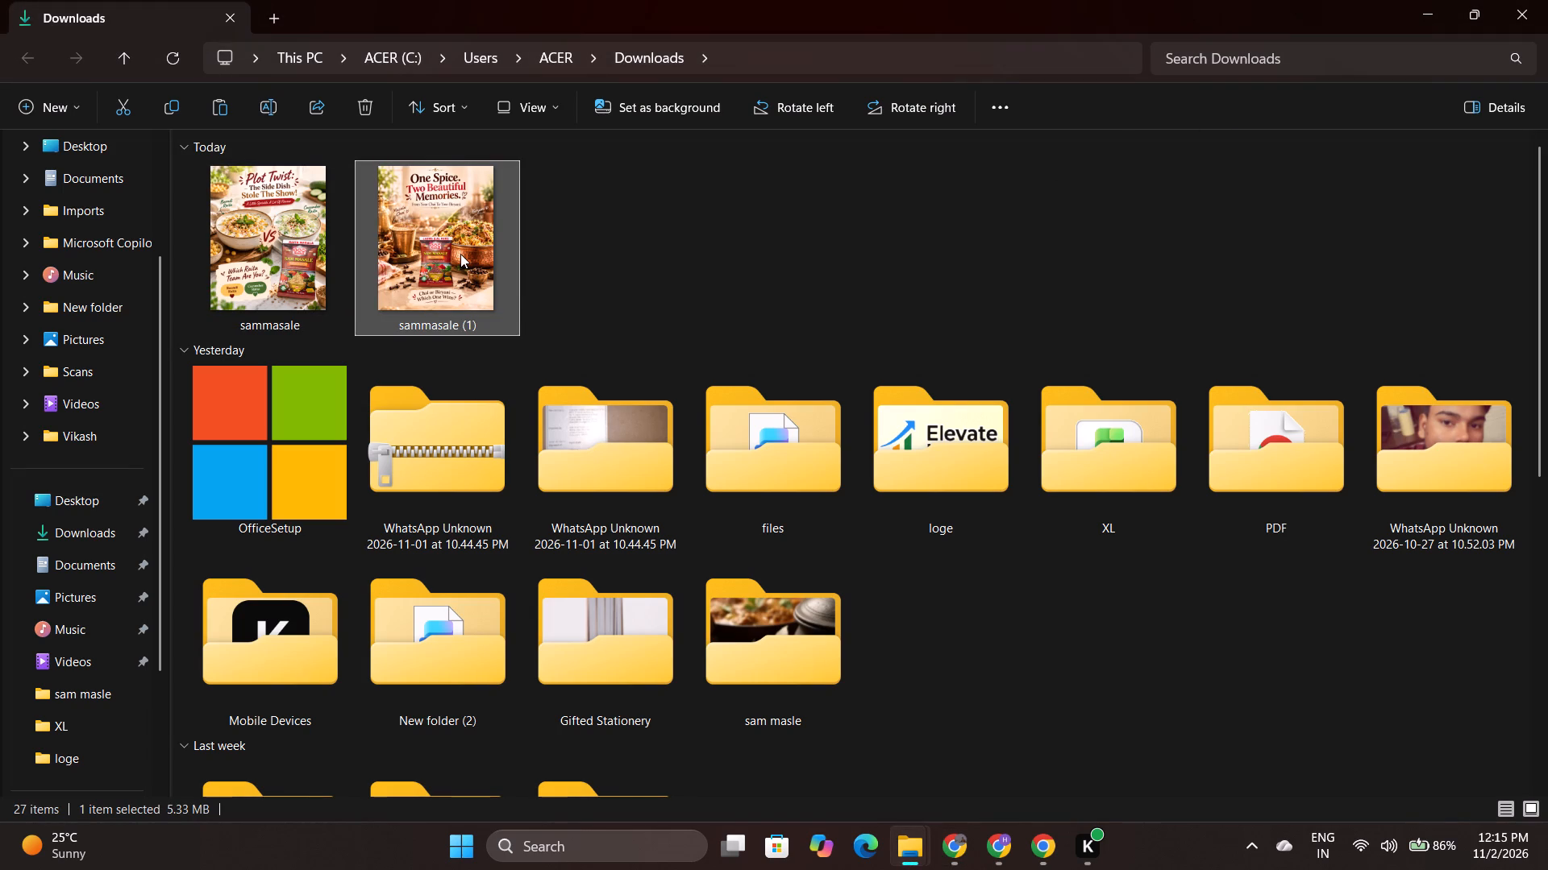
key(ctrl+c)
Paste the copied image onto blank slide 3, resize it to about 3.6 by 4.5 in and offset it inward from the slide's upper-left corner.
key(alt+Tab)
click(981, 2)
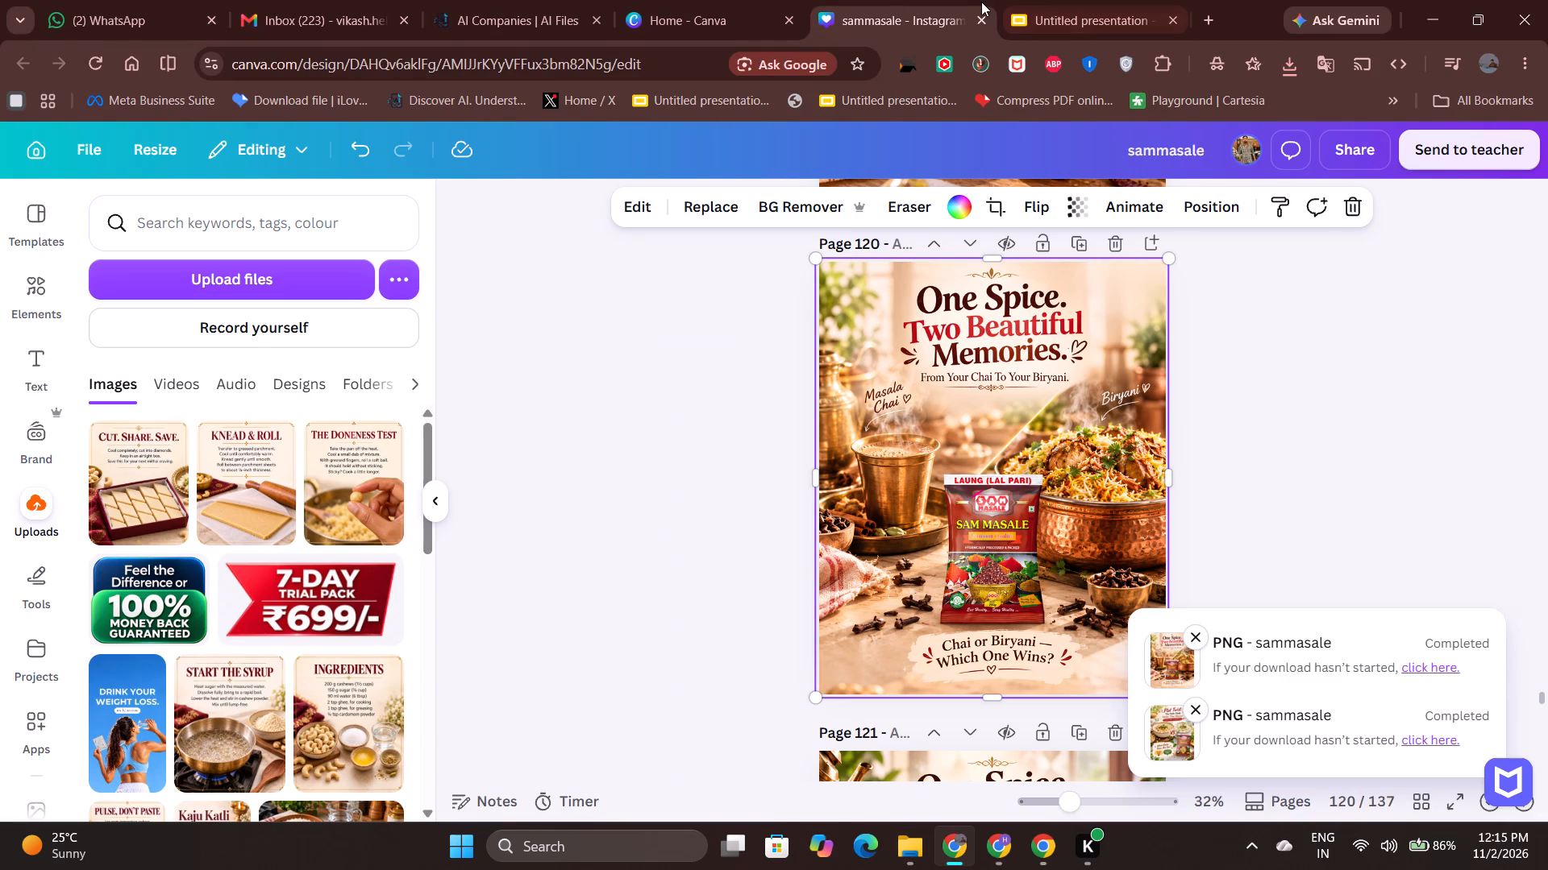
click(1042, 0)
click(169, 493)
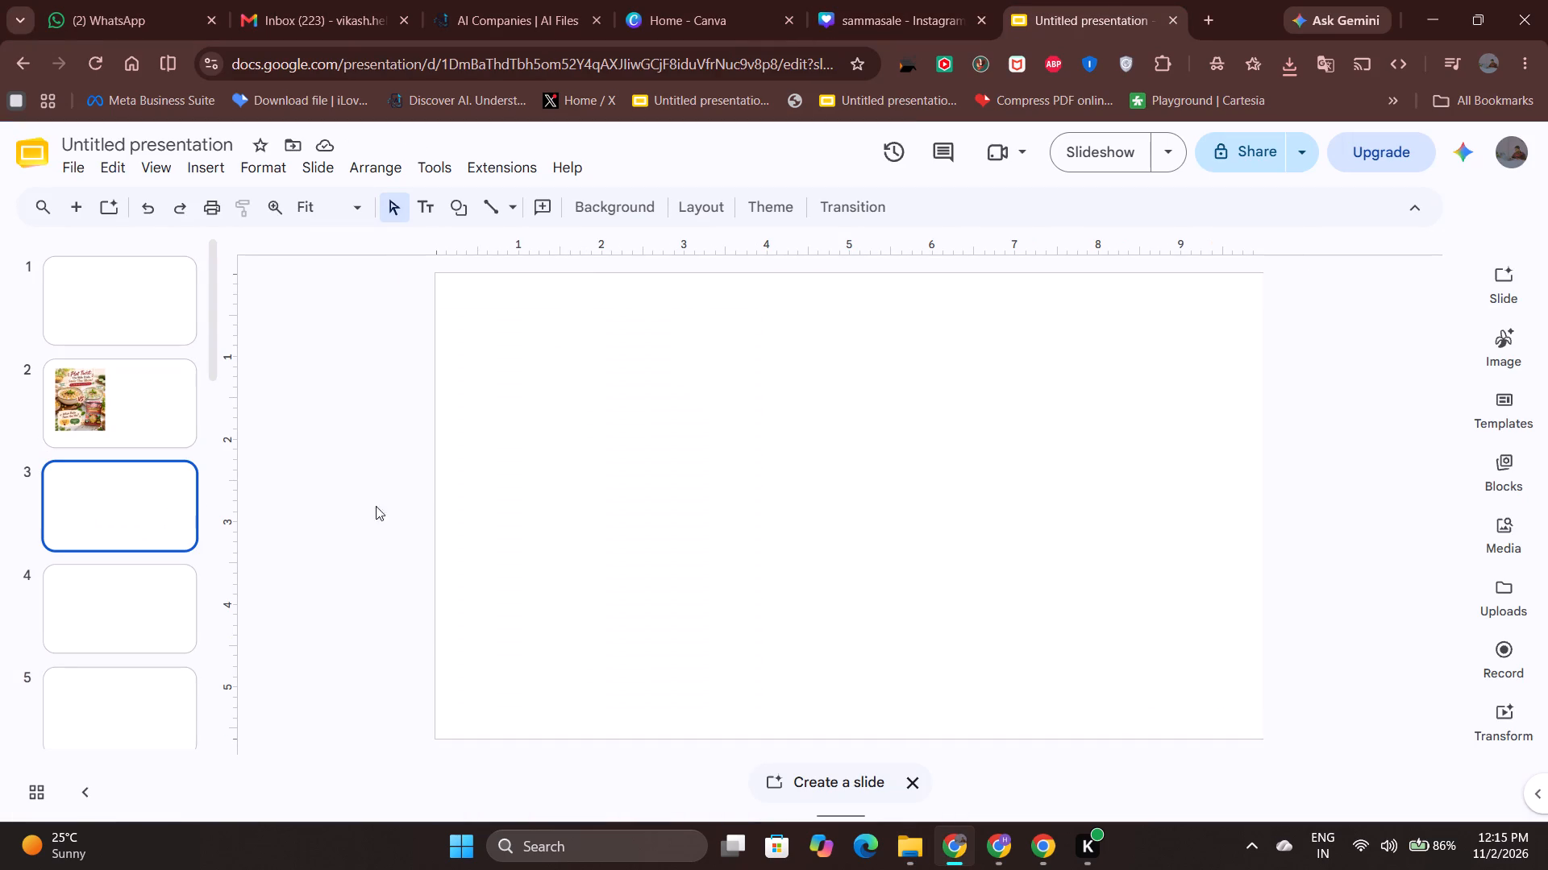
click(577, 504)
key(ctrl+v)
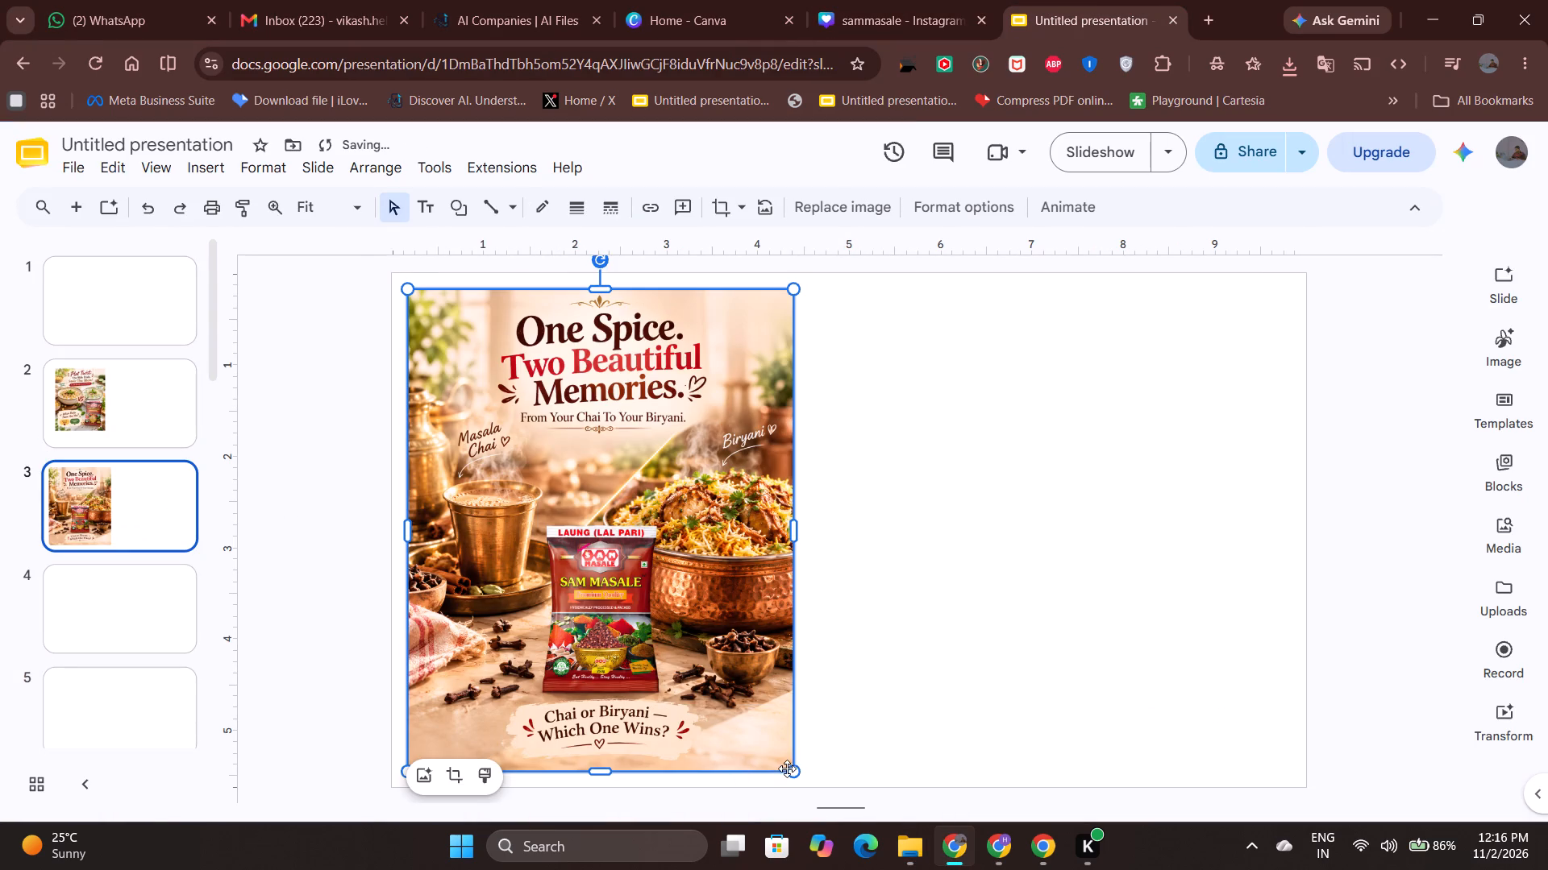
drag(789, 771, 644, 650)
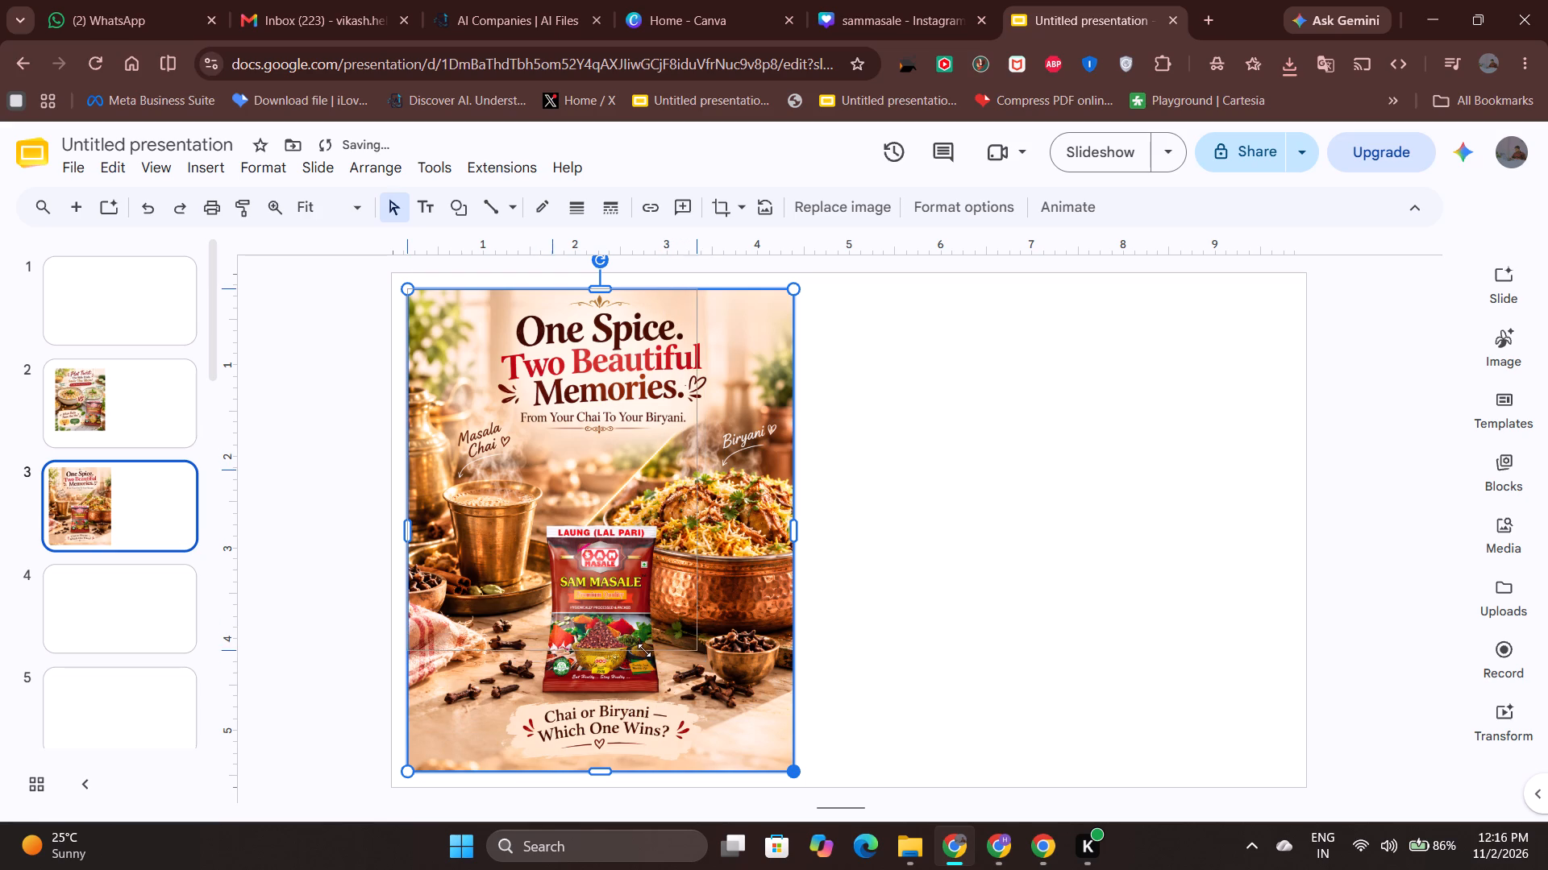
drag(644, 650, 651, 661)
drag(594, 497, 638, 511)
drag(594, 496, 582, 499)
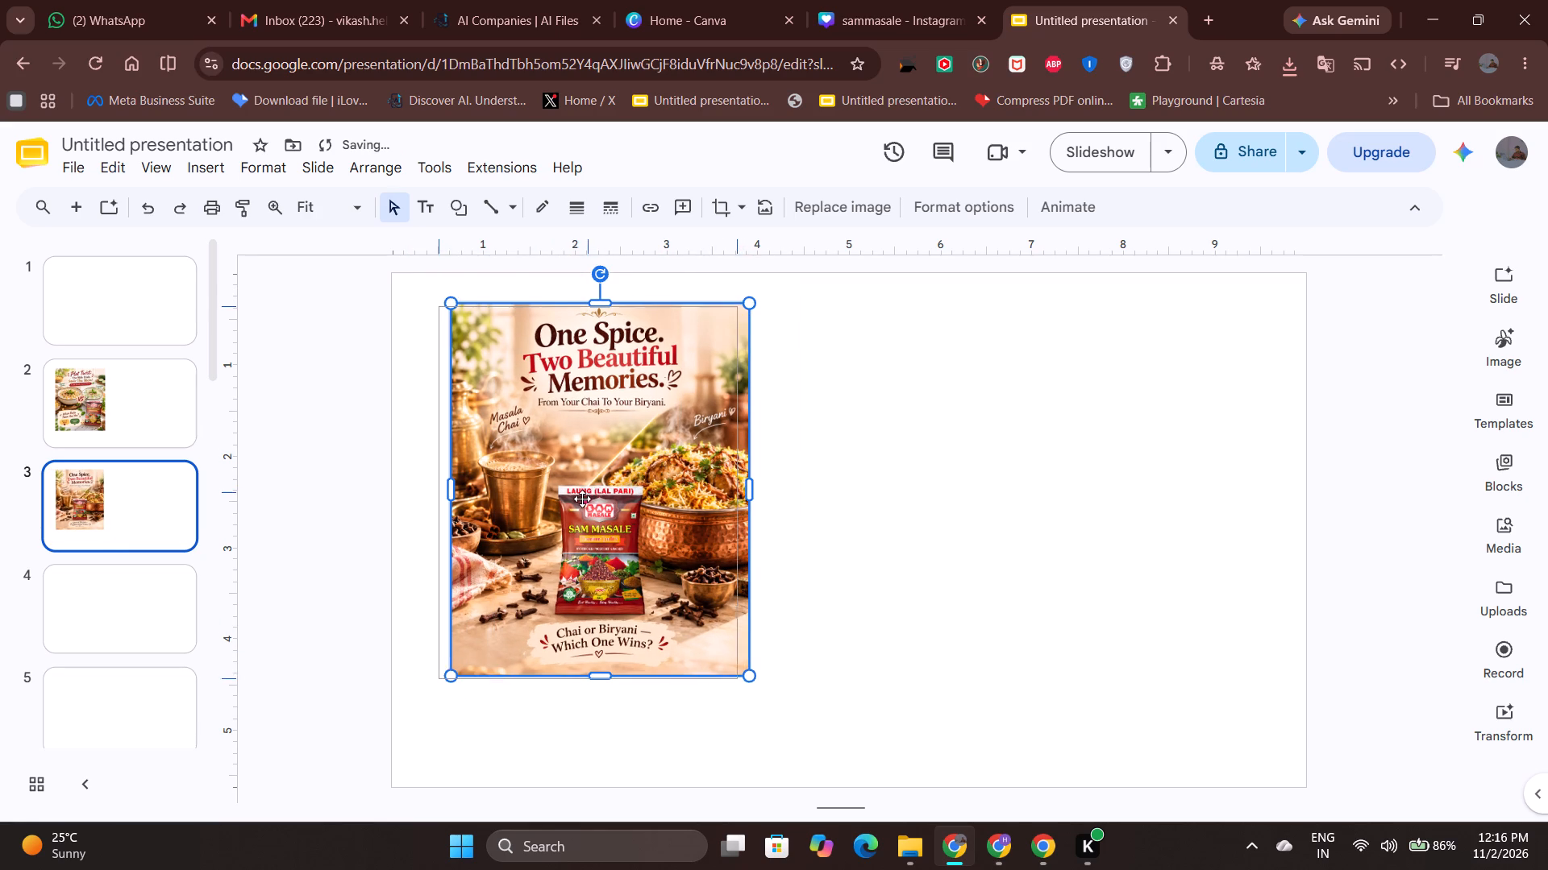
drag(582, 499, 579, 497)
drag(729, 675, 753, 700)
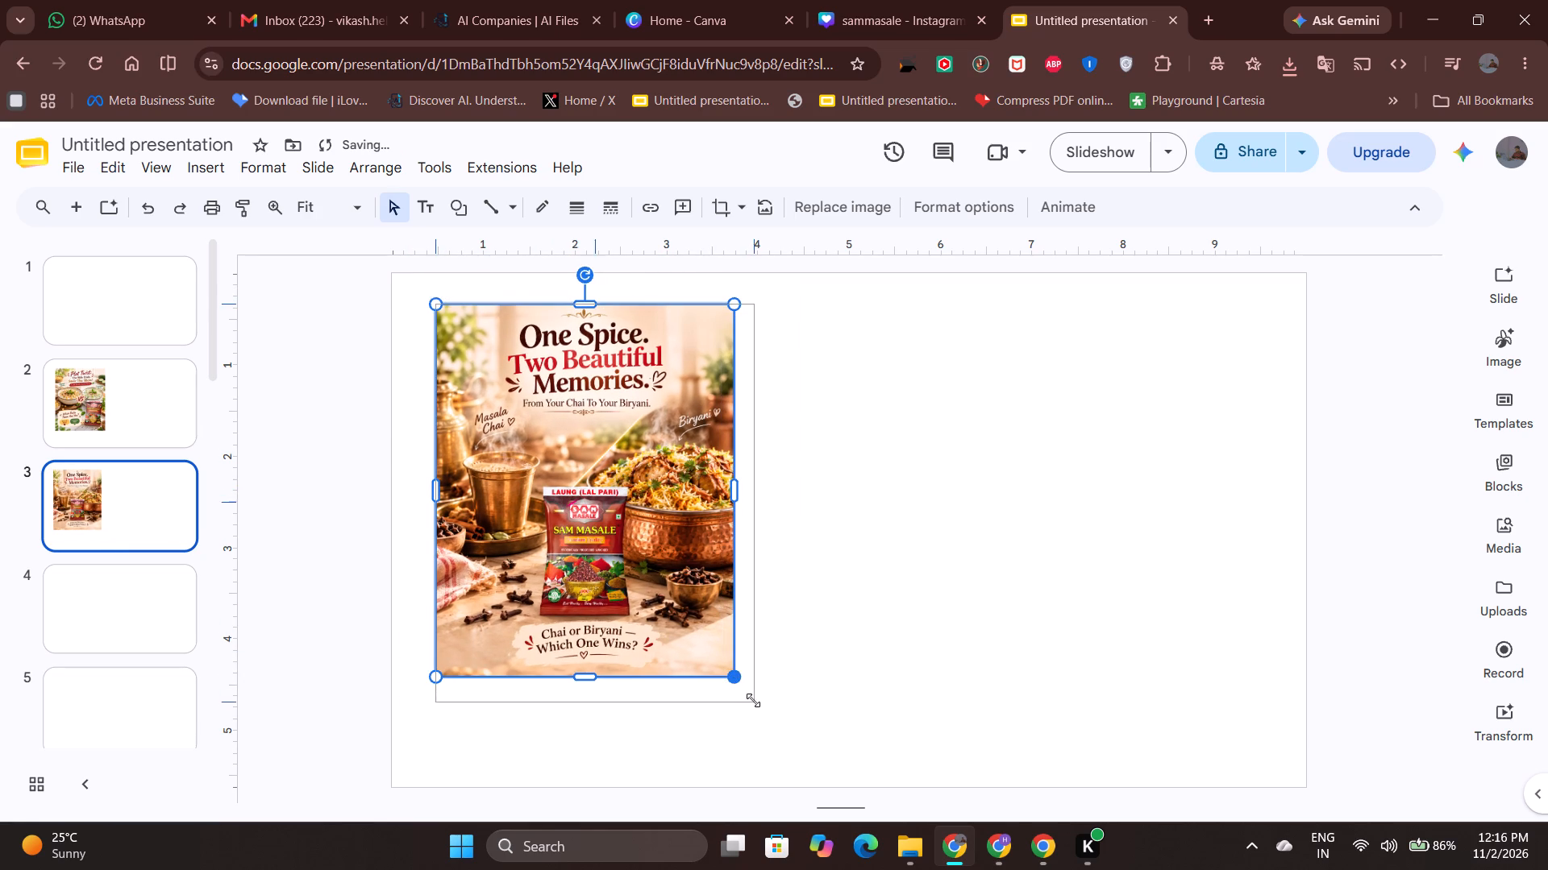
drag(753, 700, 757, 716)
click(843, 661)
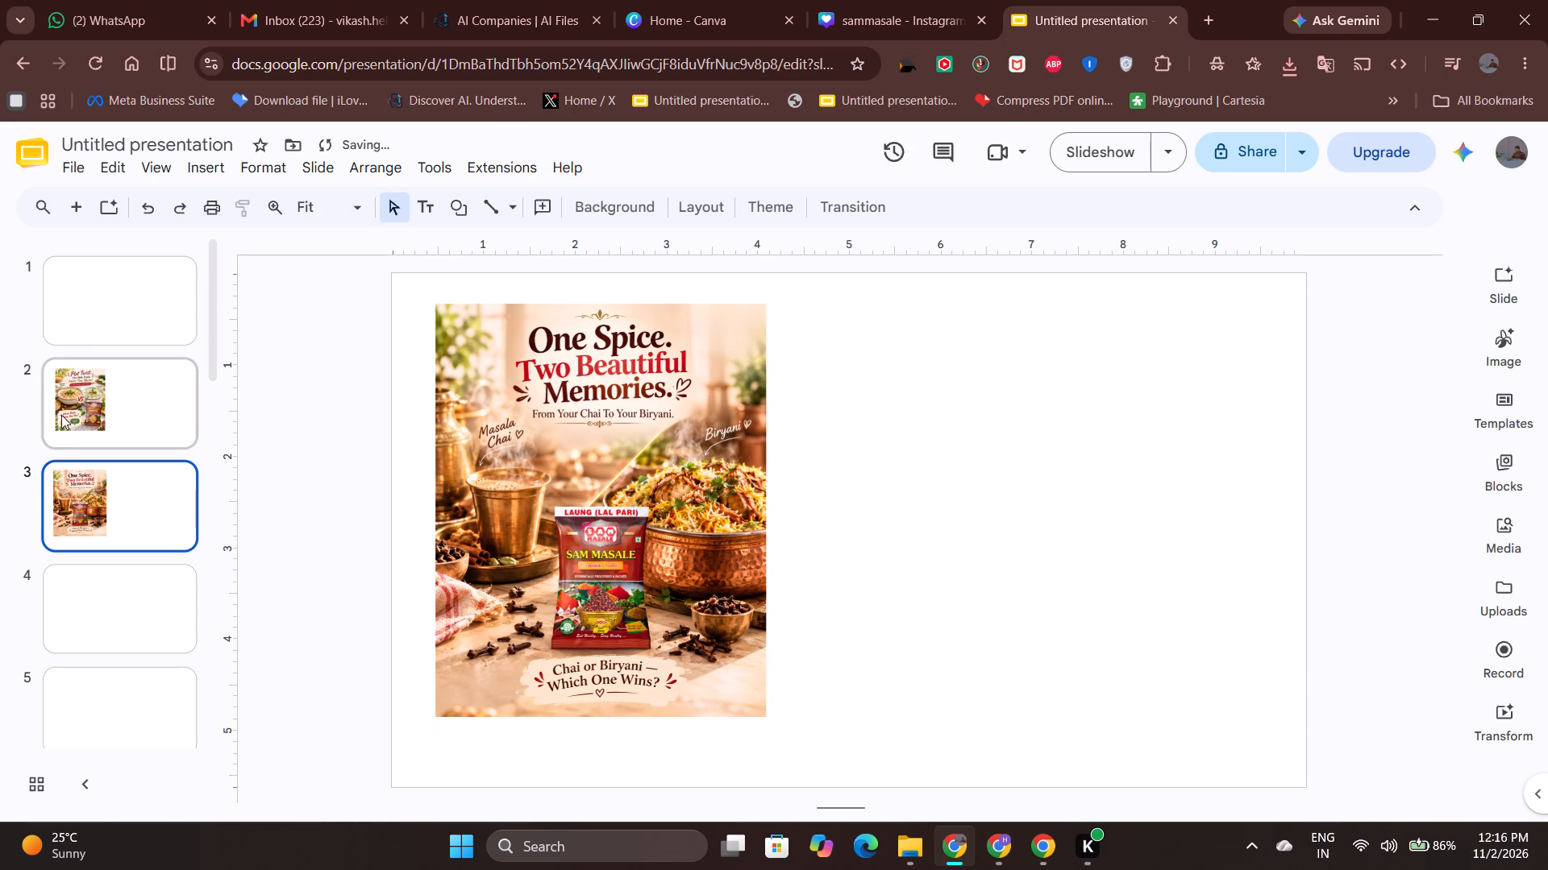
Move slide 2's Raita Masala image nearer the slide's upper-left corner, enlarge it to about 3.6 by 4.5 in and compare with slide 3.
click(61, 413)
click(520, 462)
drag(525, 459, 503, 445)
double_click(503, 445)
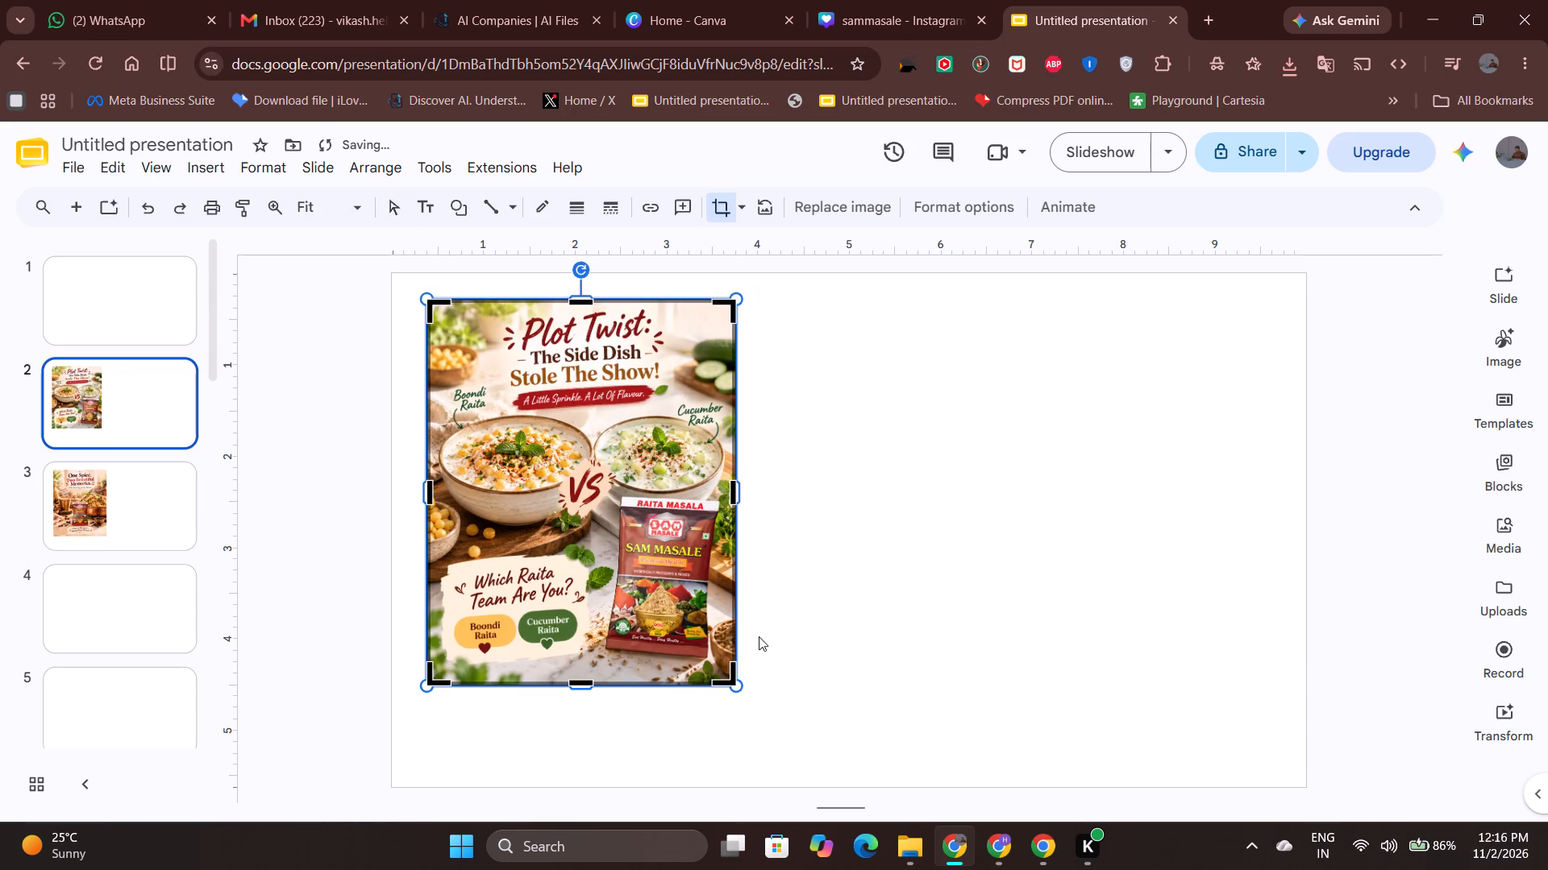
click(768, 611)
click(542, 522)
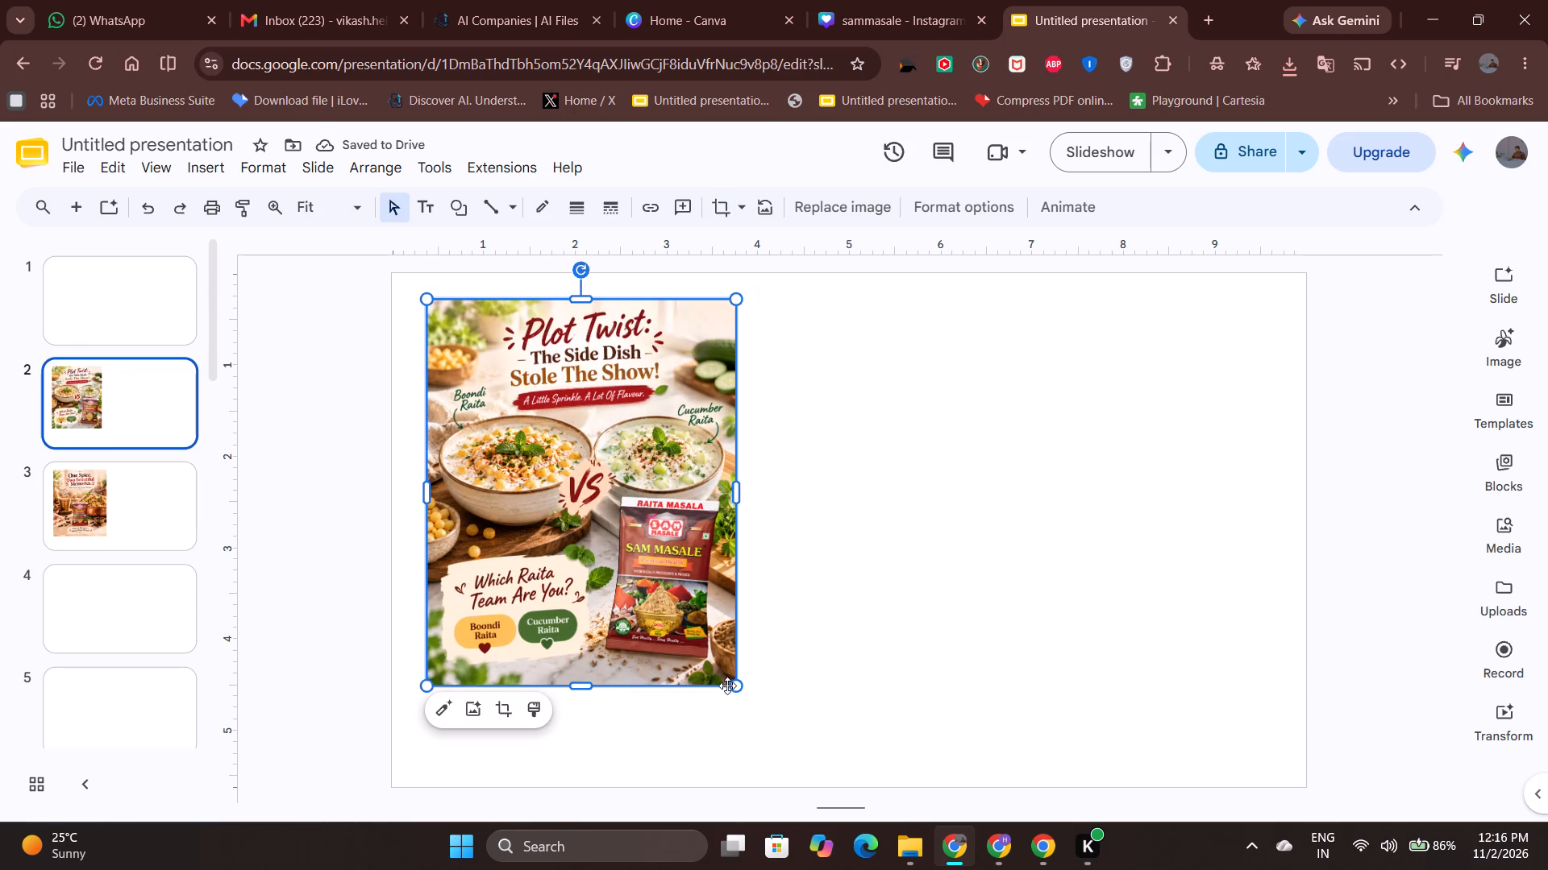
drag(734, 686, 757, 715)
click(857, 668)
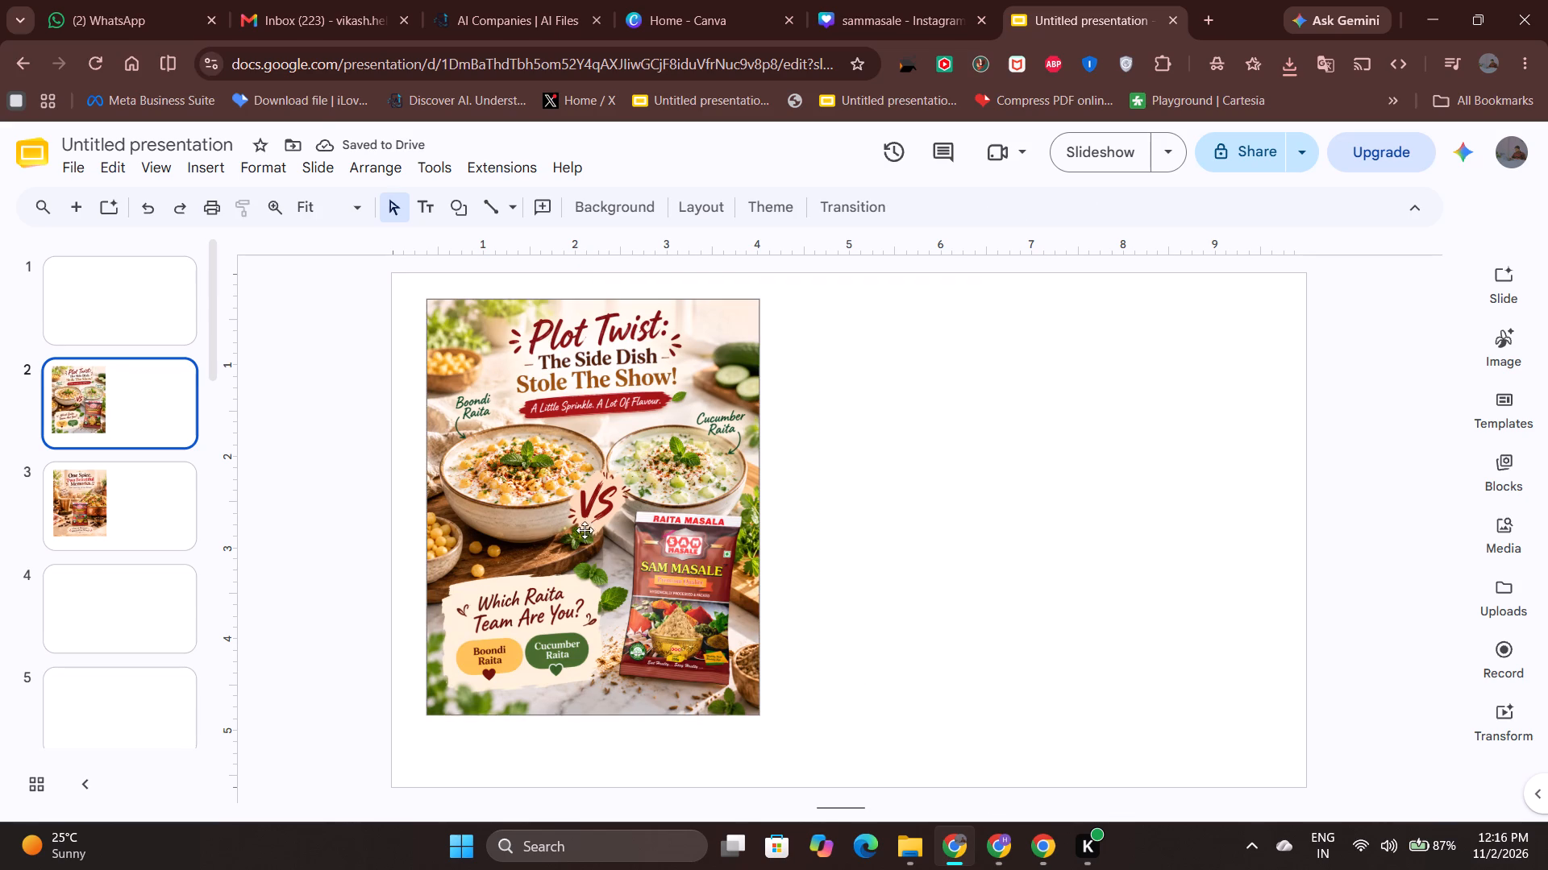
click(150, 509)
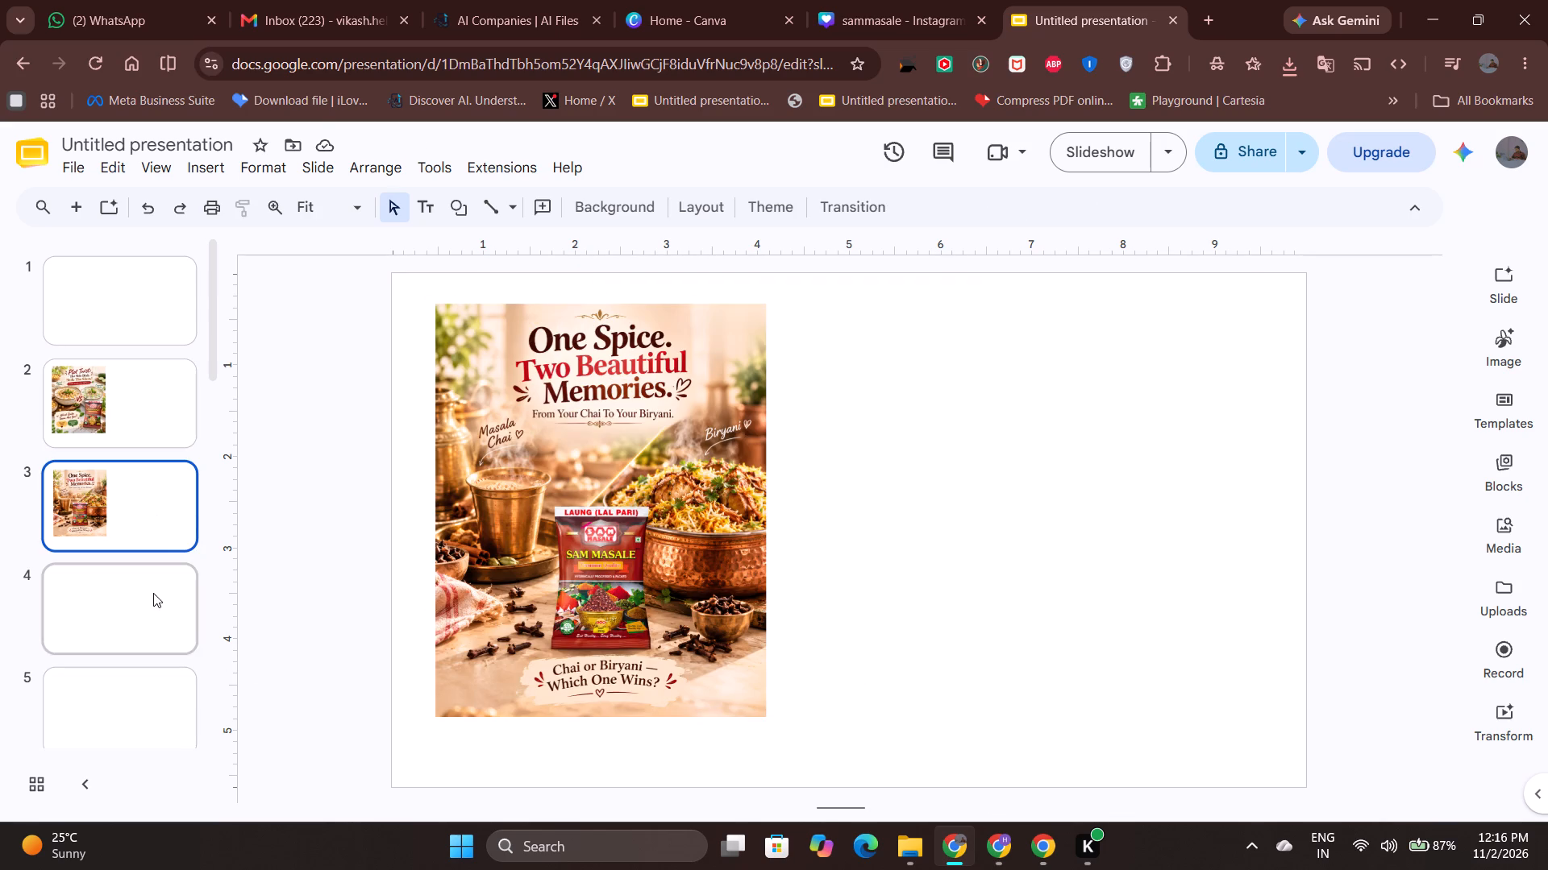
Return to the Canva design and download only page 122, the "Mumbai Nights. Buttered Bites." post, as a PNG.
click(897, 0)
scroll(899, 487, down, 4)
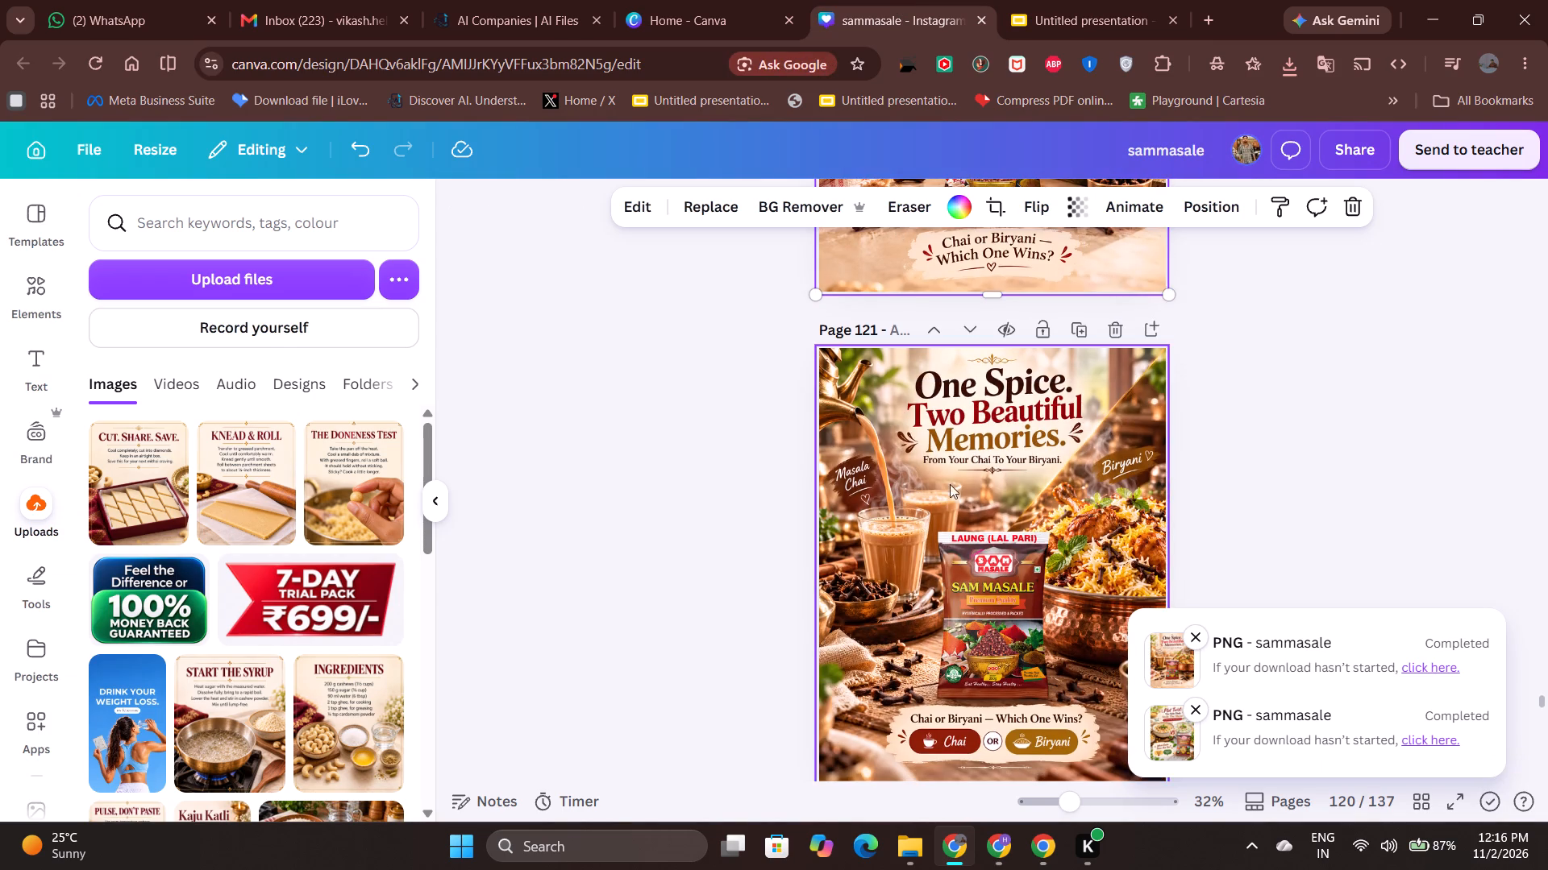
scroll(1171, 437, down, 1)
click(1318, 401)
scroll(1027, 468, up, 4)
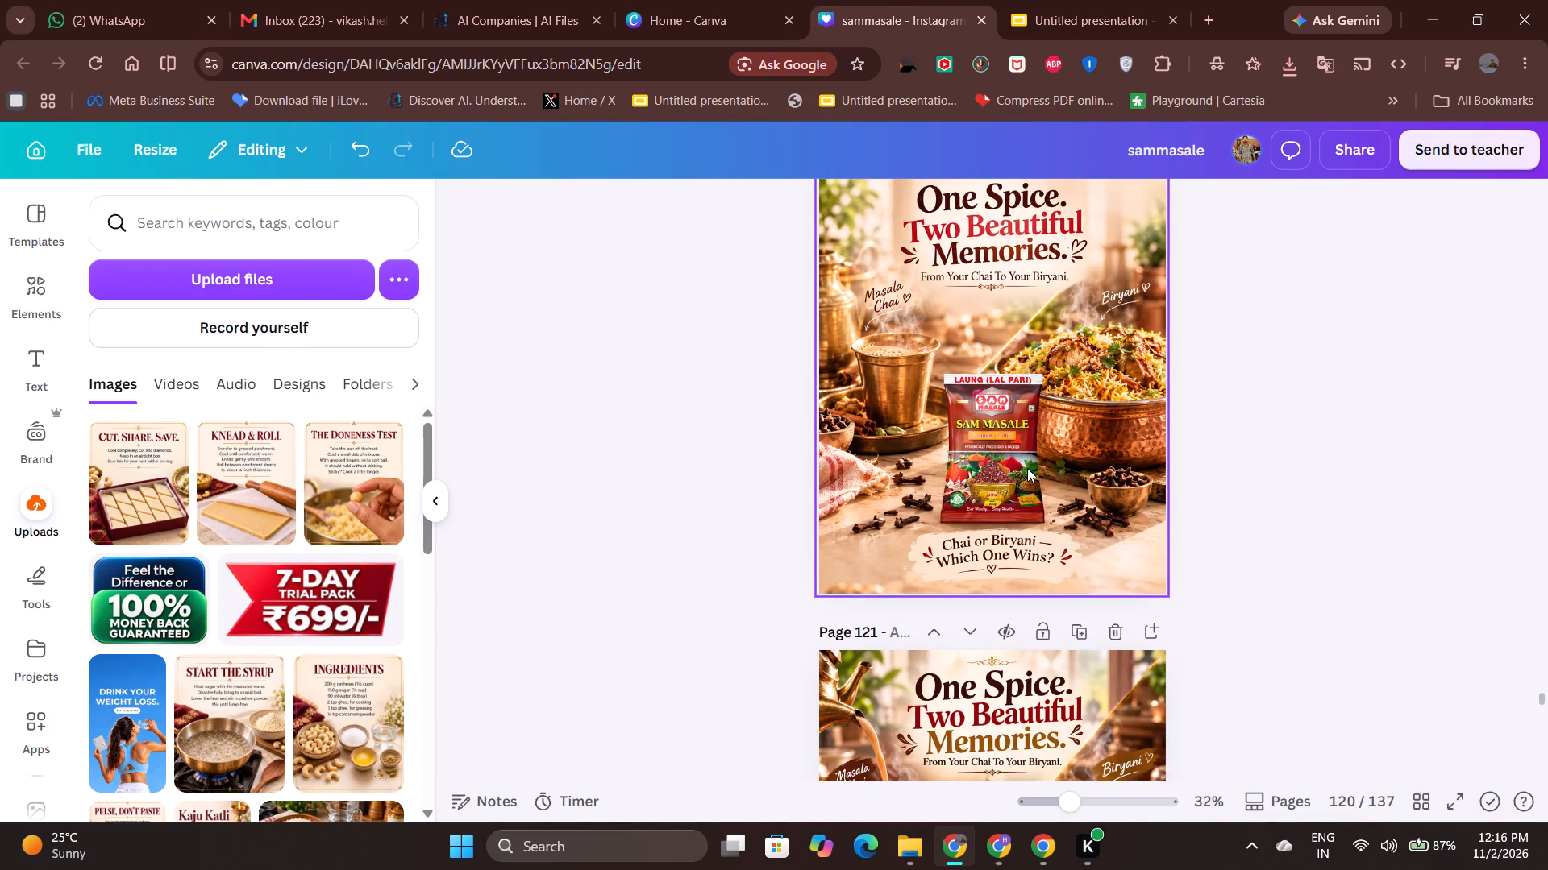
scroll(1028, 468, down, 7)
scroll(1033, 468, up, 3)
scroll(1033, 468, down, 2)
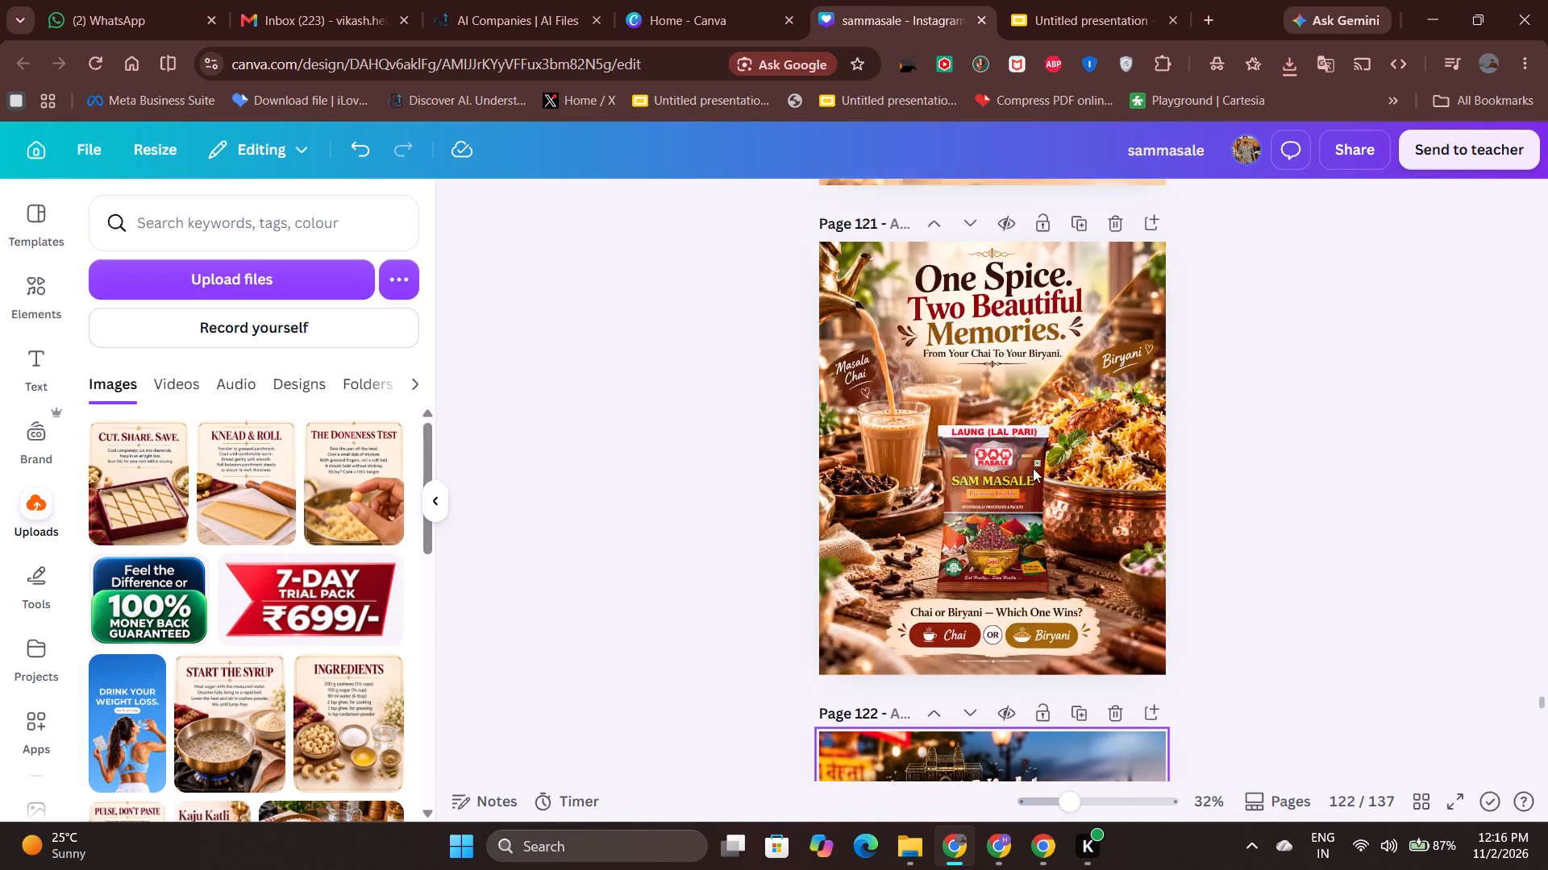
scroll(1033, 468, down, 3)
click(1036, 468)
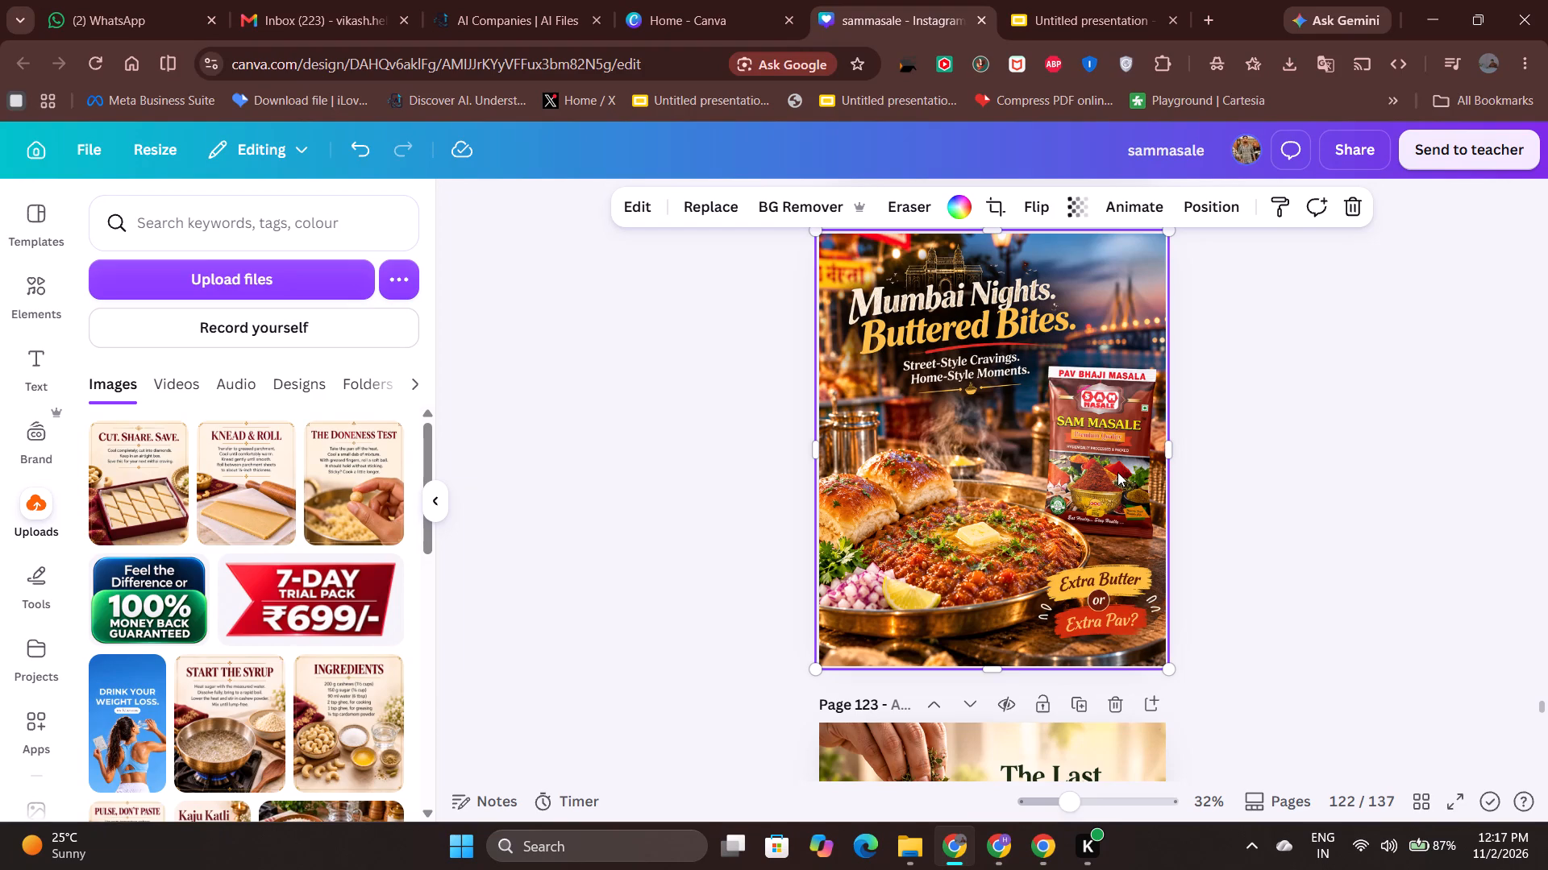
click(1352, 149)
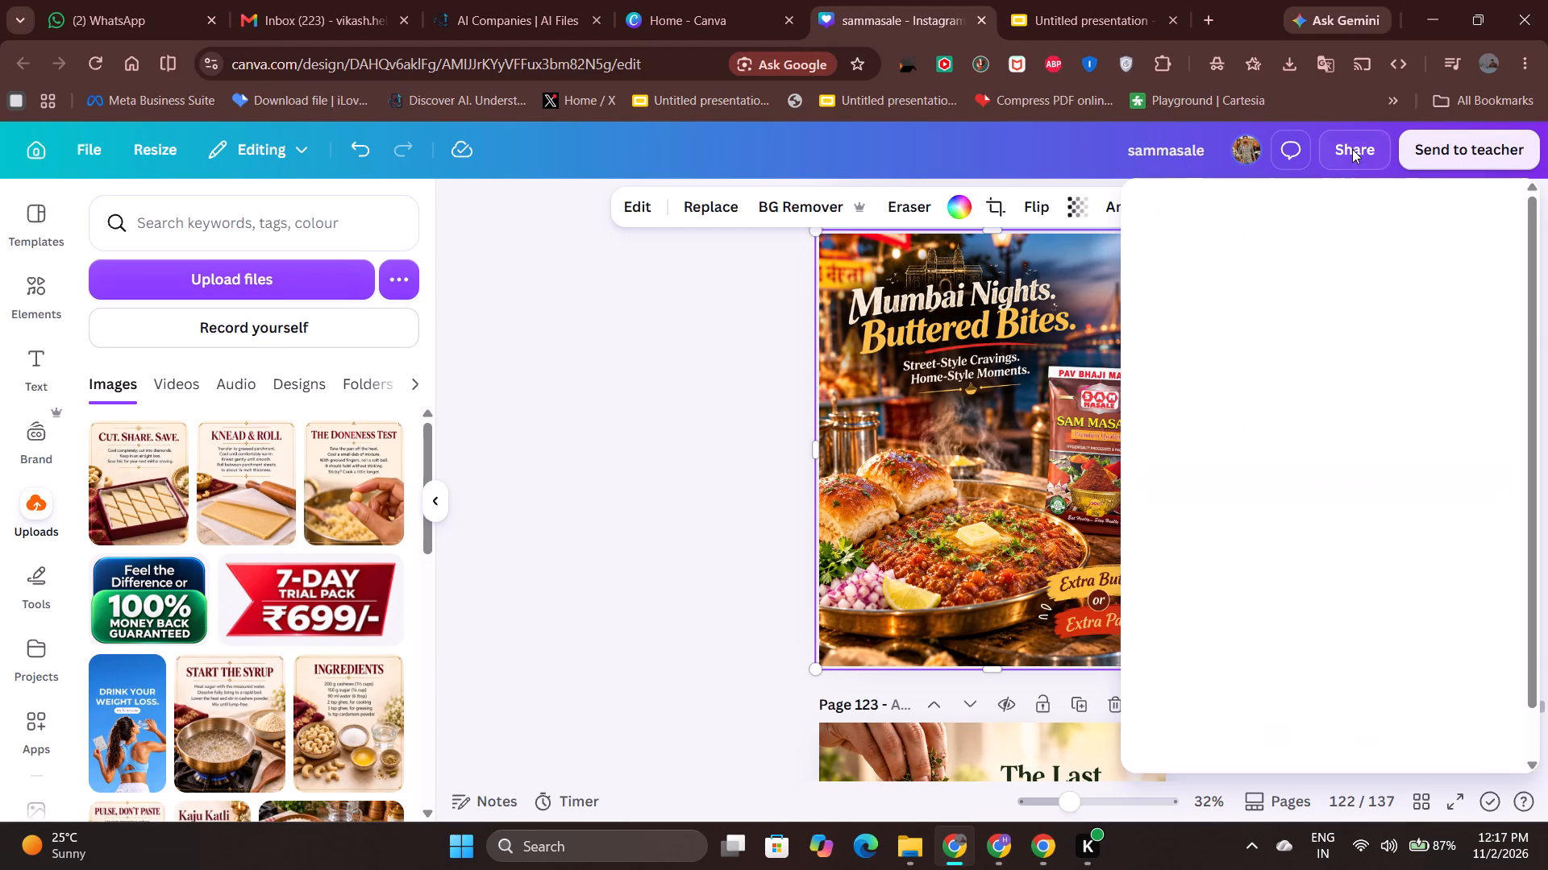
click(1162, 622)
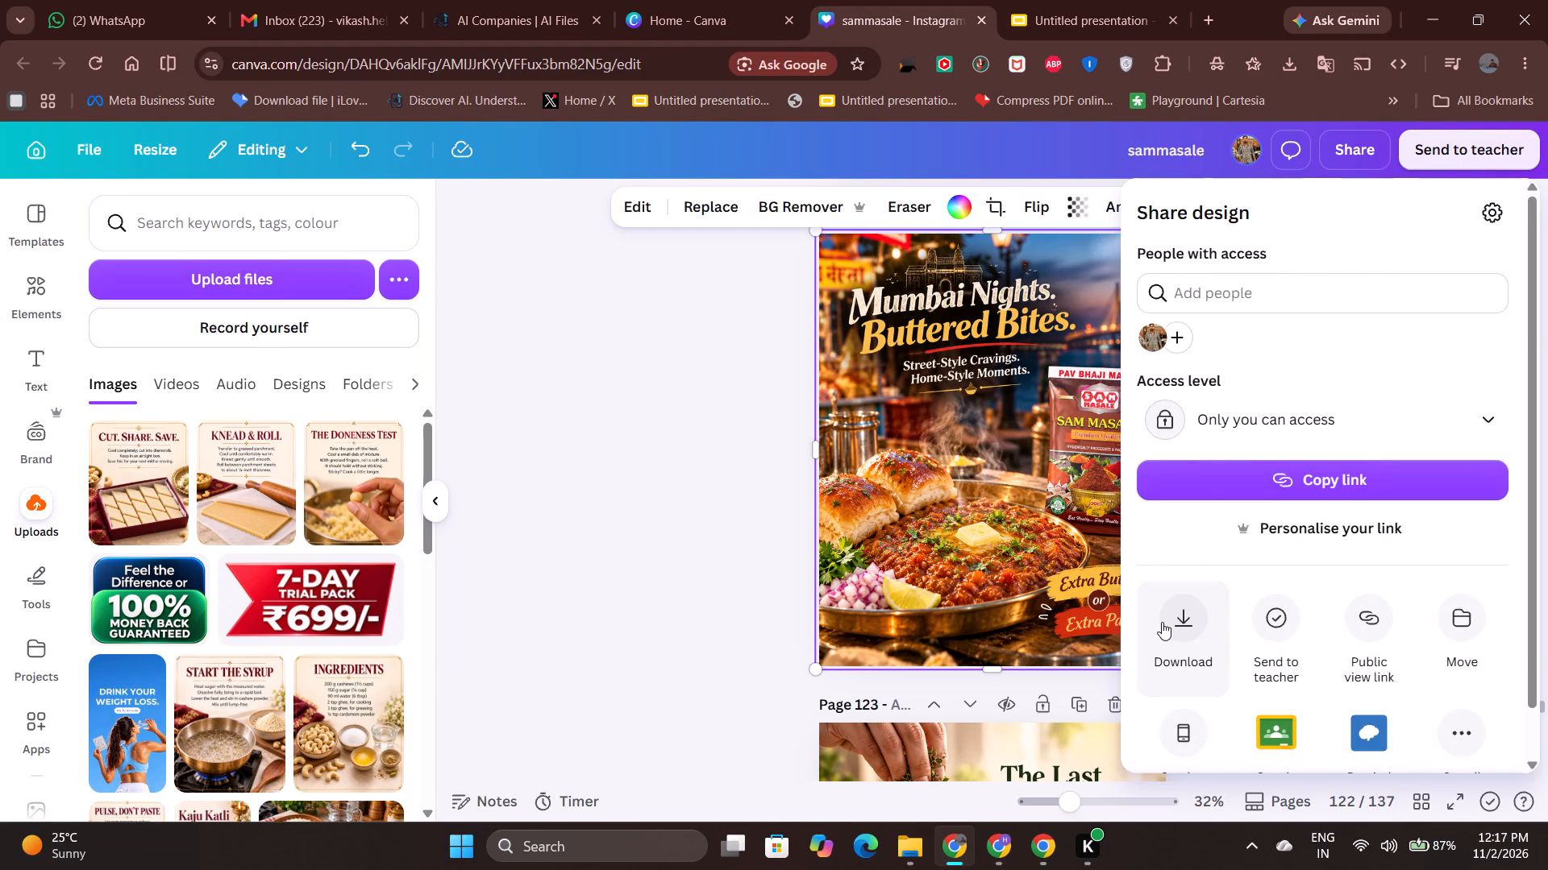
click(1315, 613)
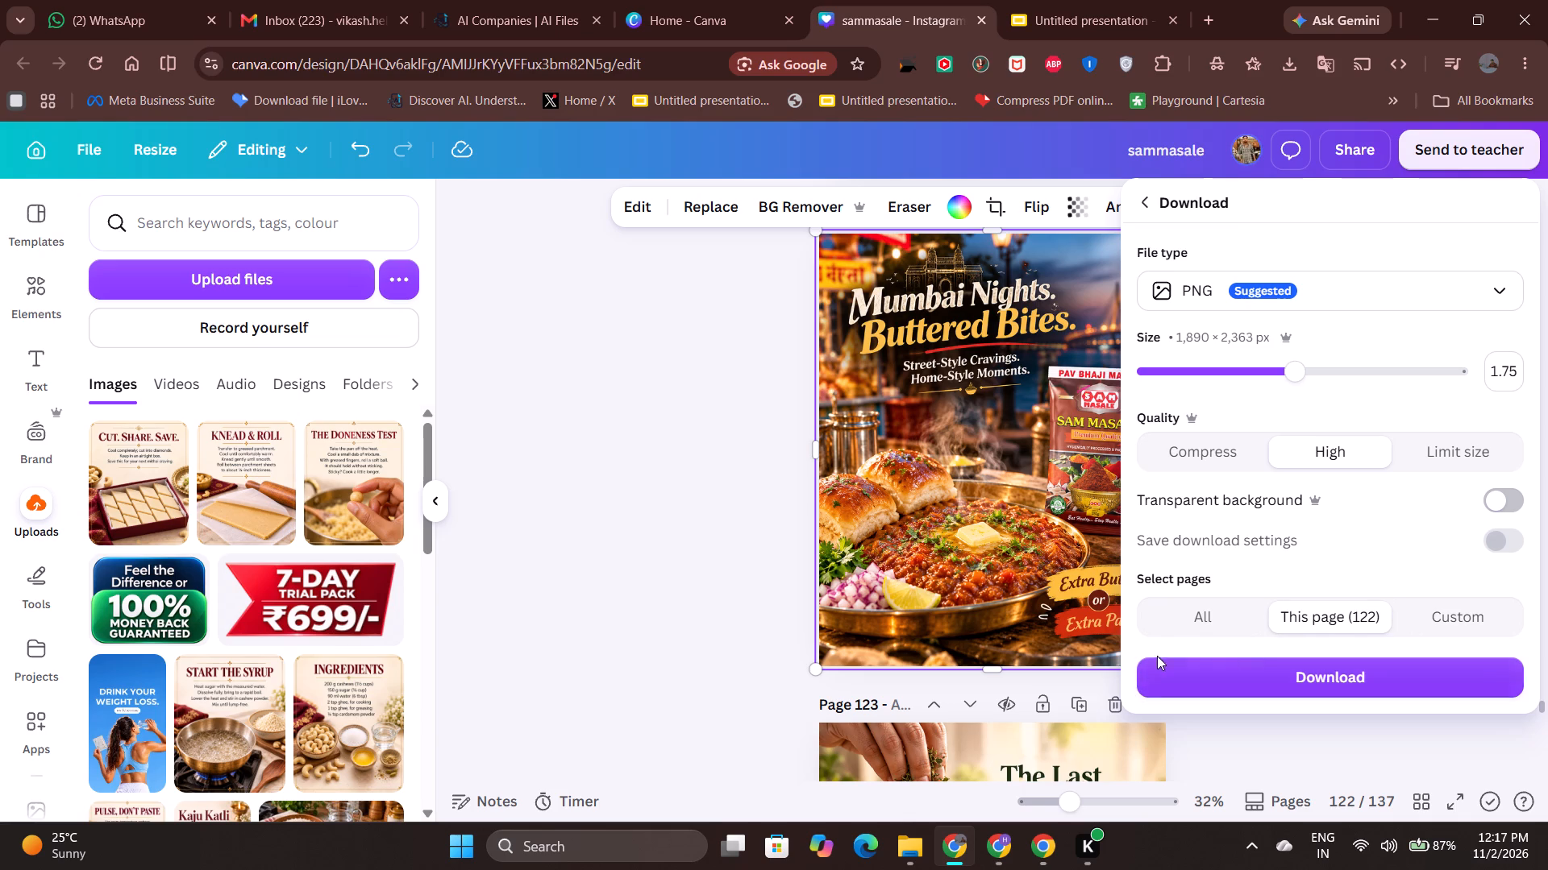
click(1280, 666)
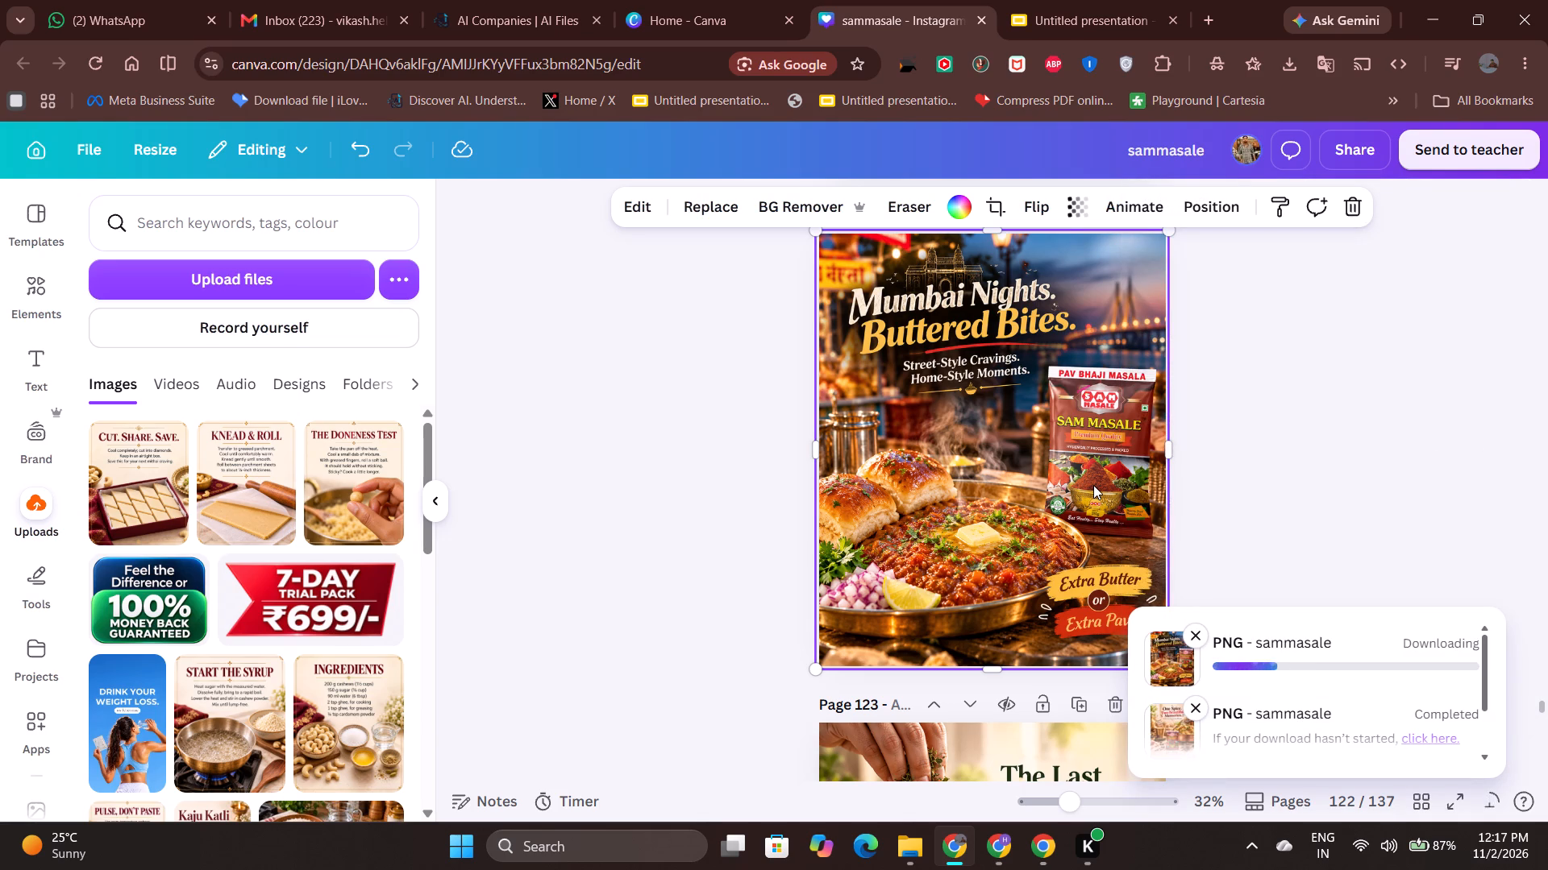
click(1093, 485)
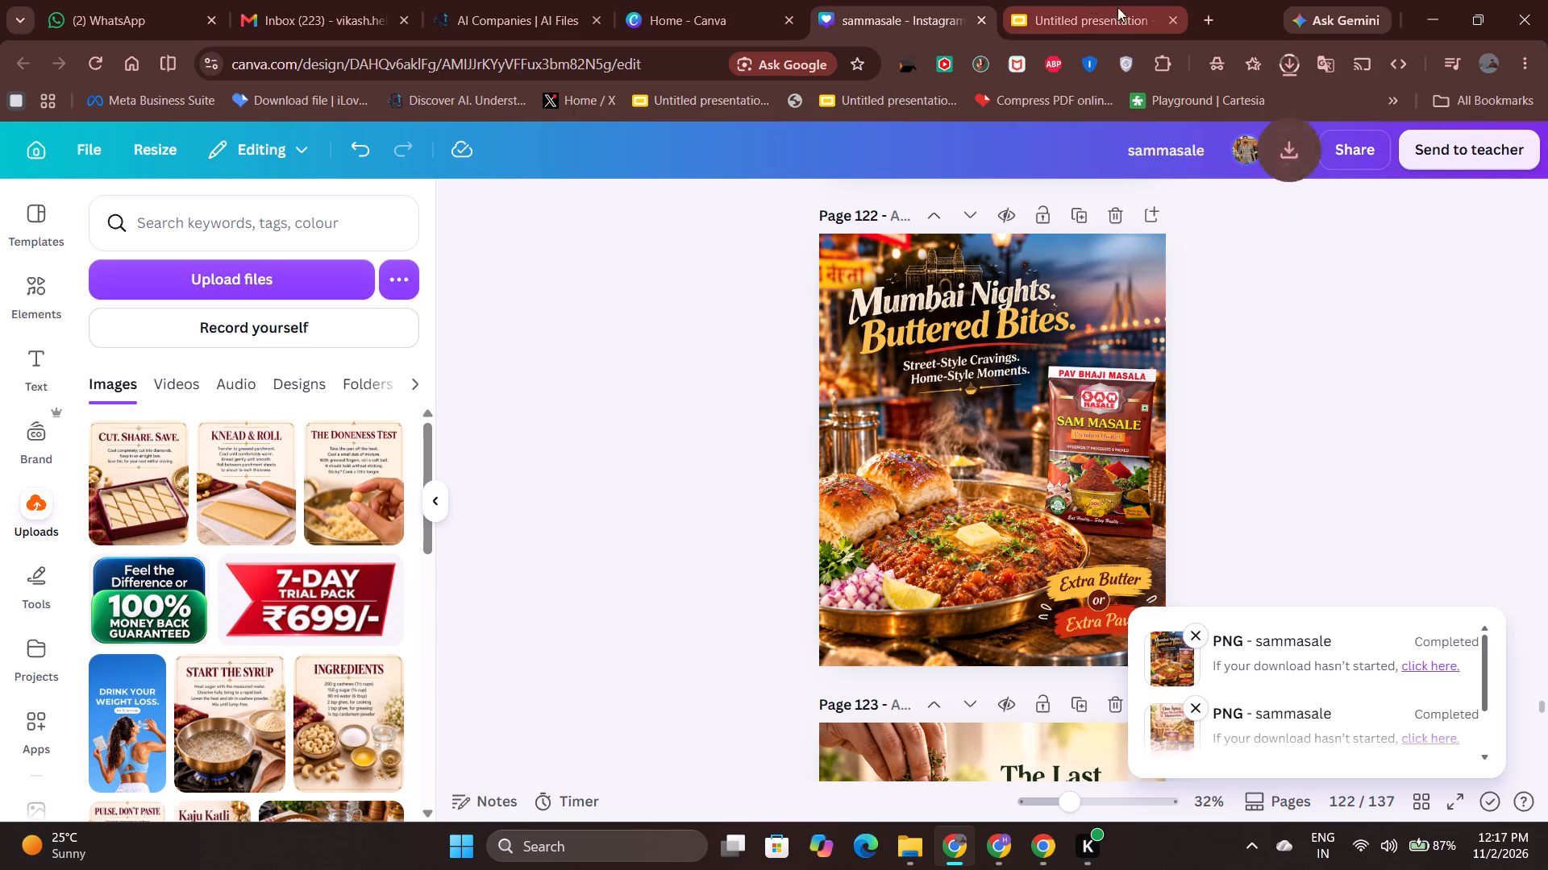
Copy the downloaded image sammasale (2) from the Downloads folder.
click(1242, 109)
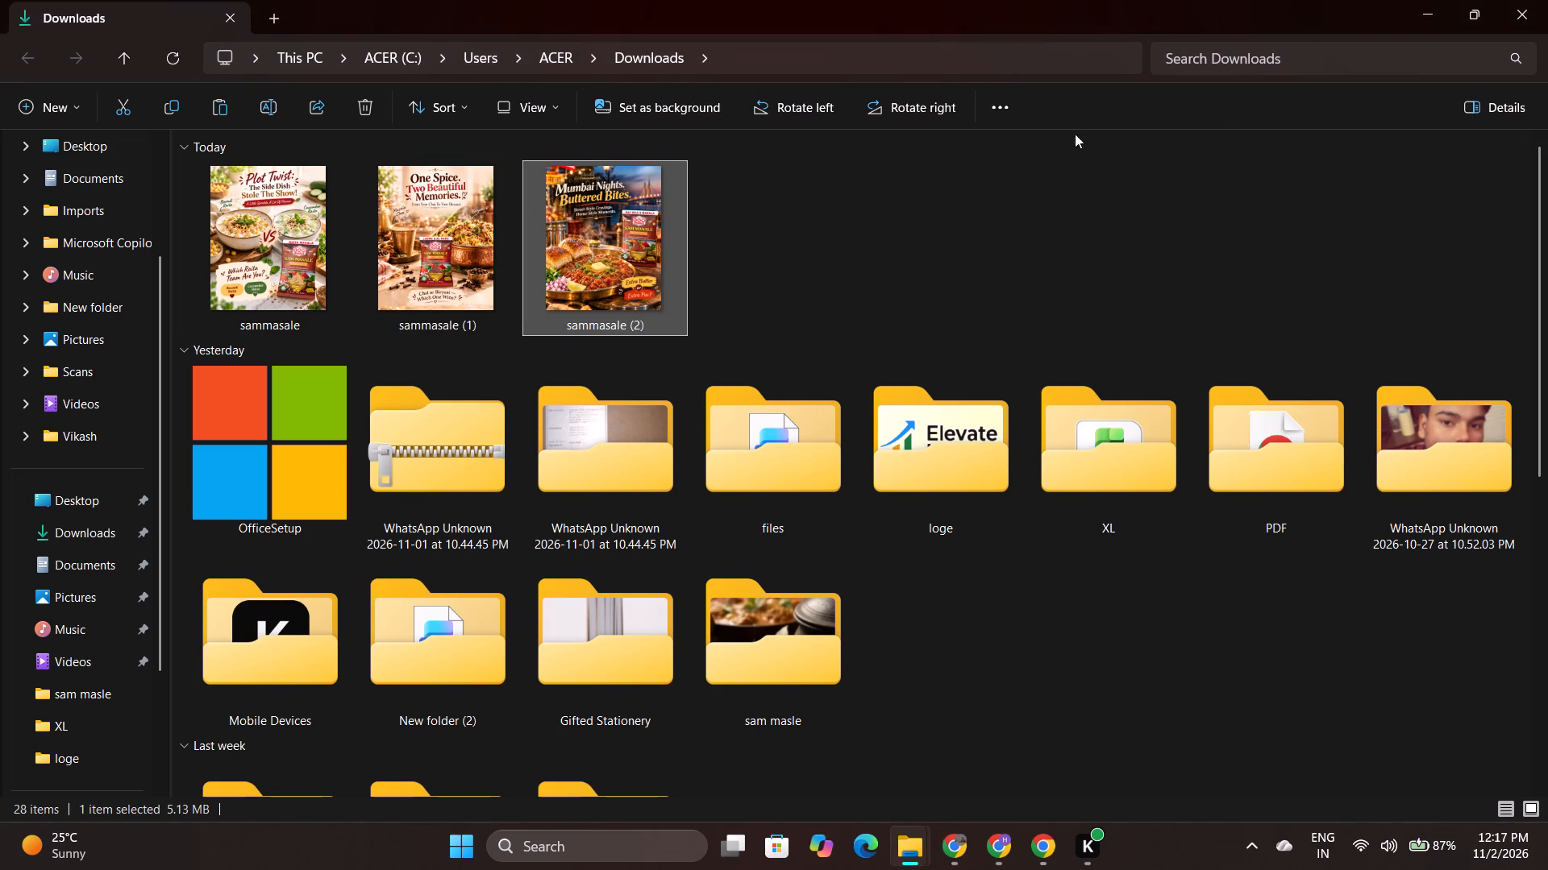
click(625, 220)
key(ctrl+c)
key(ctrl+c)
Paste the copied image onto blank slide 4, resize it to about 3.5 by 4.4 in, offset it inward and compare with slides 2 and 3.
key(alt+Tab)
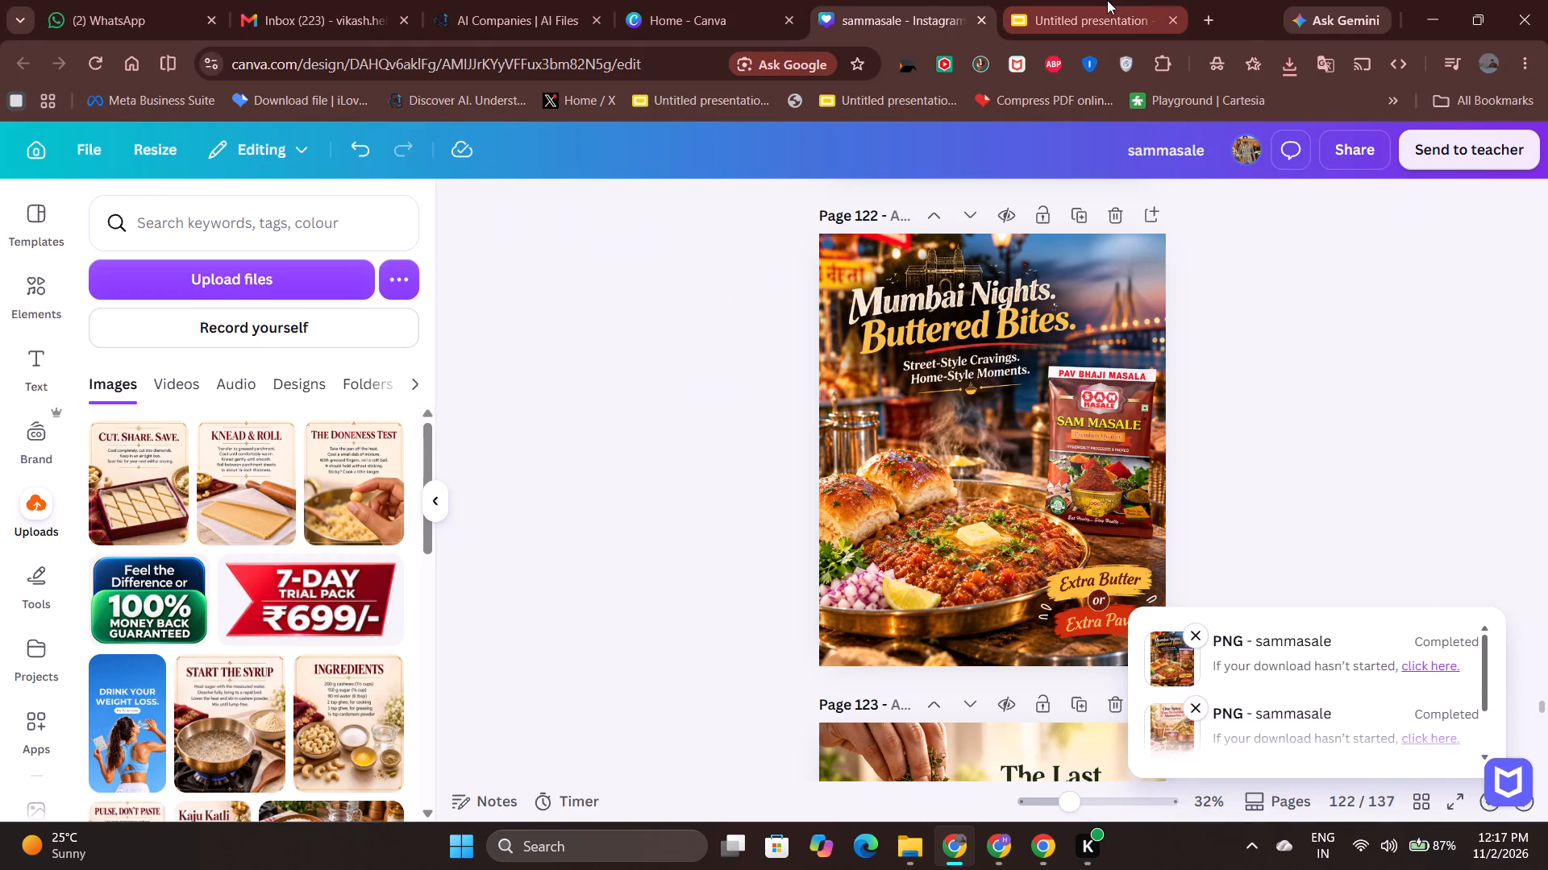
click(1107, 0)
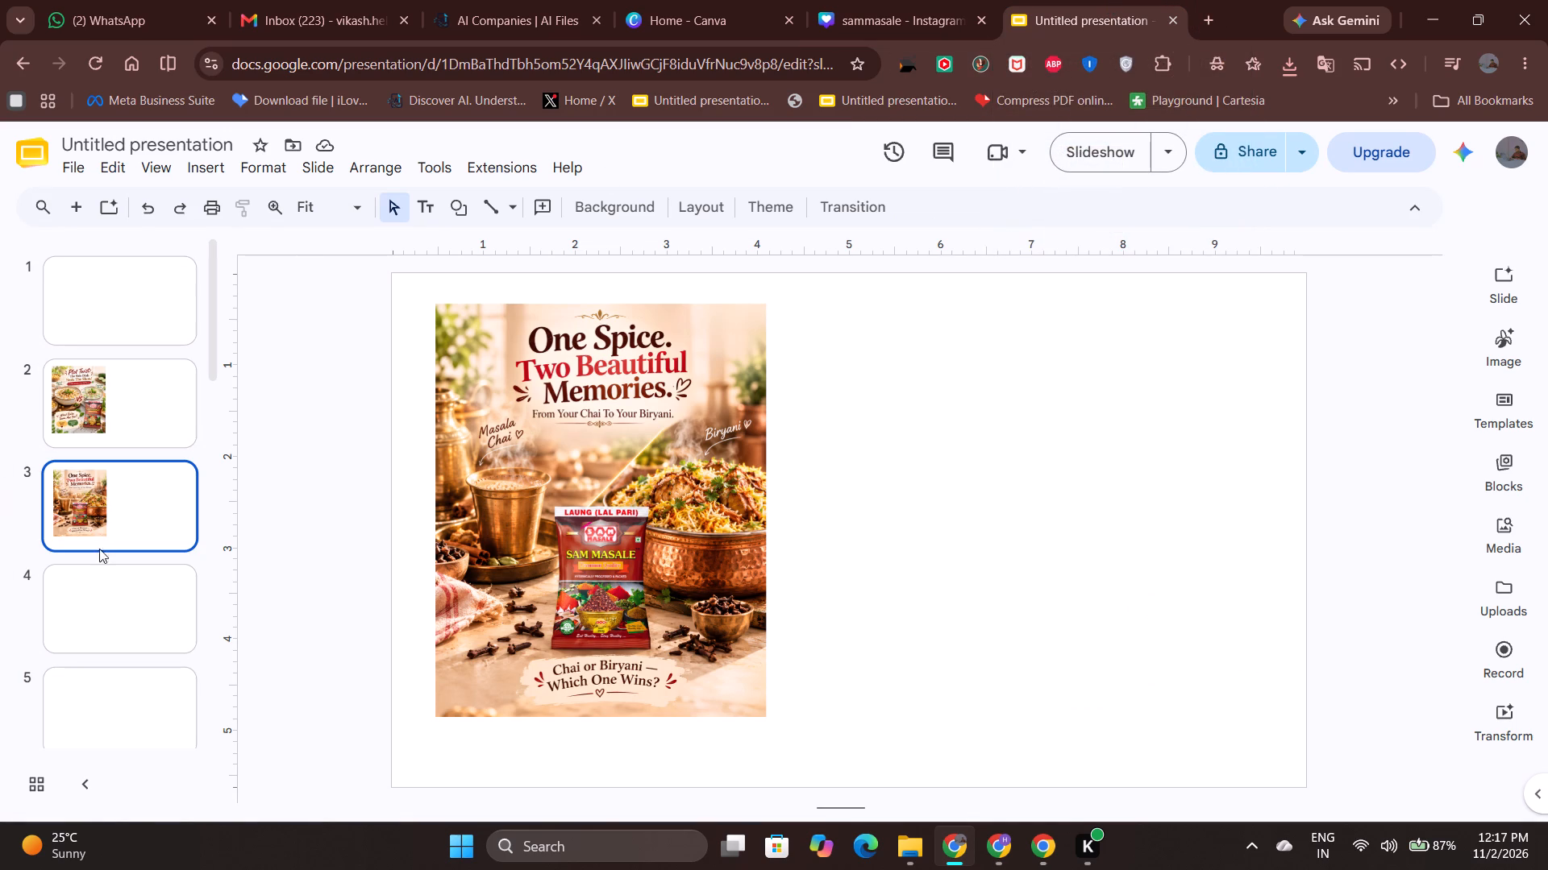
click(117, 597)
click(732, 512)
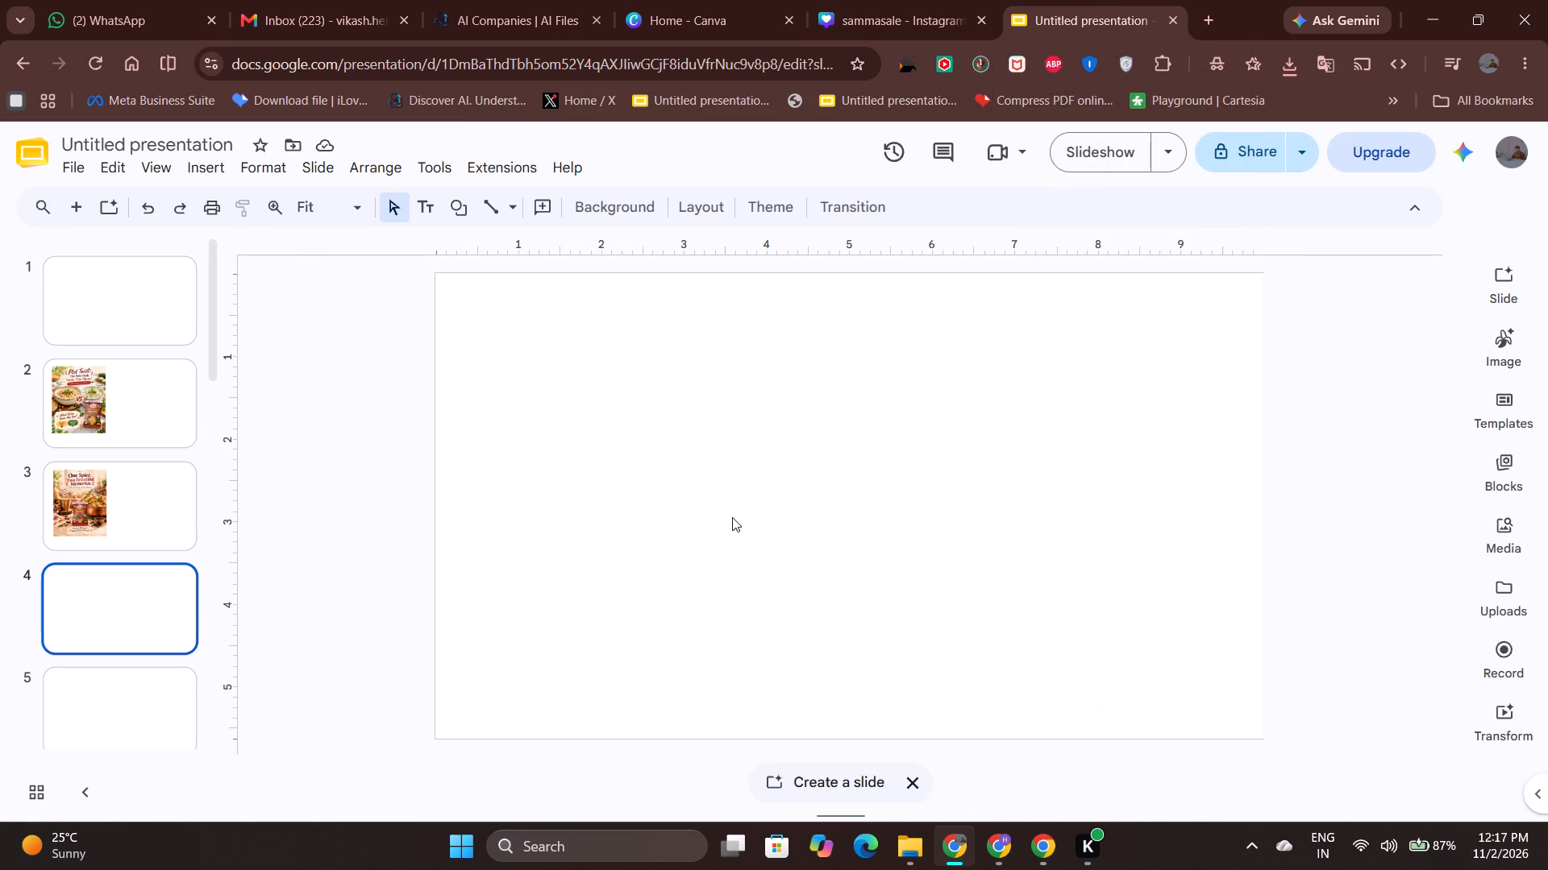
key(ctrl+v)
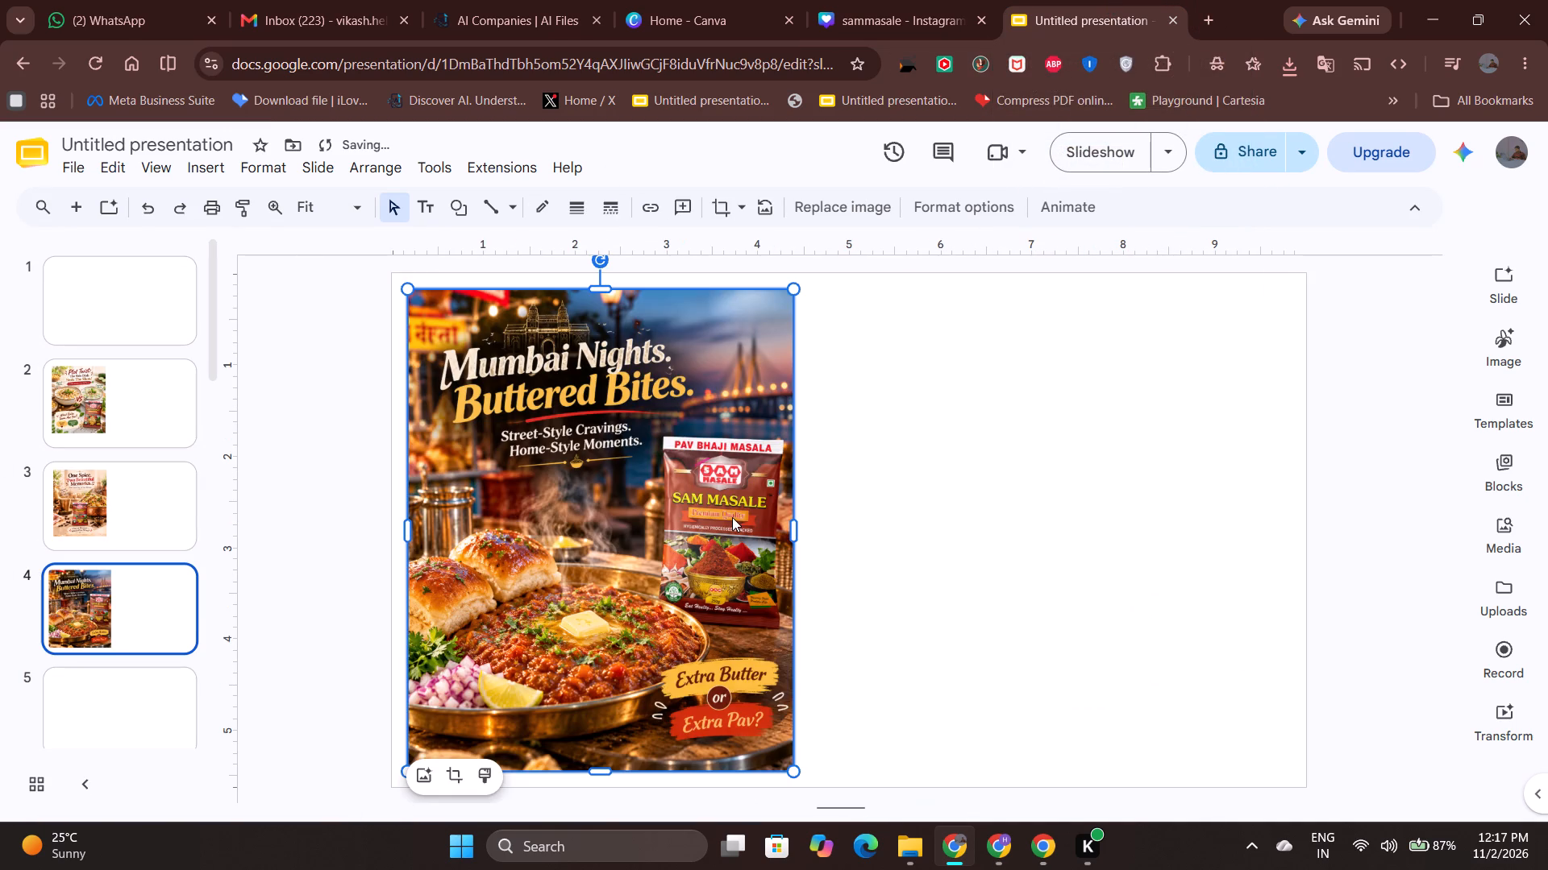
click(790, 768)
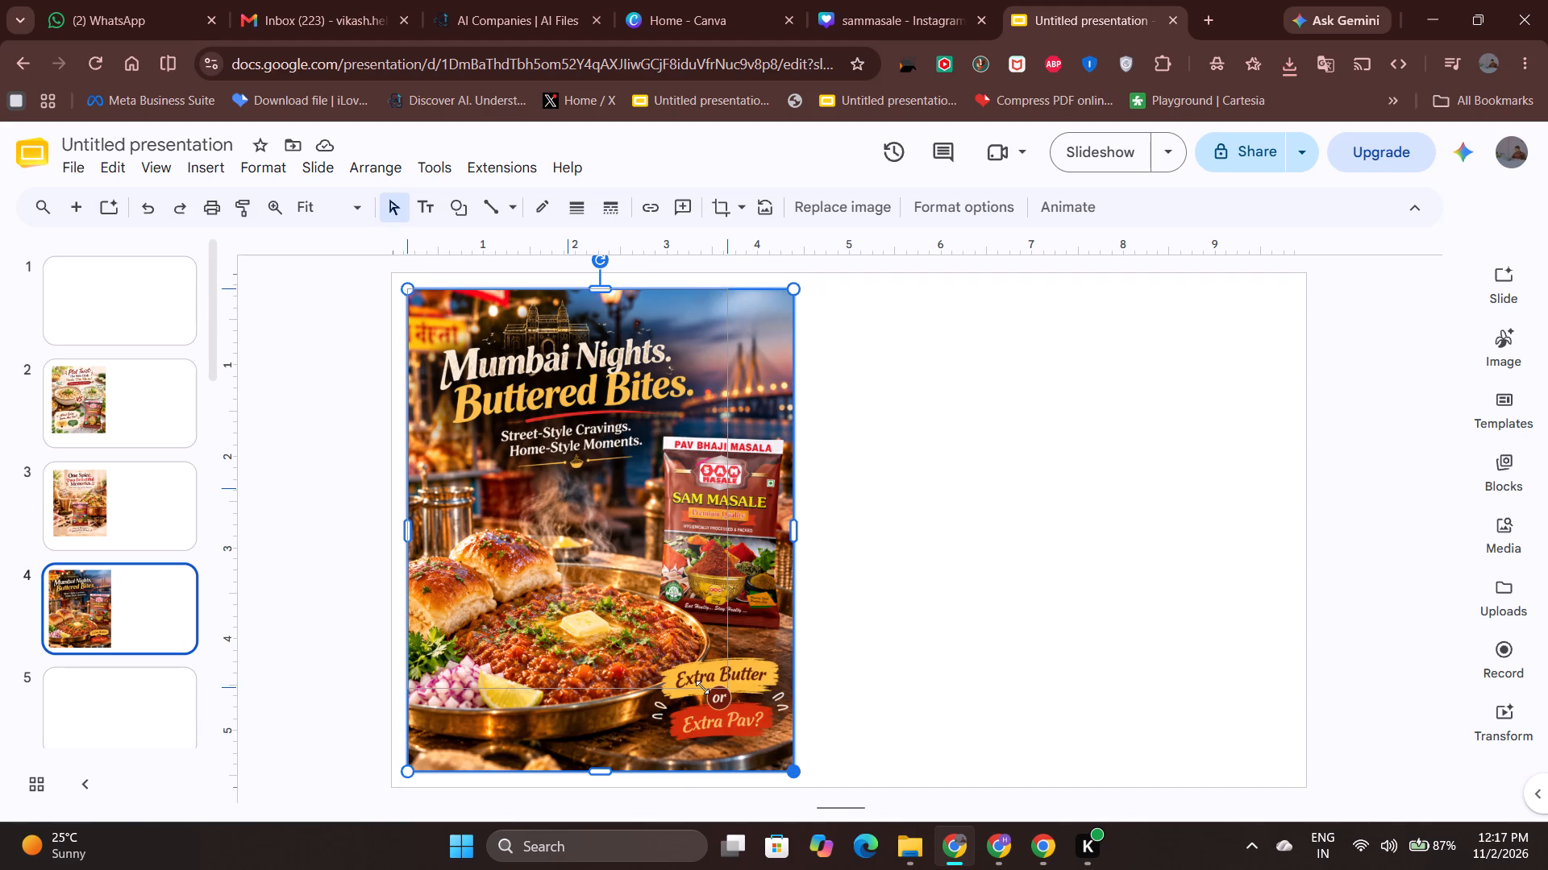
drag(607, 549, 636, 573)
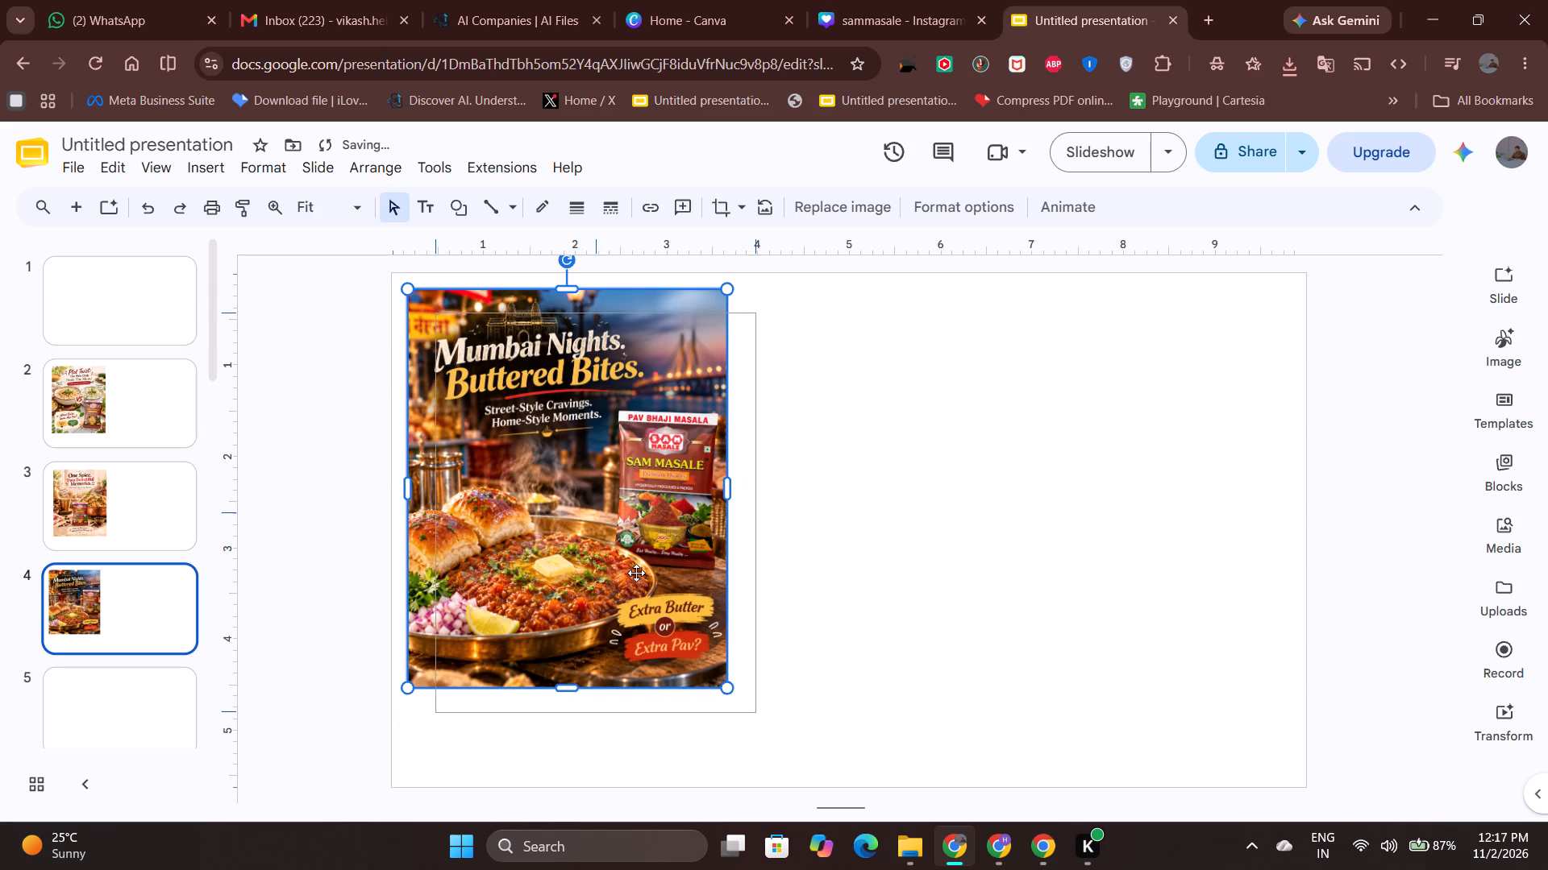
drag(636, 573, 635, 568)
click(1009, 520)
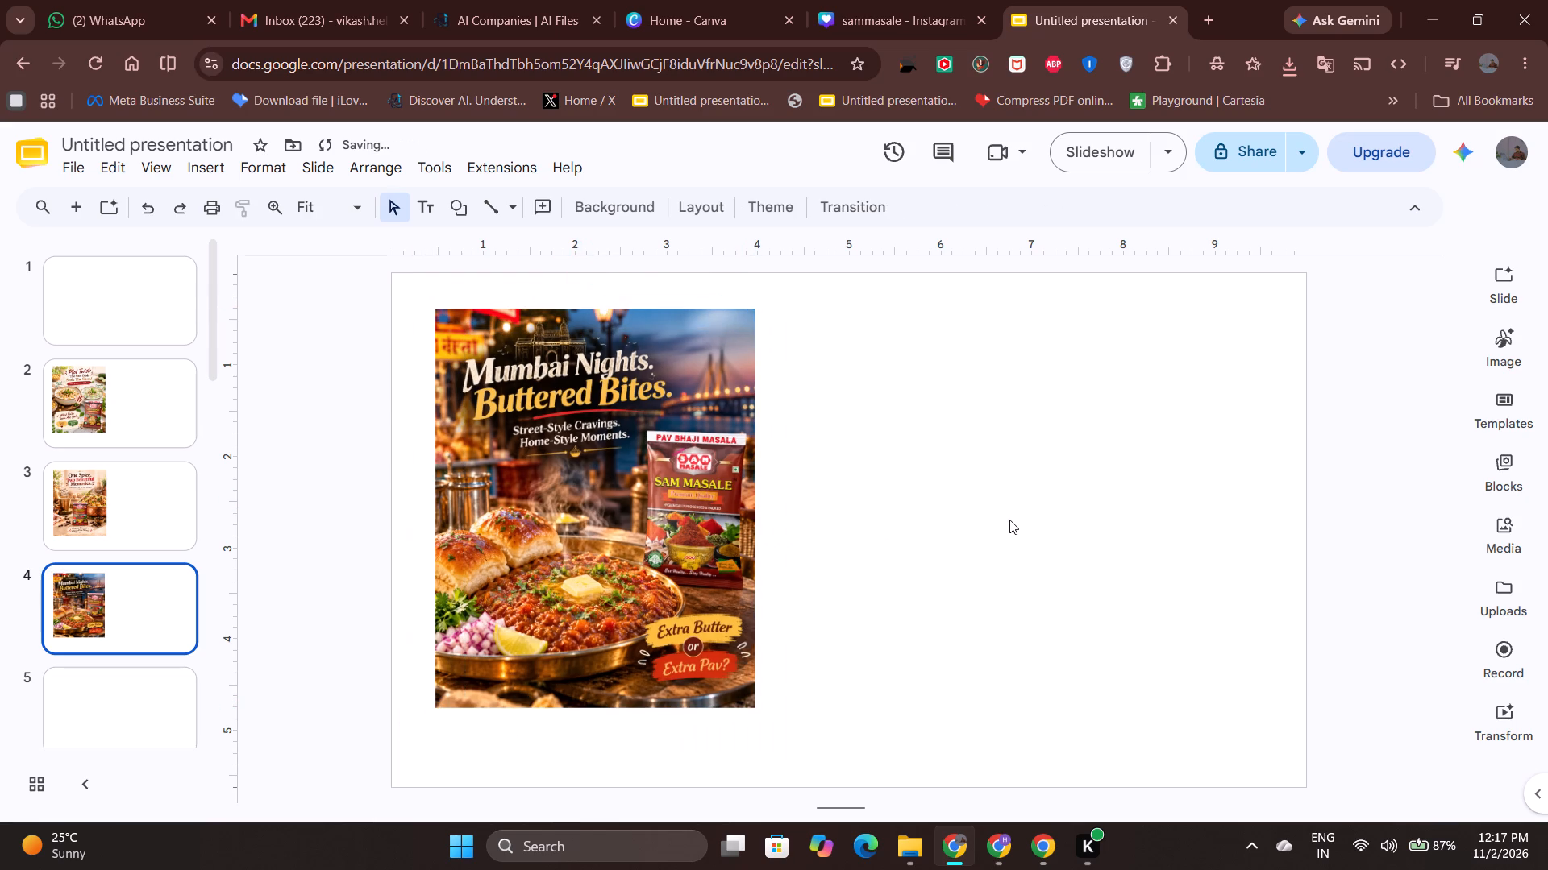
click(641, 507)
click(982, 611)
click(98, 412)
click(98, 514)
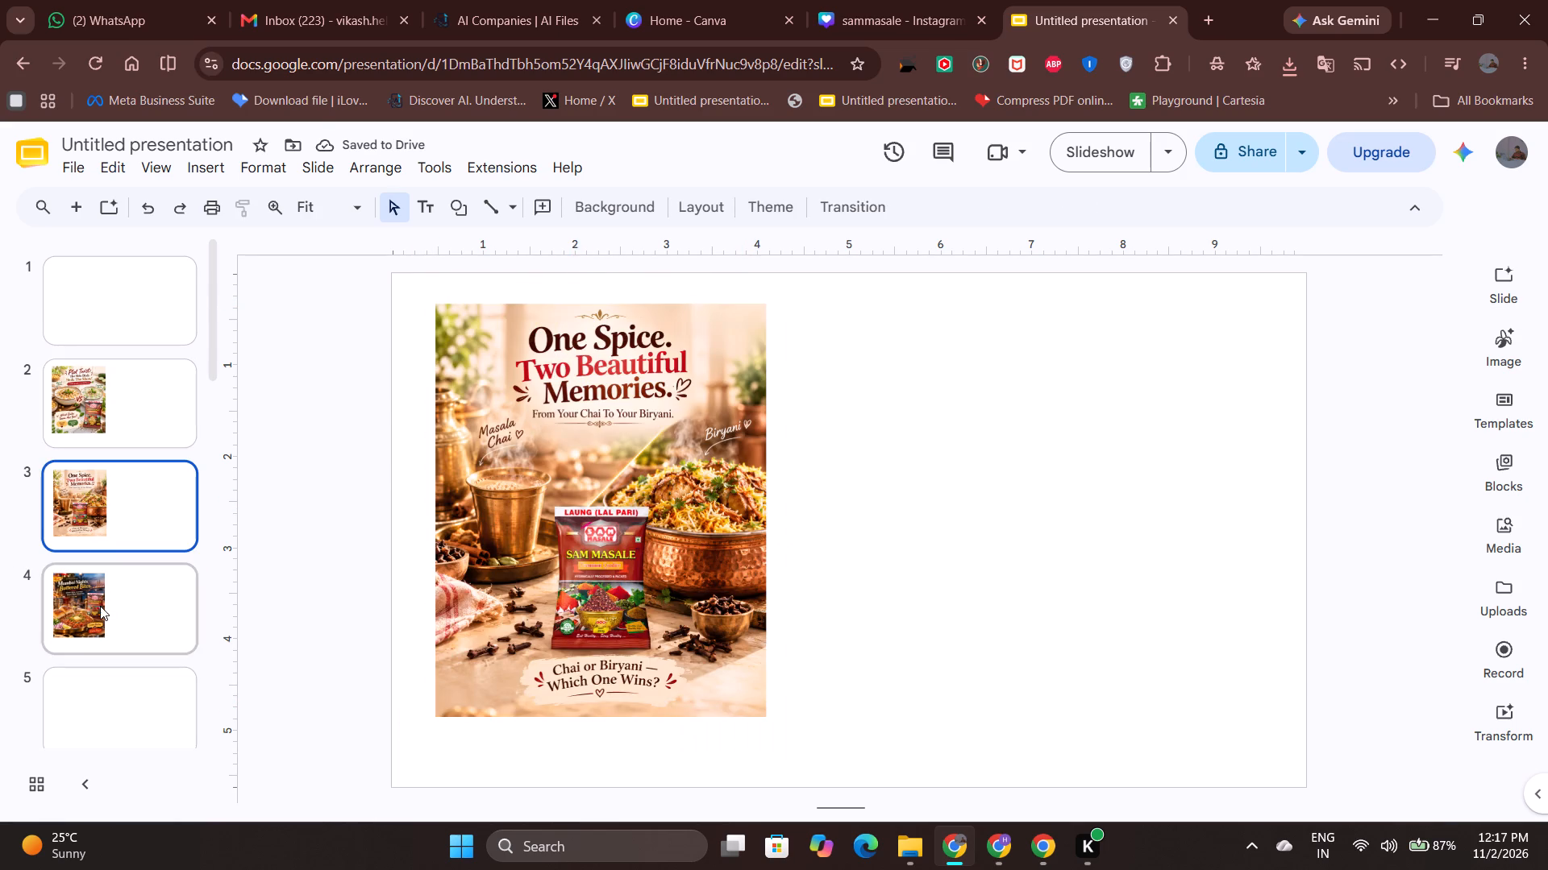
click(100, 606)
scroll(79, 462, down, 2)
click(116, 503)
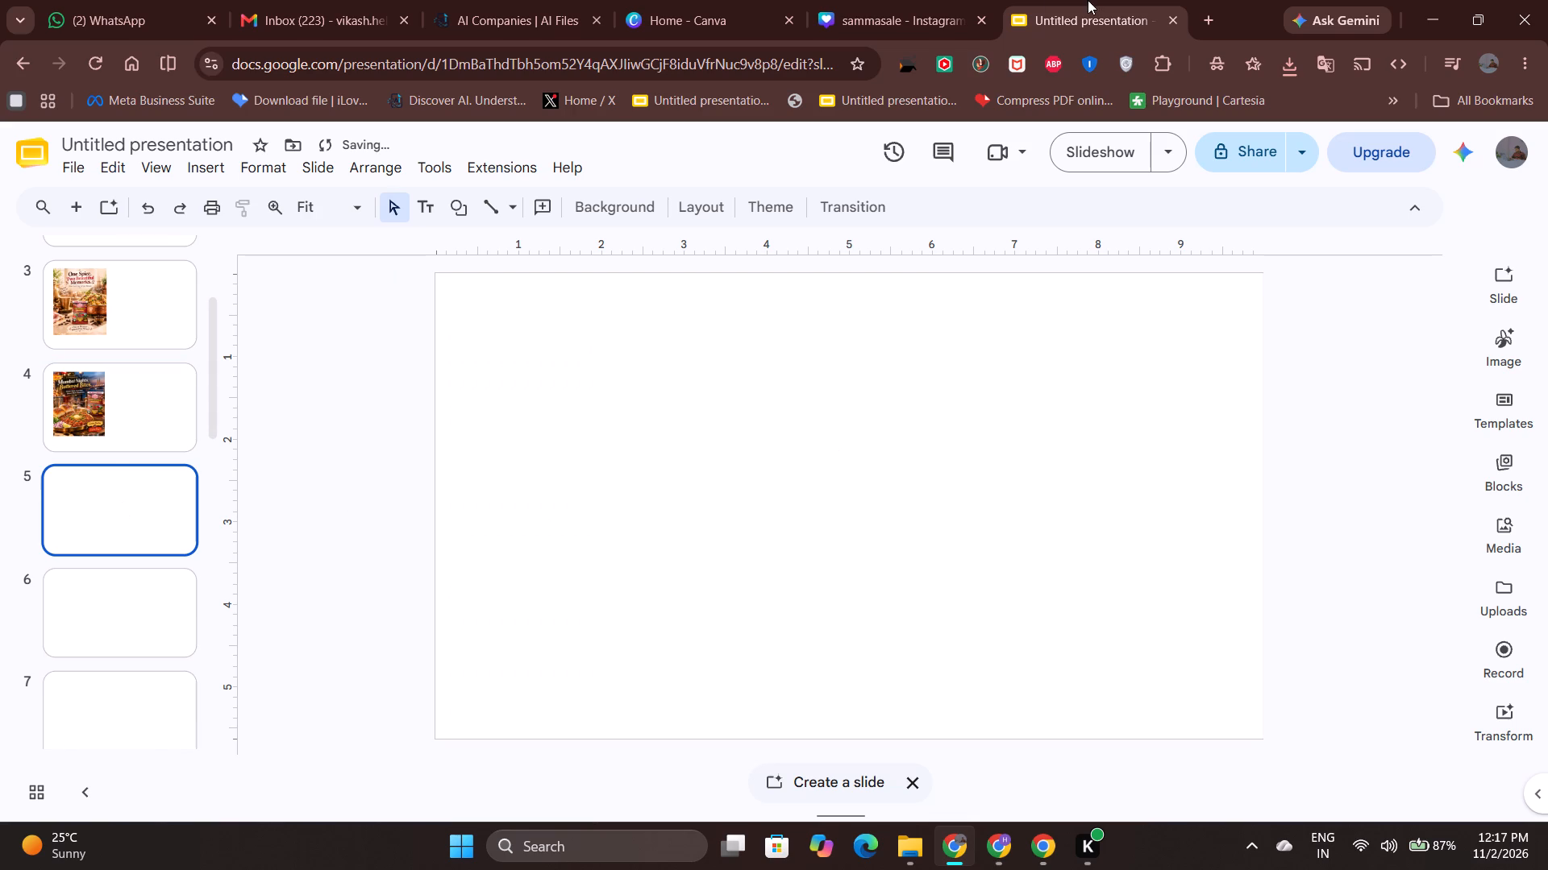
Return to the Canva design and download only page 123, the "The Last 10 Seconds Matter." post, as a PNG.
click(890, 0)
click(563, 450)
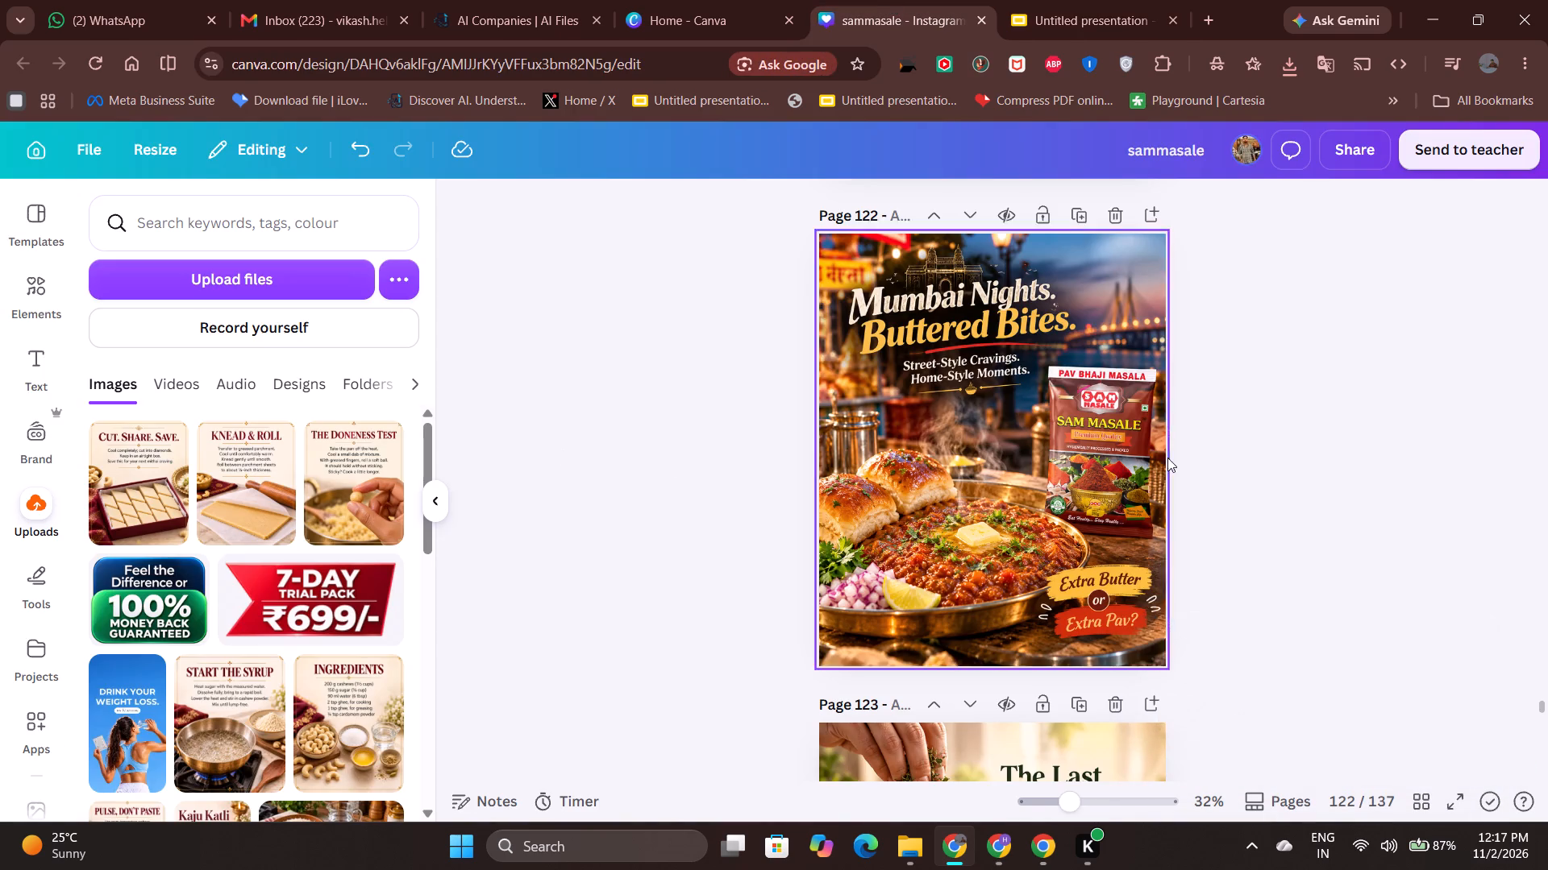
scroll(1190, 474, down, 4)
scroll(1121, 454, down, 1)
click(1024, 430)
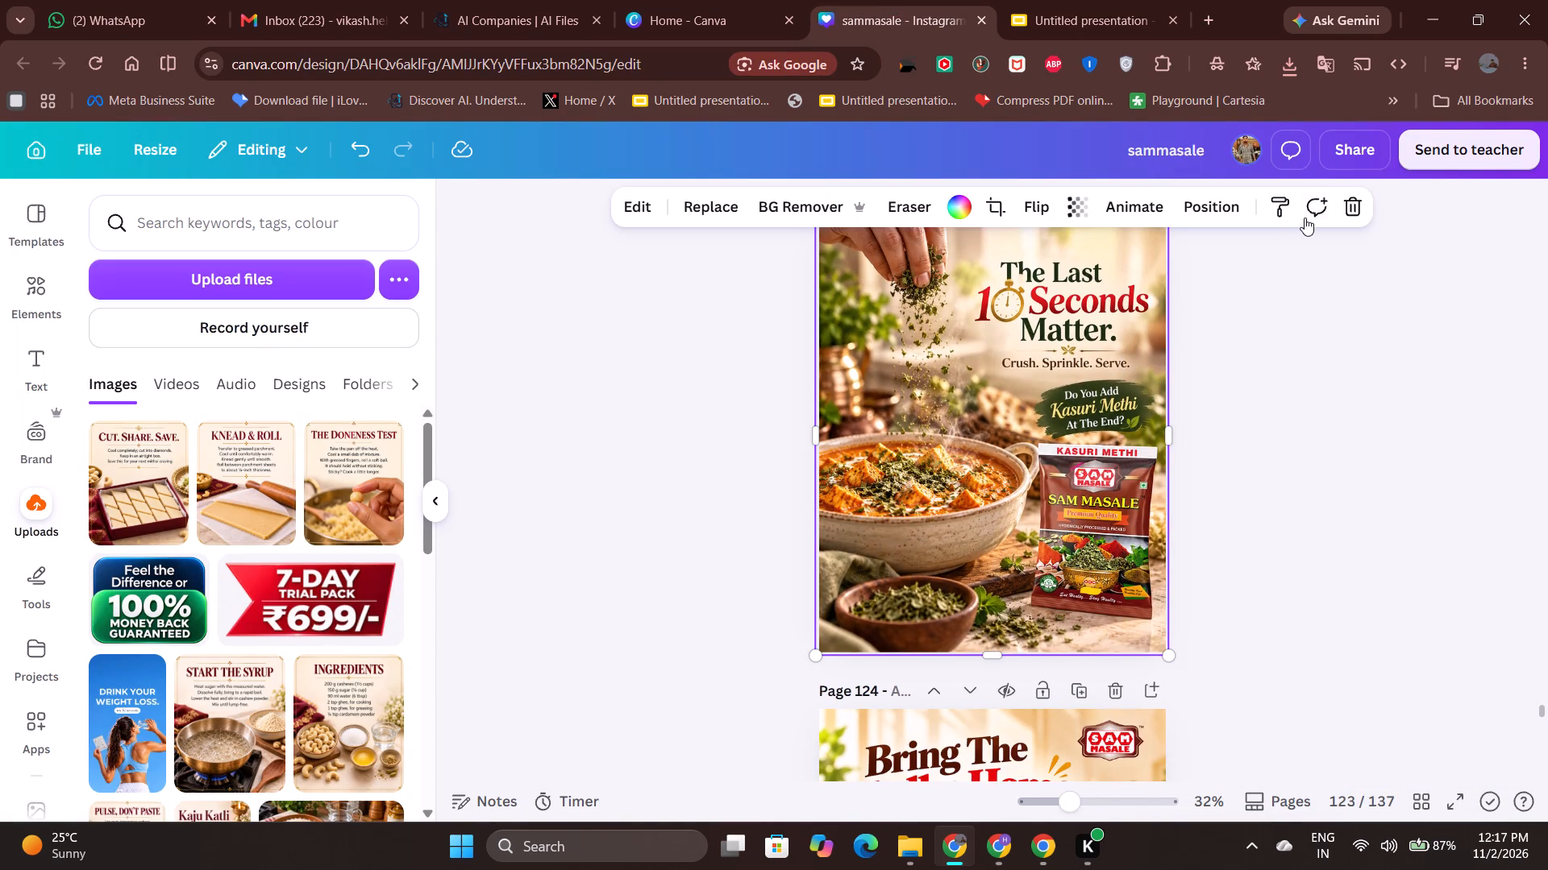
click(1358, 154)
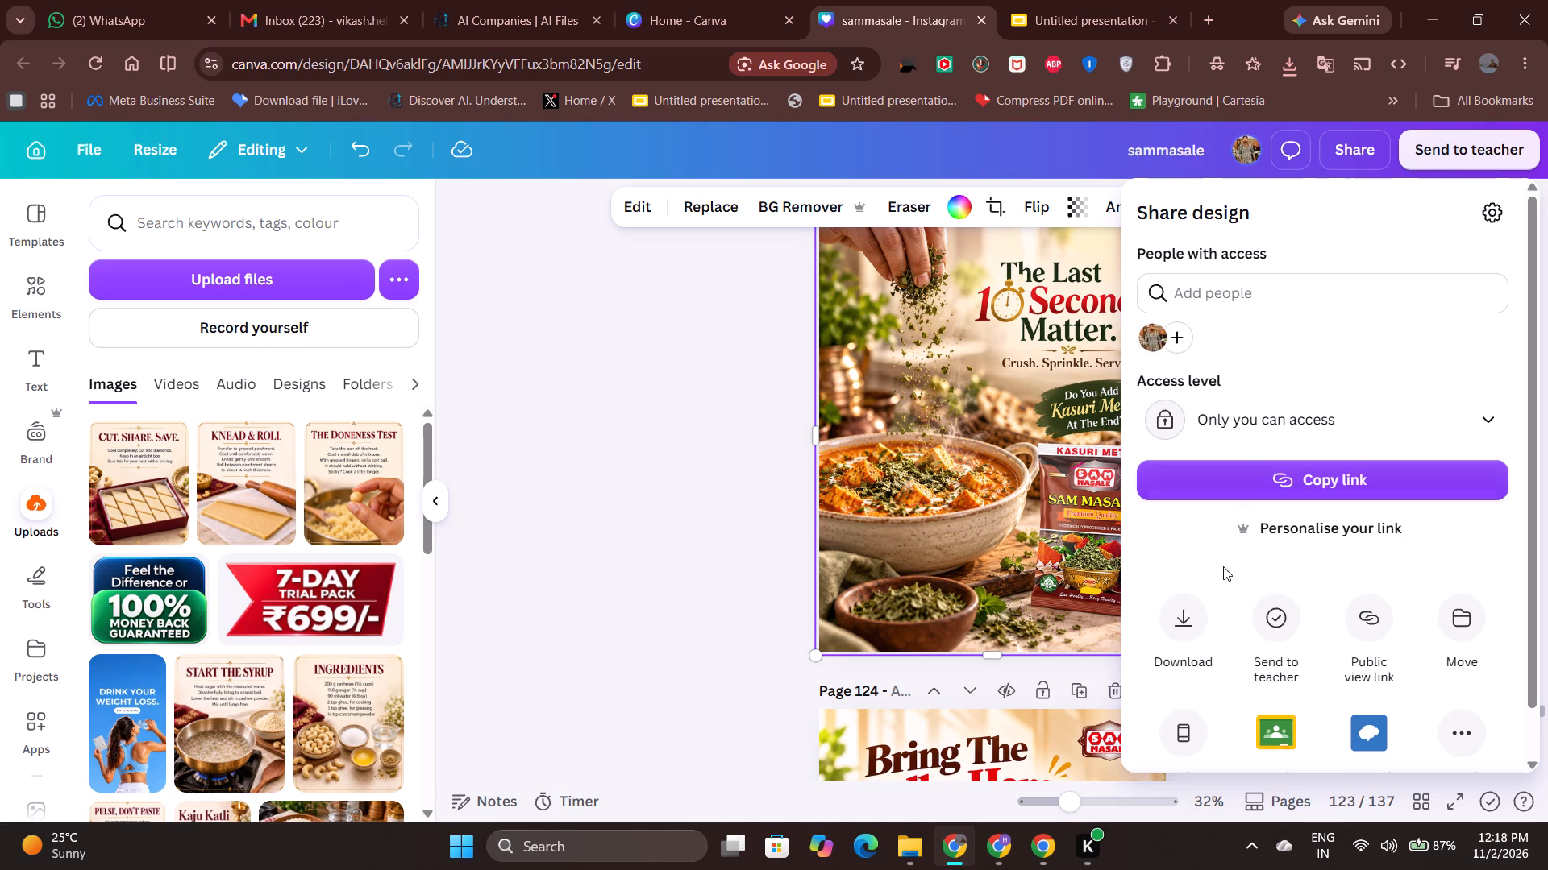
click(1189, 615)
click(1304, 618)
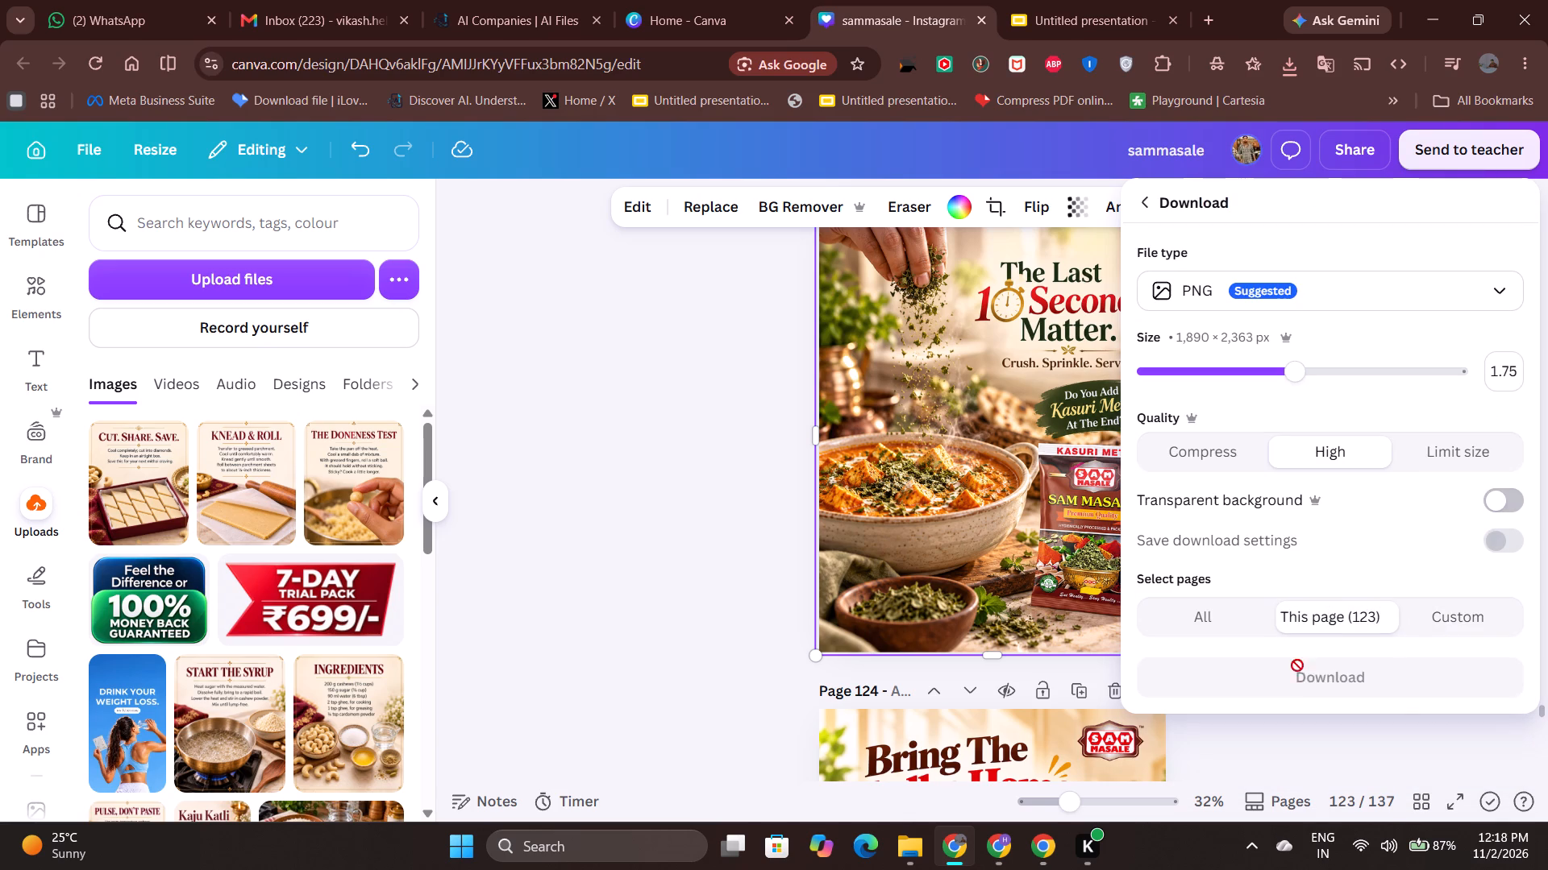
click(1296, 675)
scroll(986, 385, down, 4)
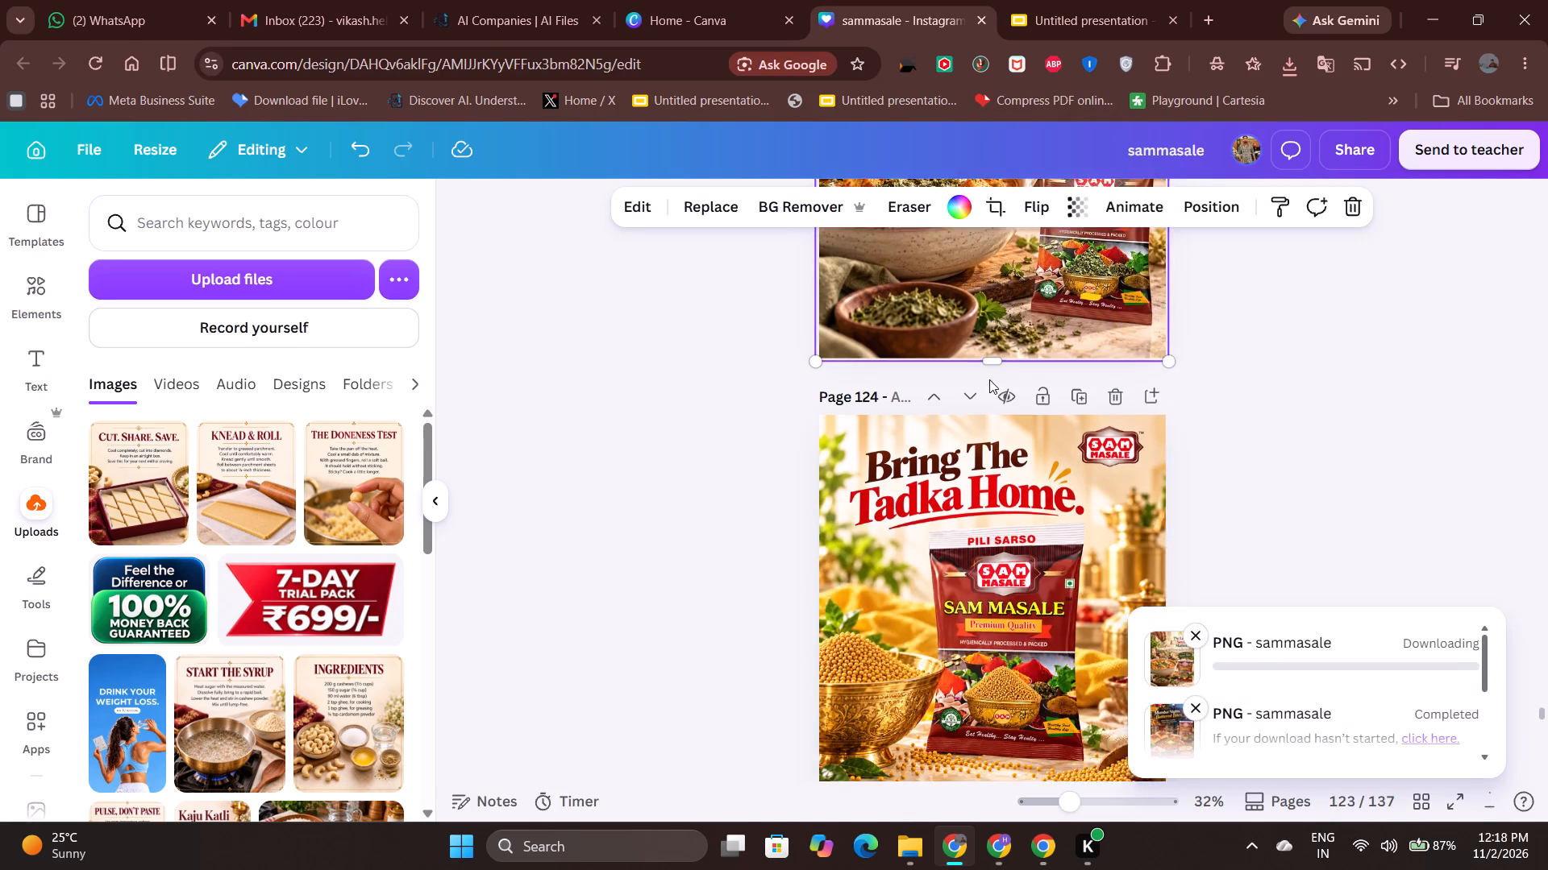
scroll(993, 357, down, 2)
scroll(993, 353, up, 3)
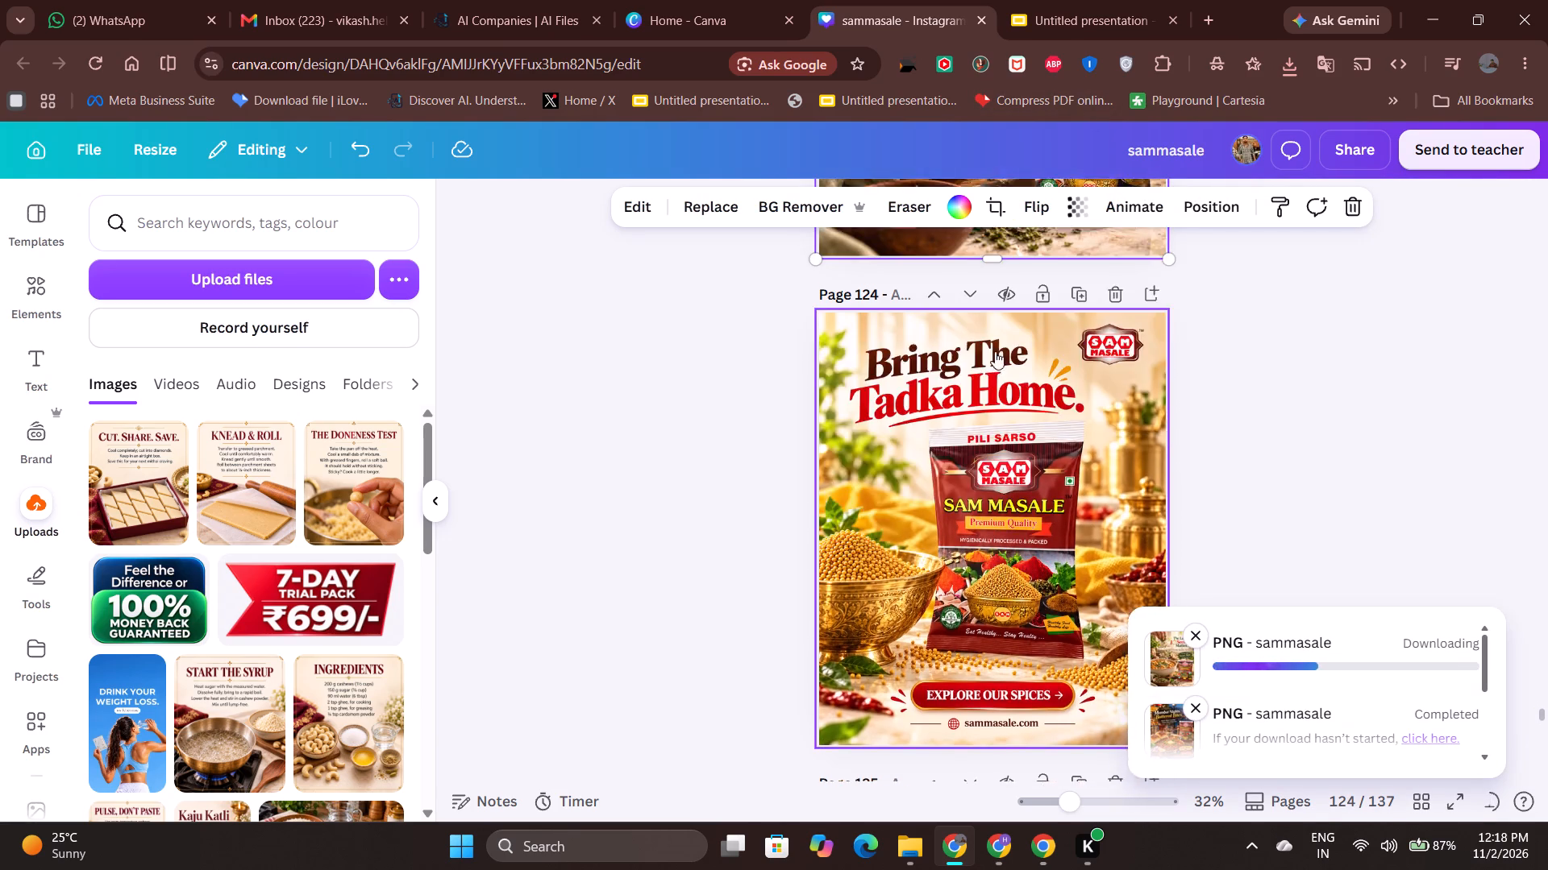
scroll(1004, 347, up, 4)
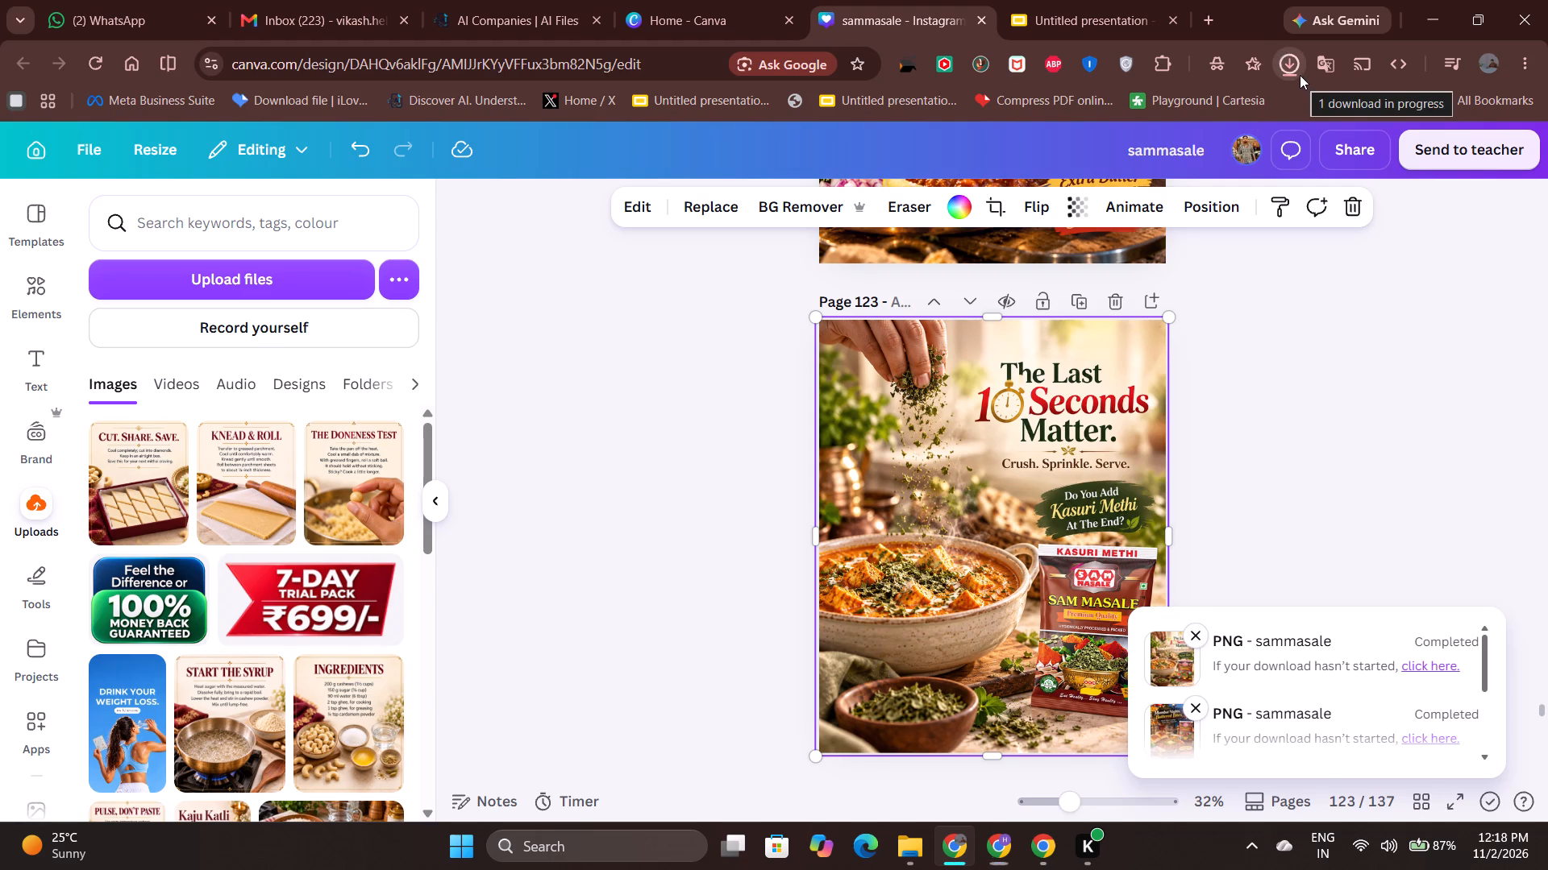
Copy the downloaded image sammasale (3) from the Downloads folder.
click(1230, 114)
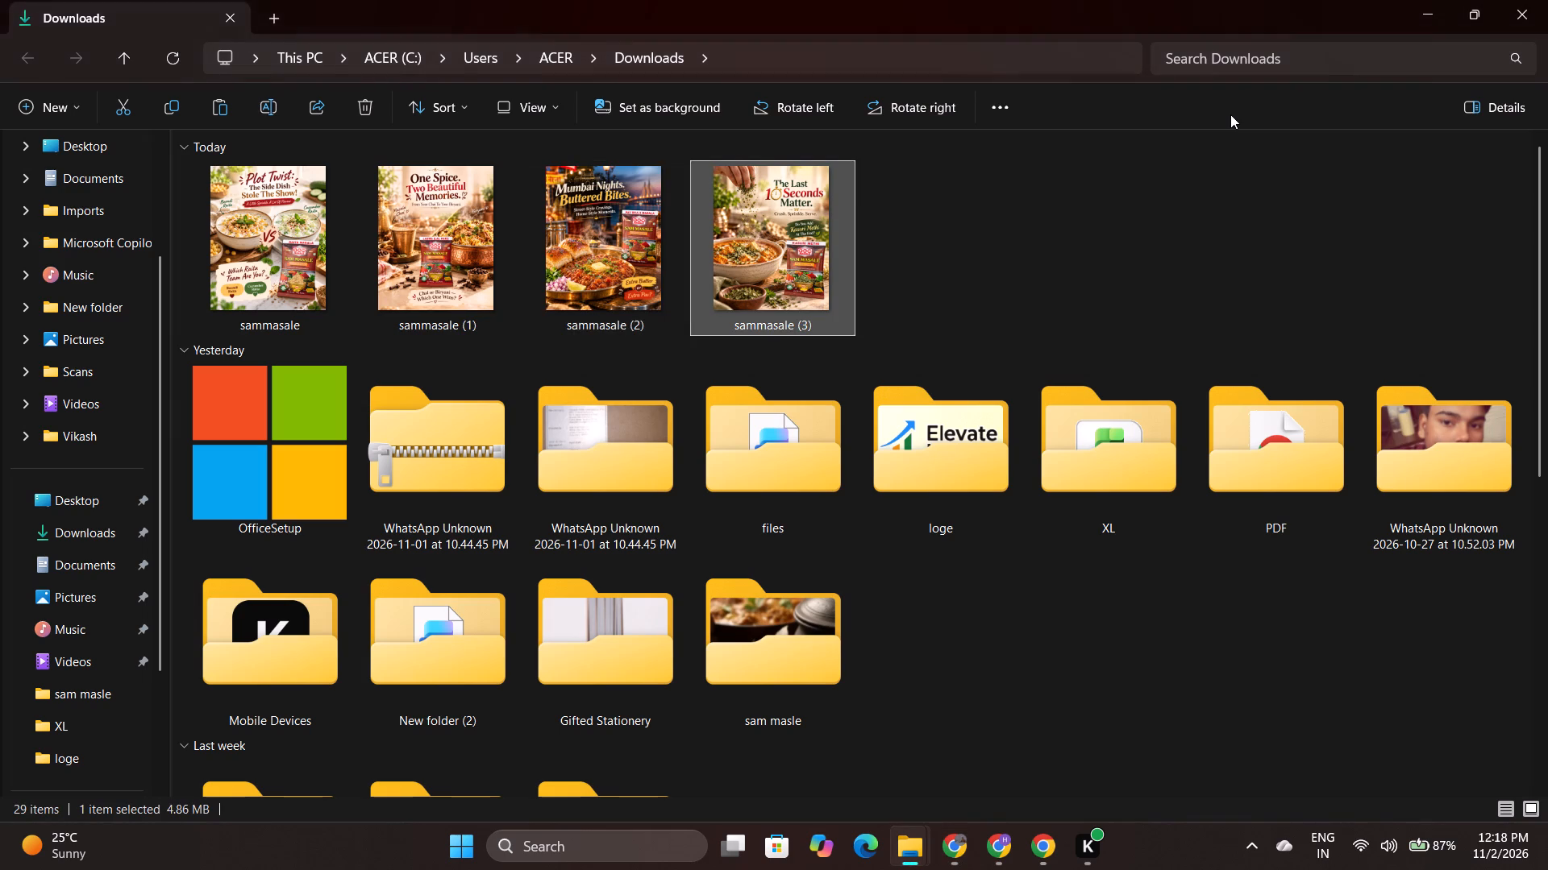
click(764, 257)
key(ctrl+c)
Paste the copied image onto blank slide 5 of the presentation, resize it to about 3.5 by 4.3 in and offset it inward from the slide's upper-left corner.
key(alt+Tab)
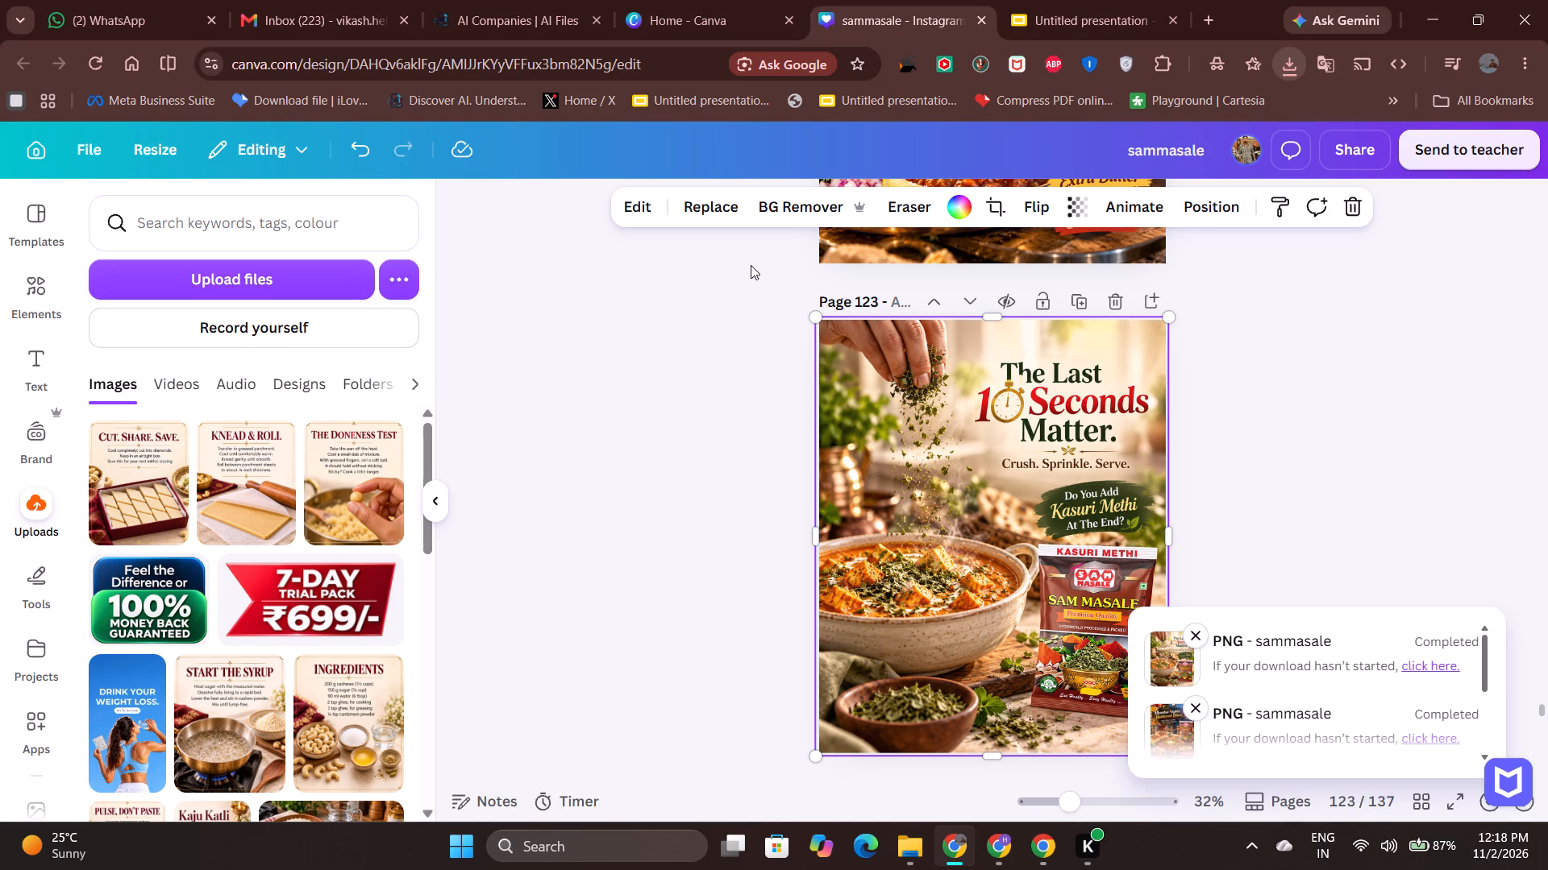
click(1031, 11)
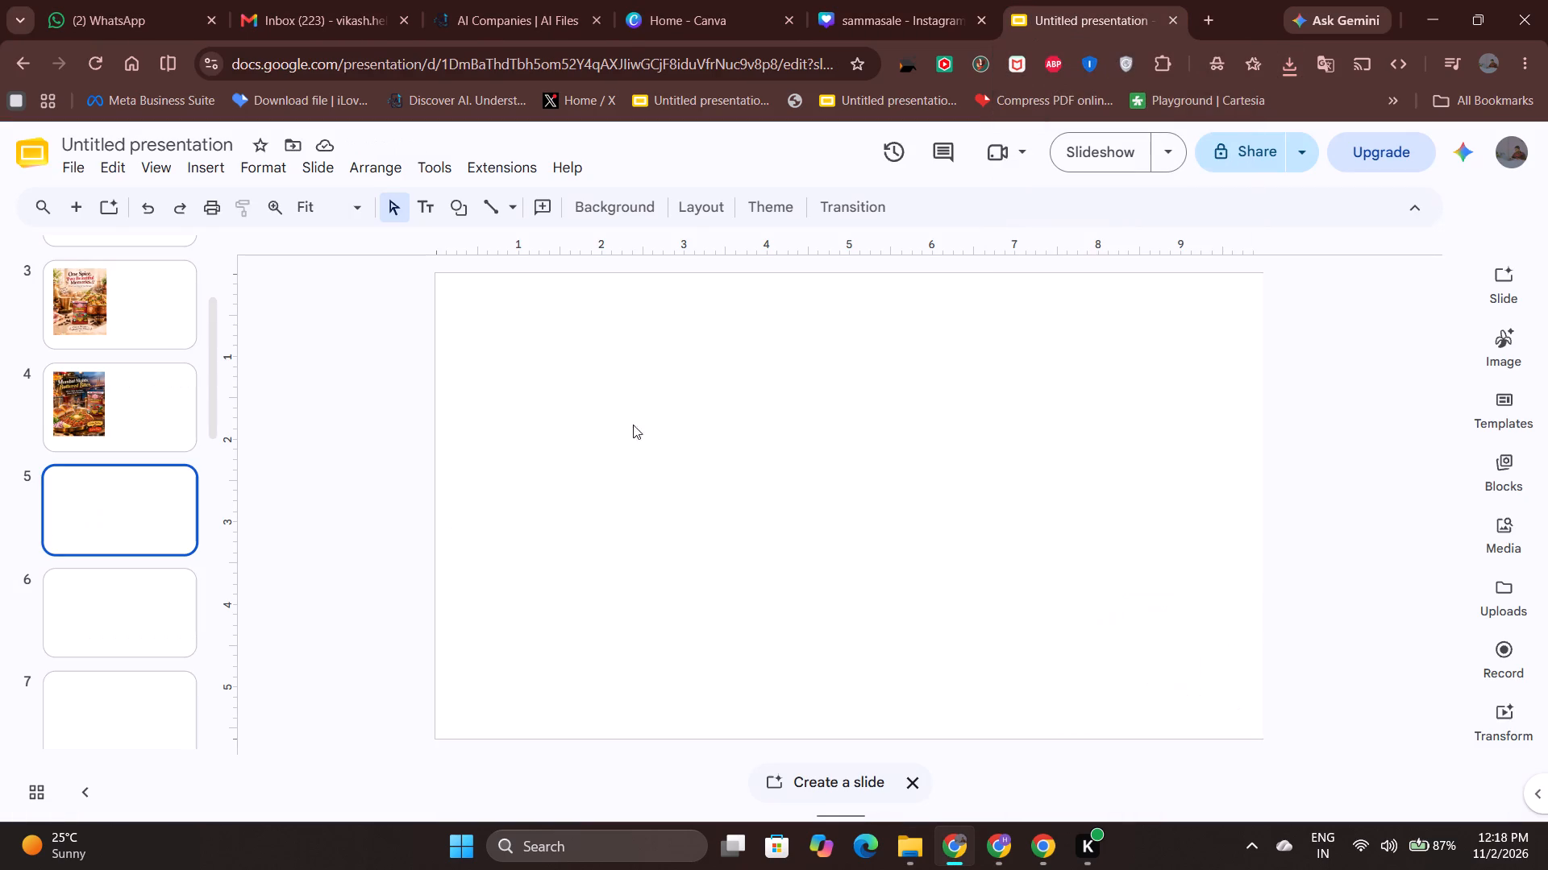
click(769, 414)
key(ctrl+v)
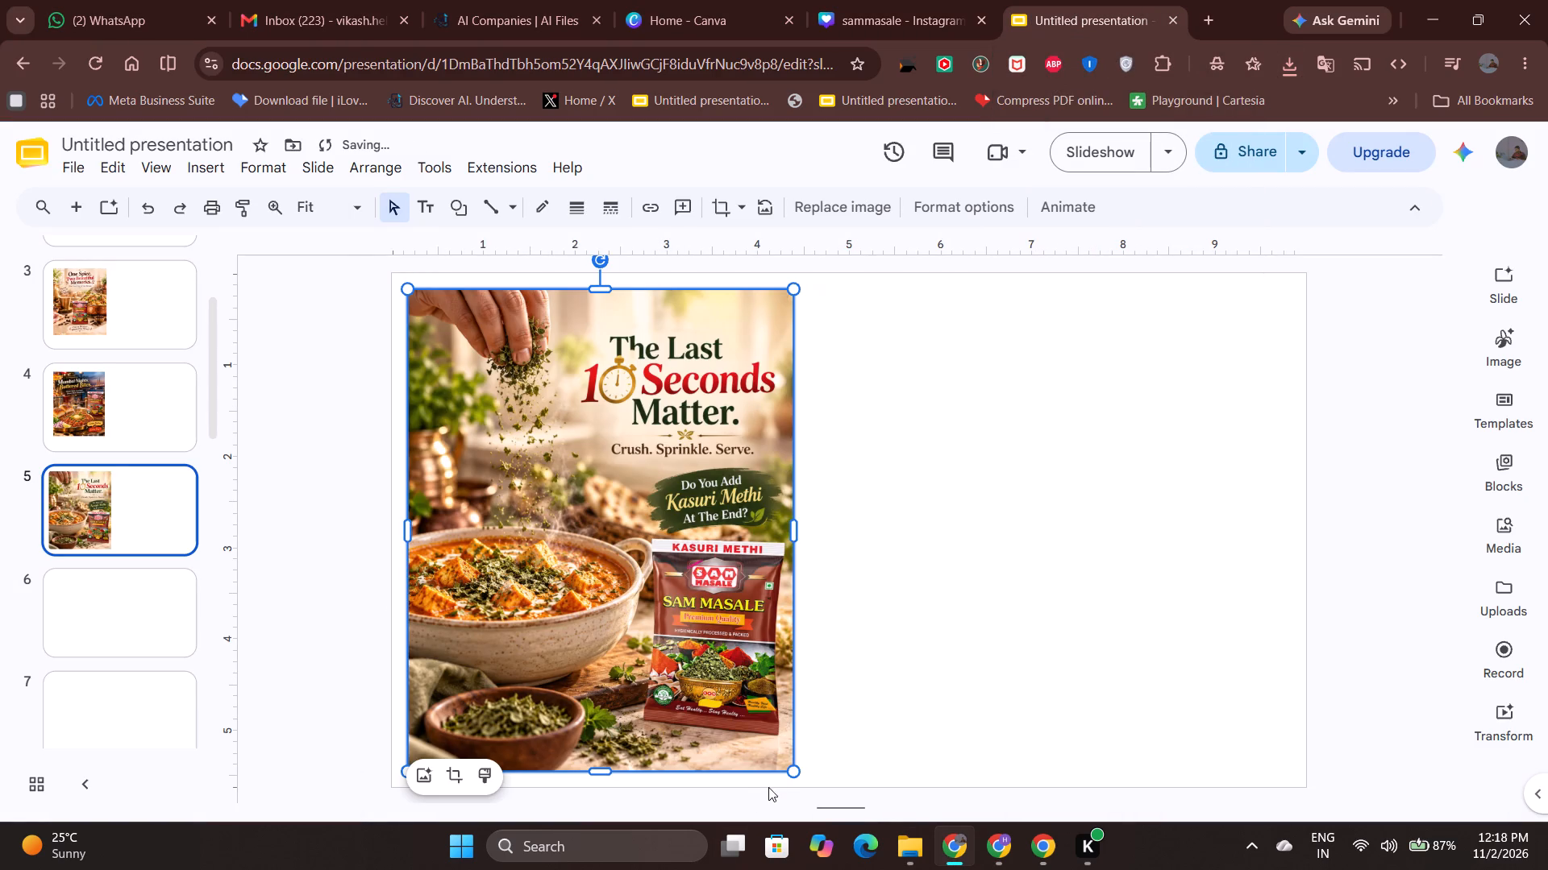
drag(789, 769, 655, 661)
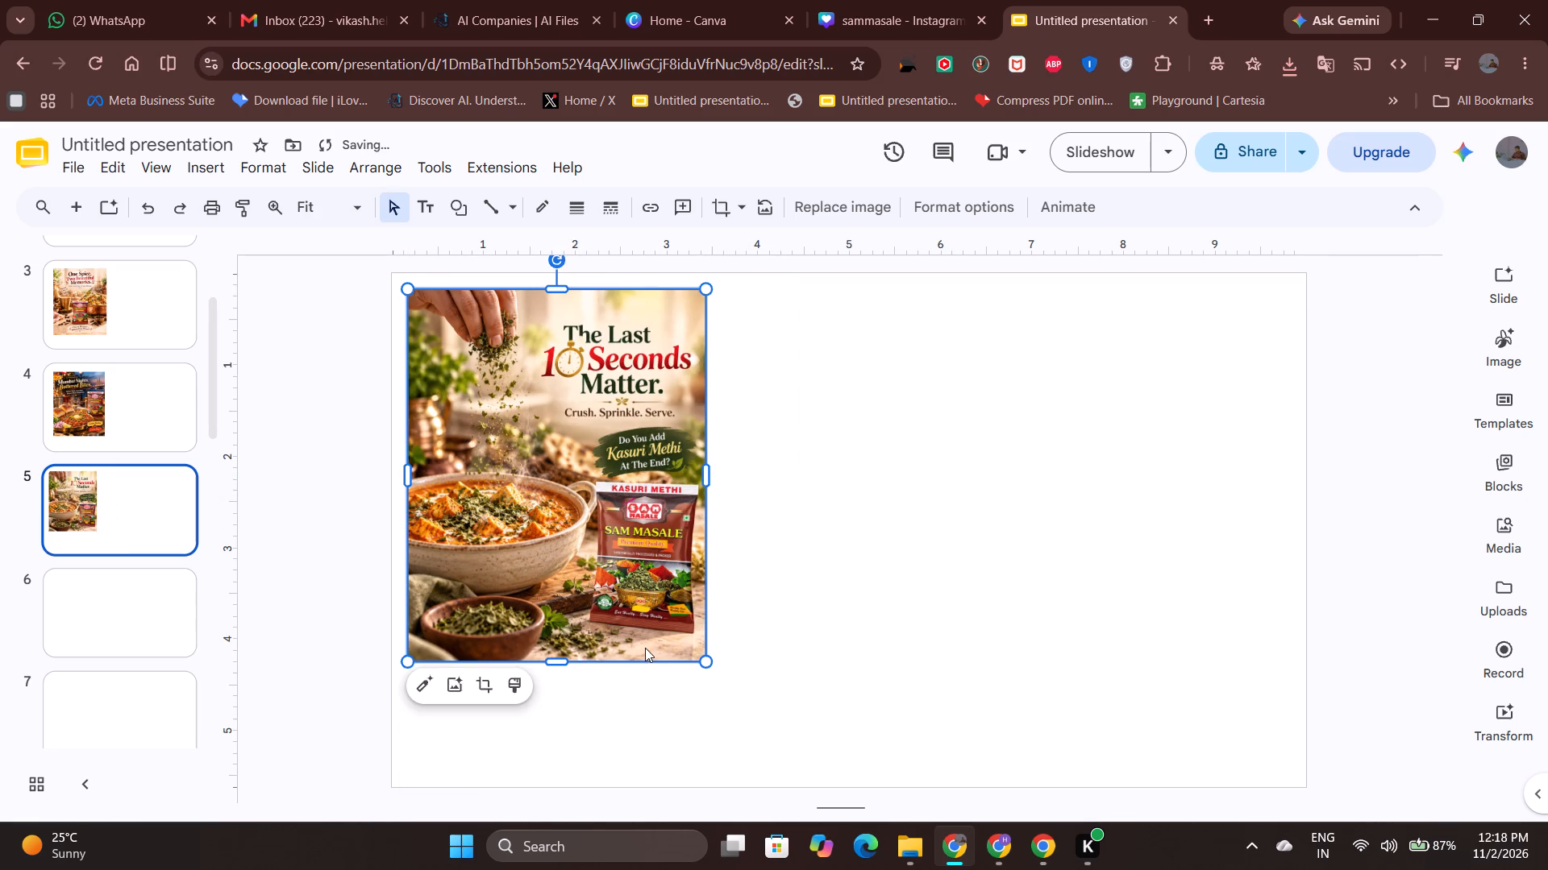
drag(606, 483, 630, 492)
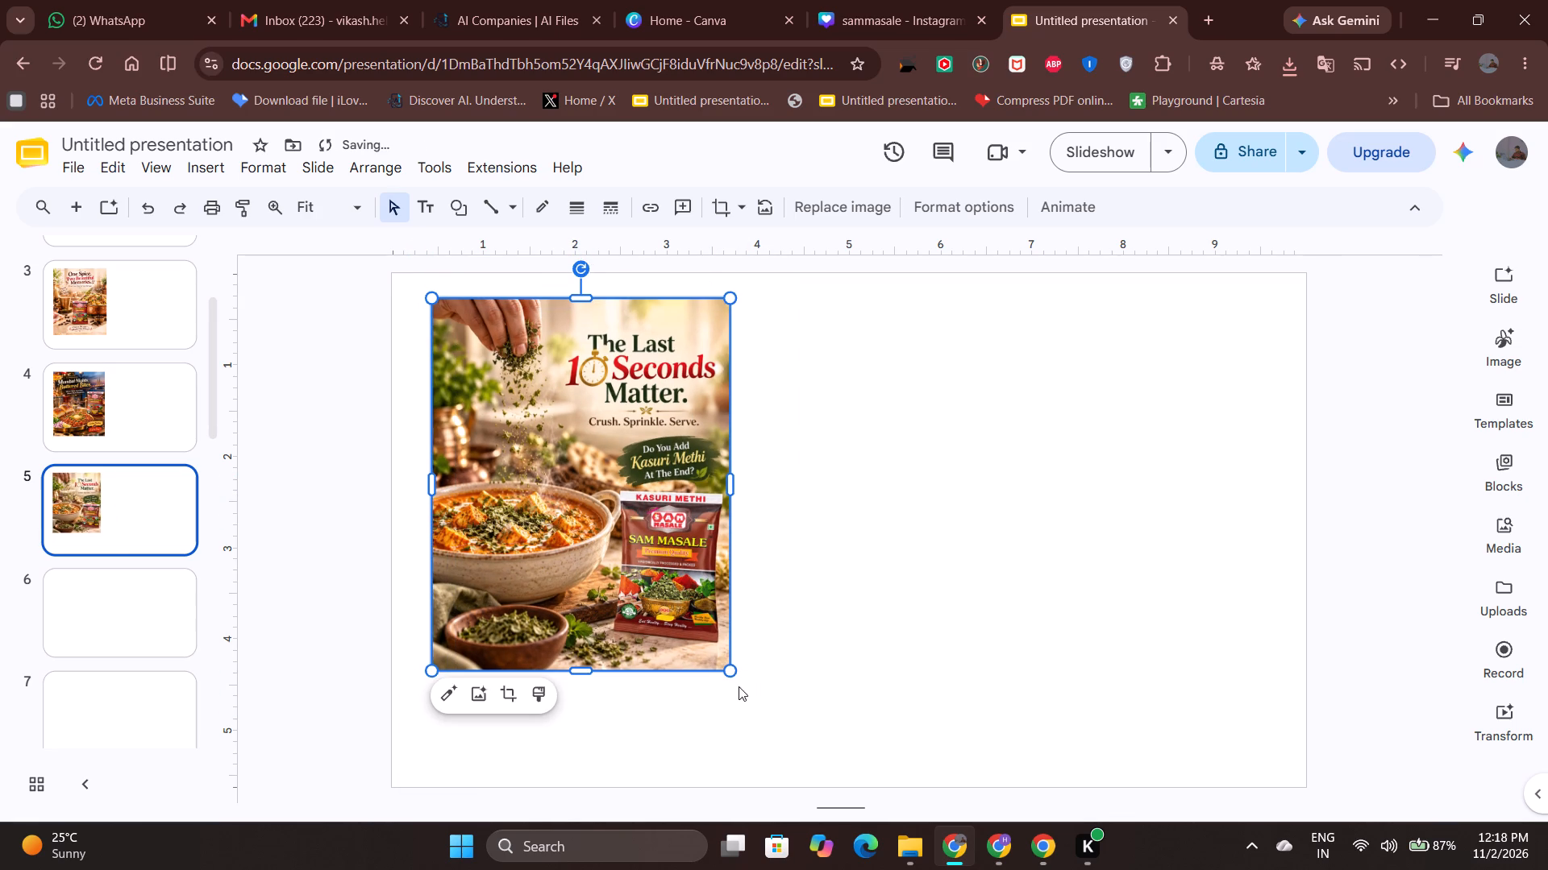
drag(728, 674, 751, 715)
click(914, 673)
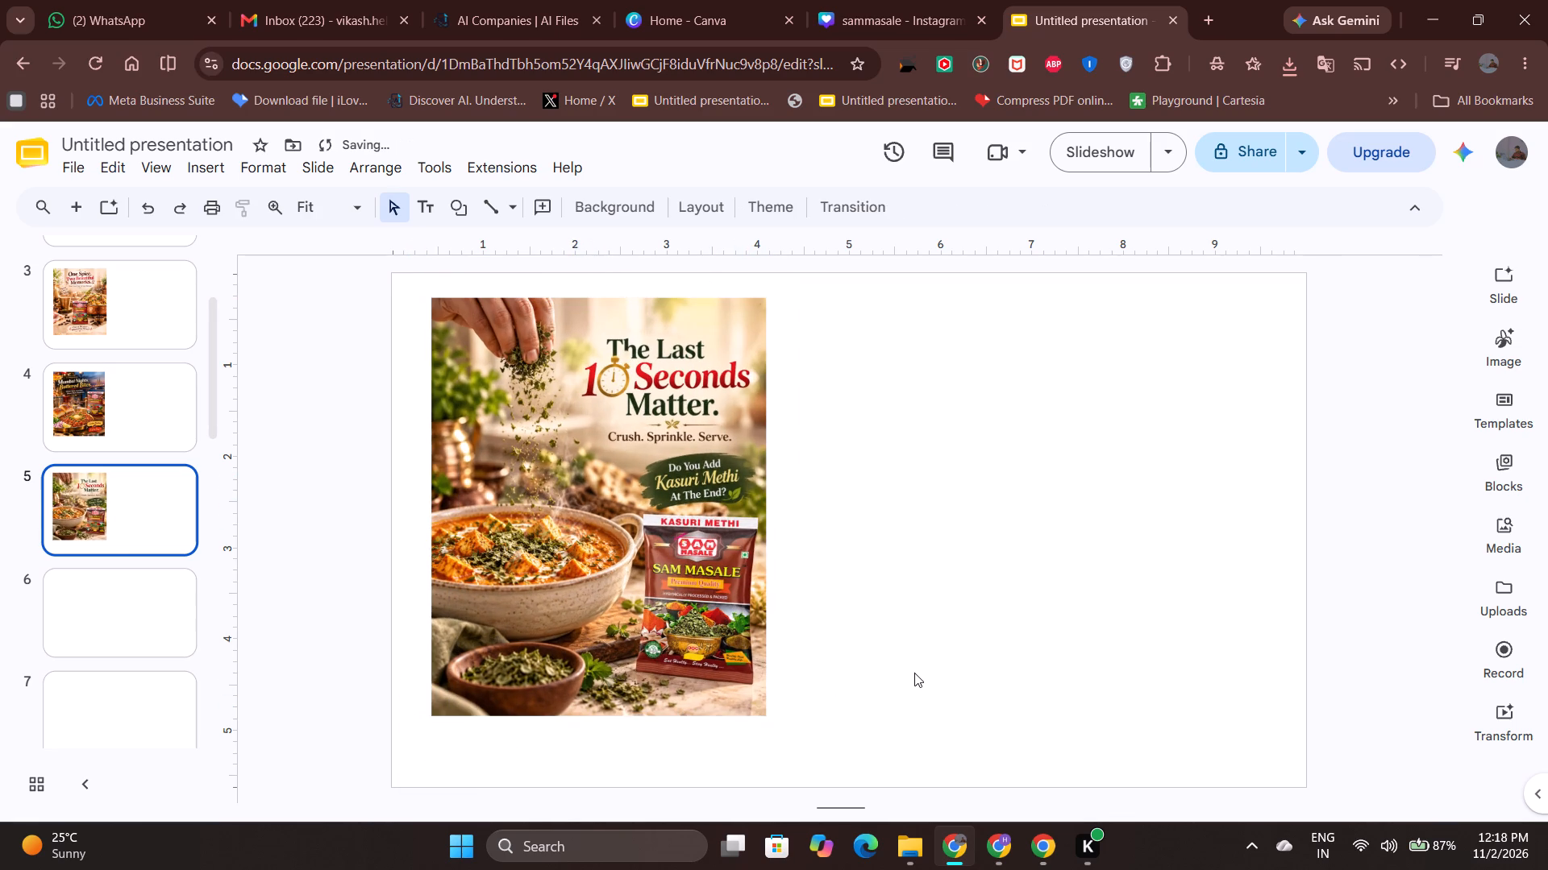
click(584, 518)
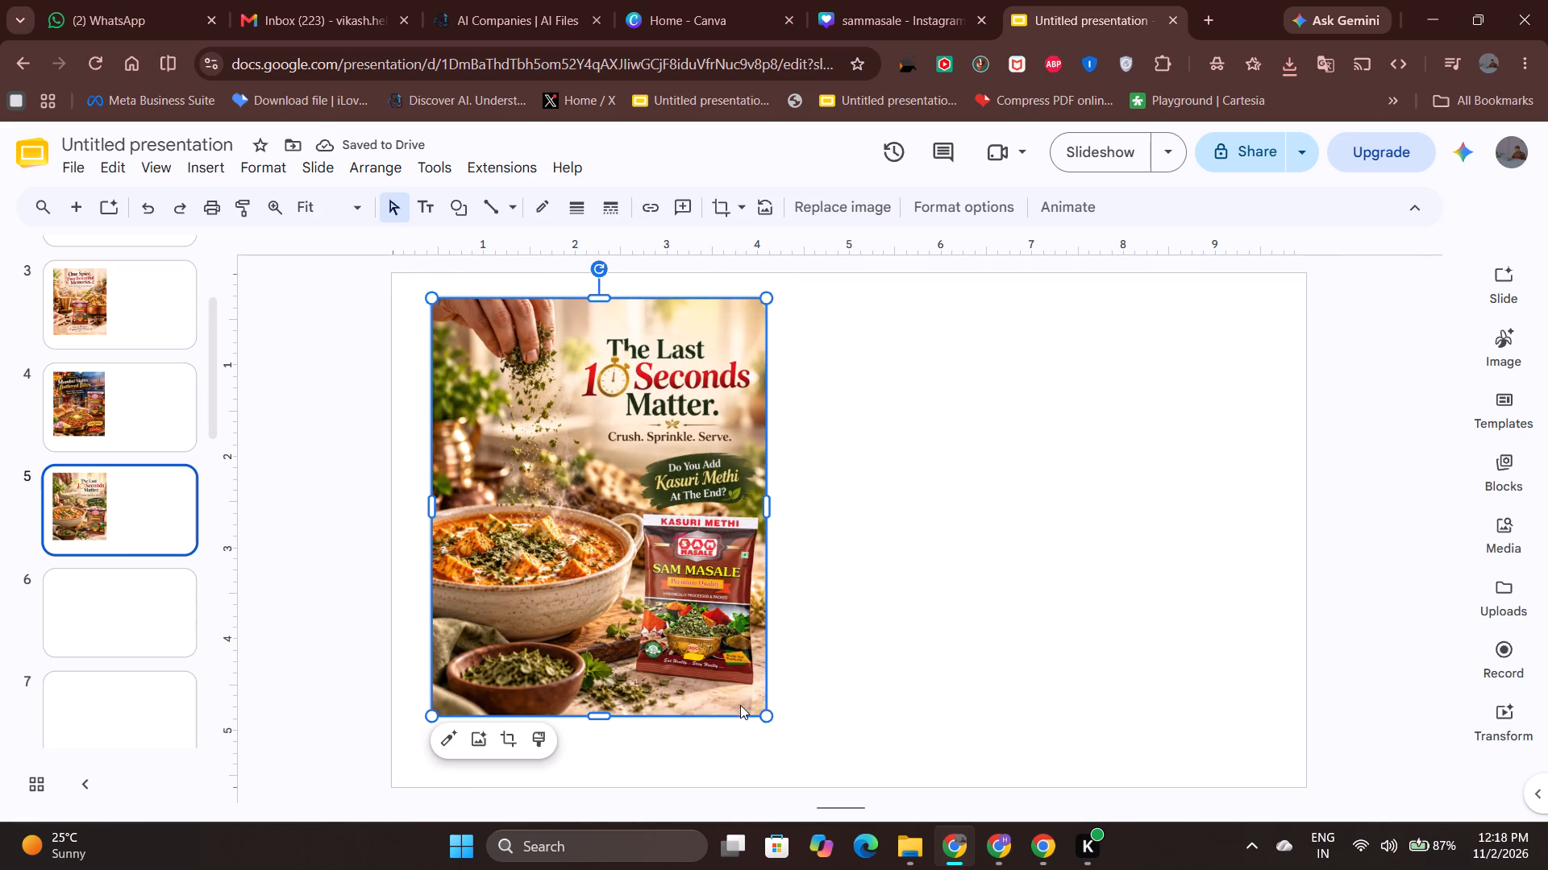
drag(760, 715, 747, 694)
drag(586, 532, 593, 556)
click(785, 544)
Compare the image size and placement across slides 2 to 5 and select blank slide 6.
click(140, 314)
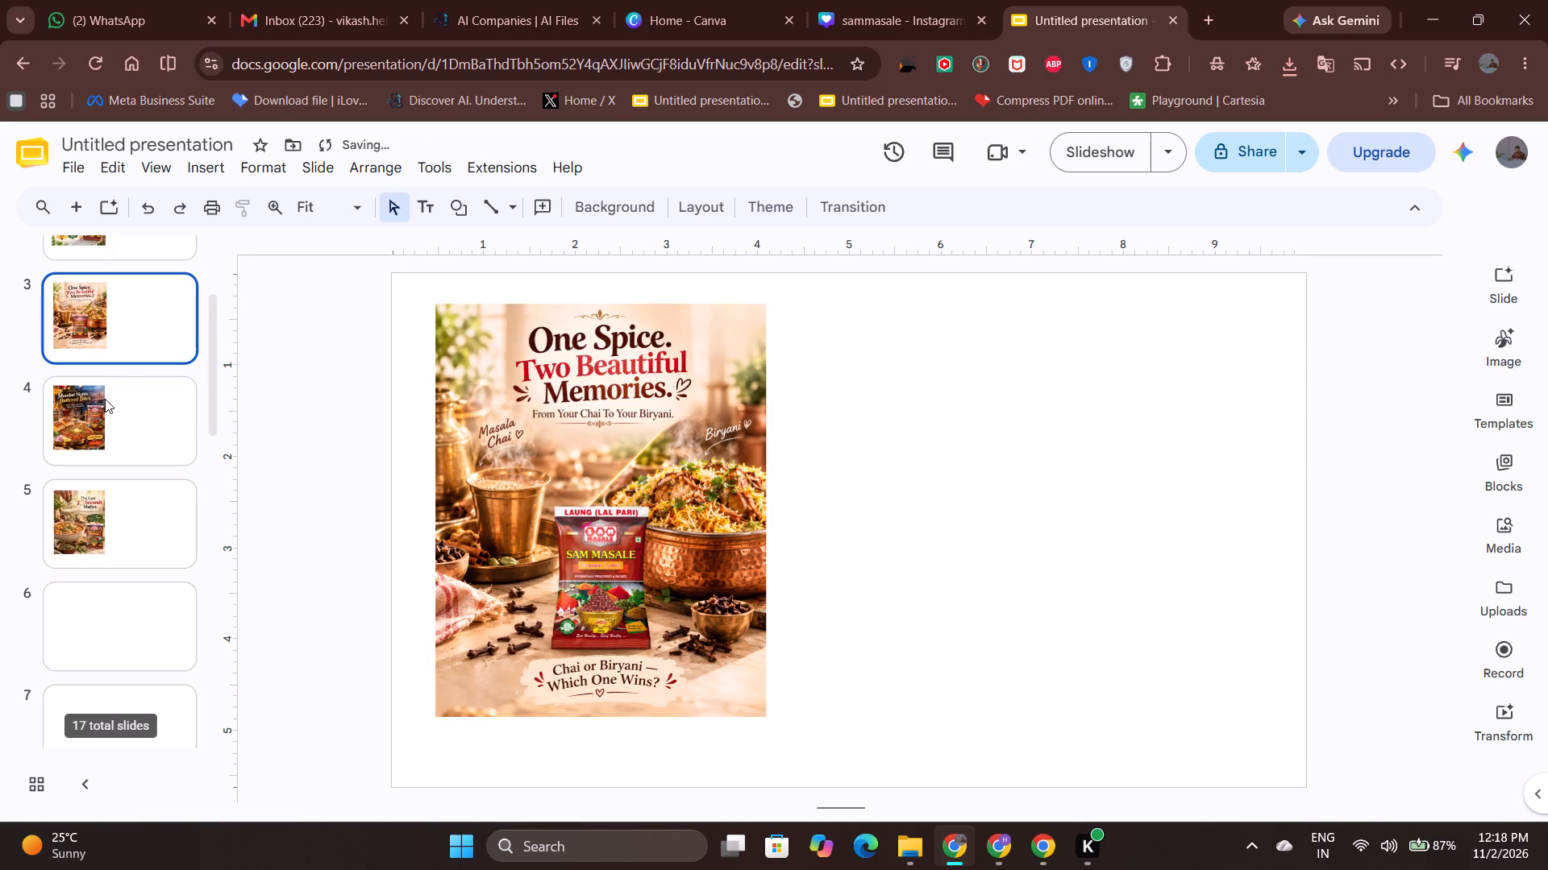
scroll(101, 421, up, 3)
click(94, 400)
click(90, 518)
click(102, 614)
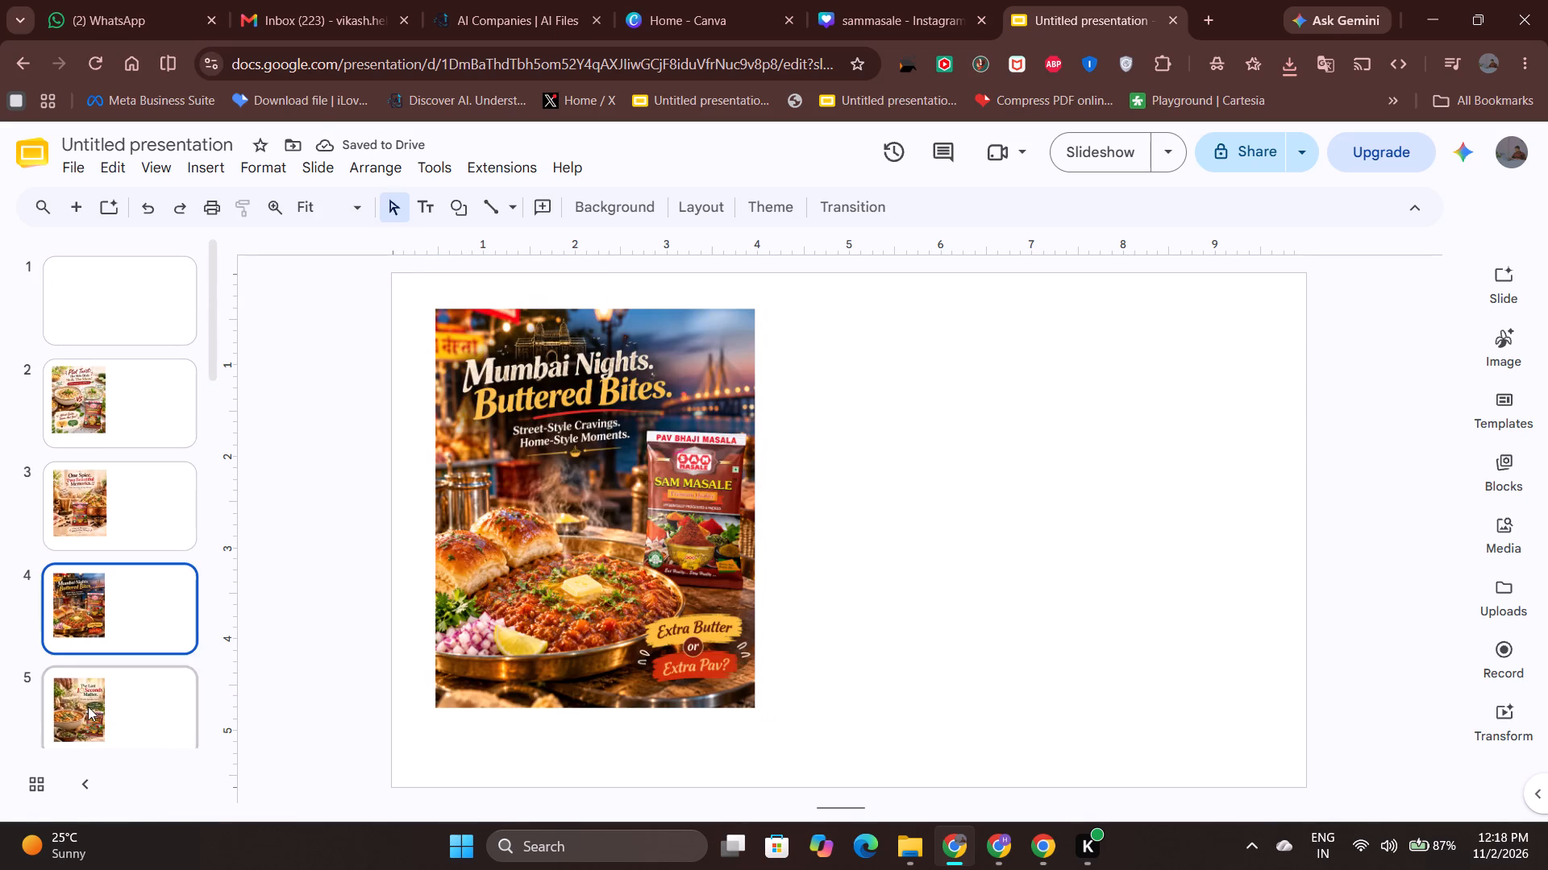
click(88, 706)
scroll(183, 466, down, 2)
click(127, 615)
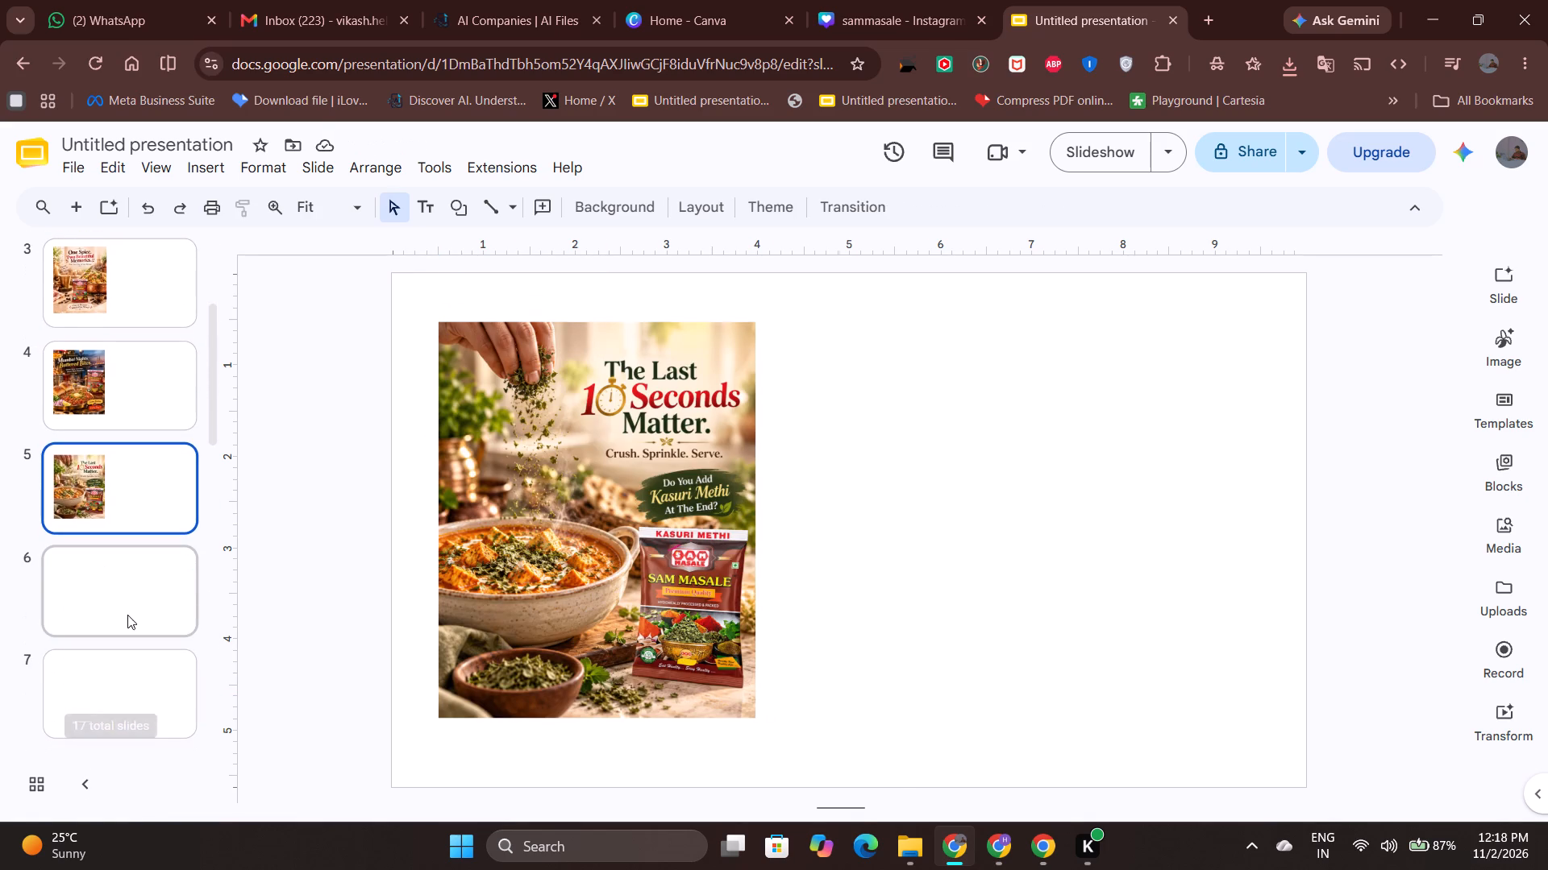
Return to the Canva design and look through the posts on pages 124 to 129 that follow the last exported page.
click(910, 0)
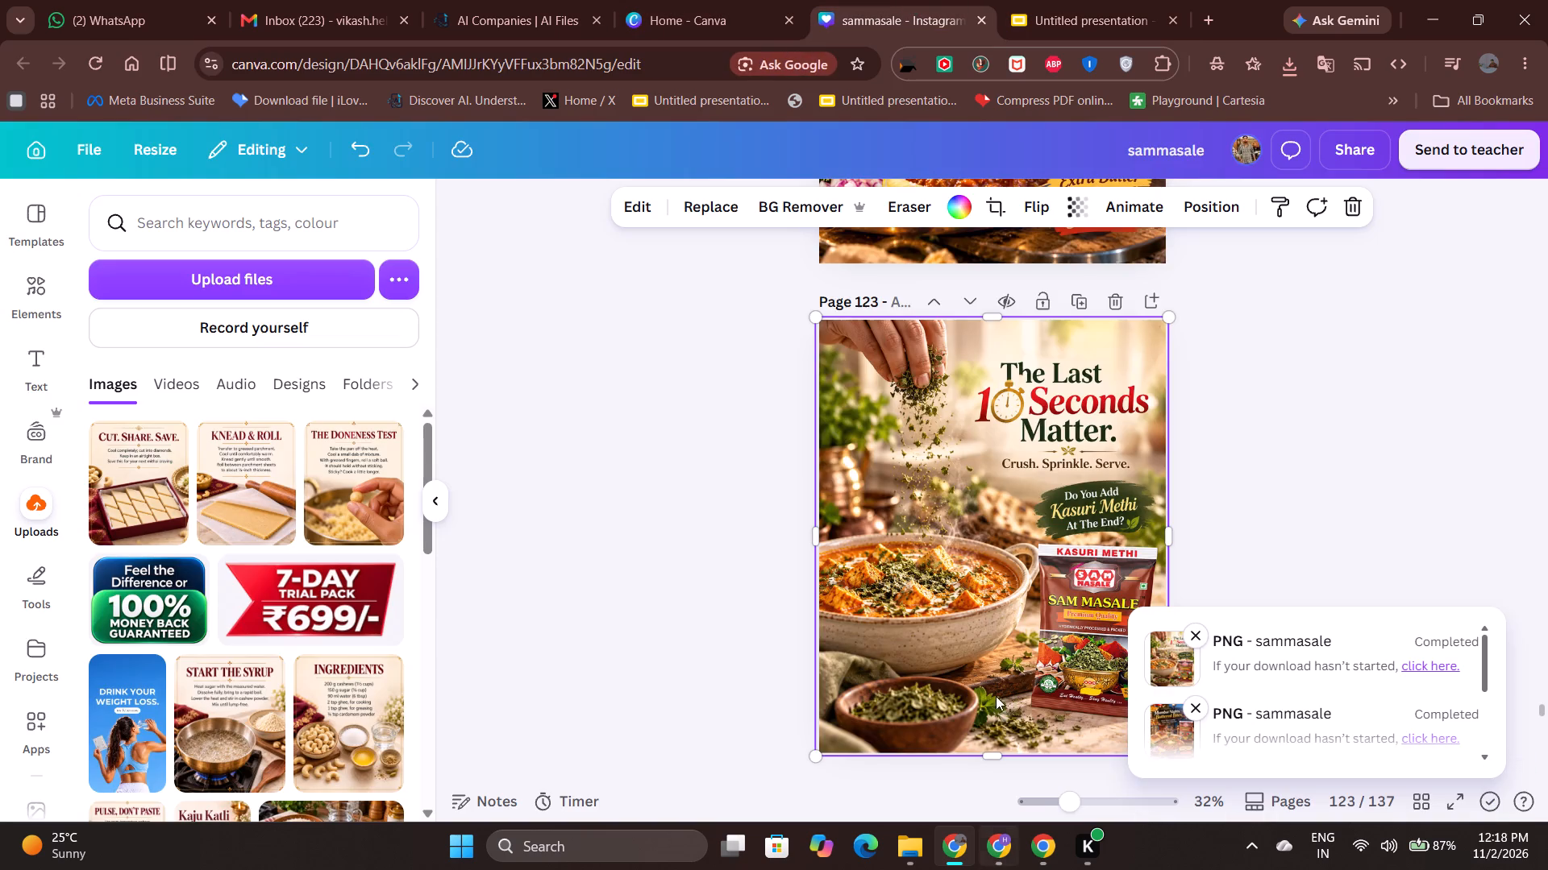
scroll(1017, 495, down, 5)
scroll(892, 690, down, 12)
scroll(899, 674, up, 2)
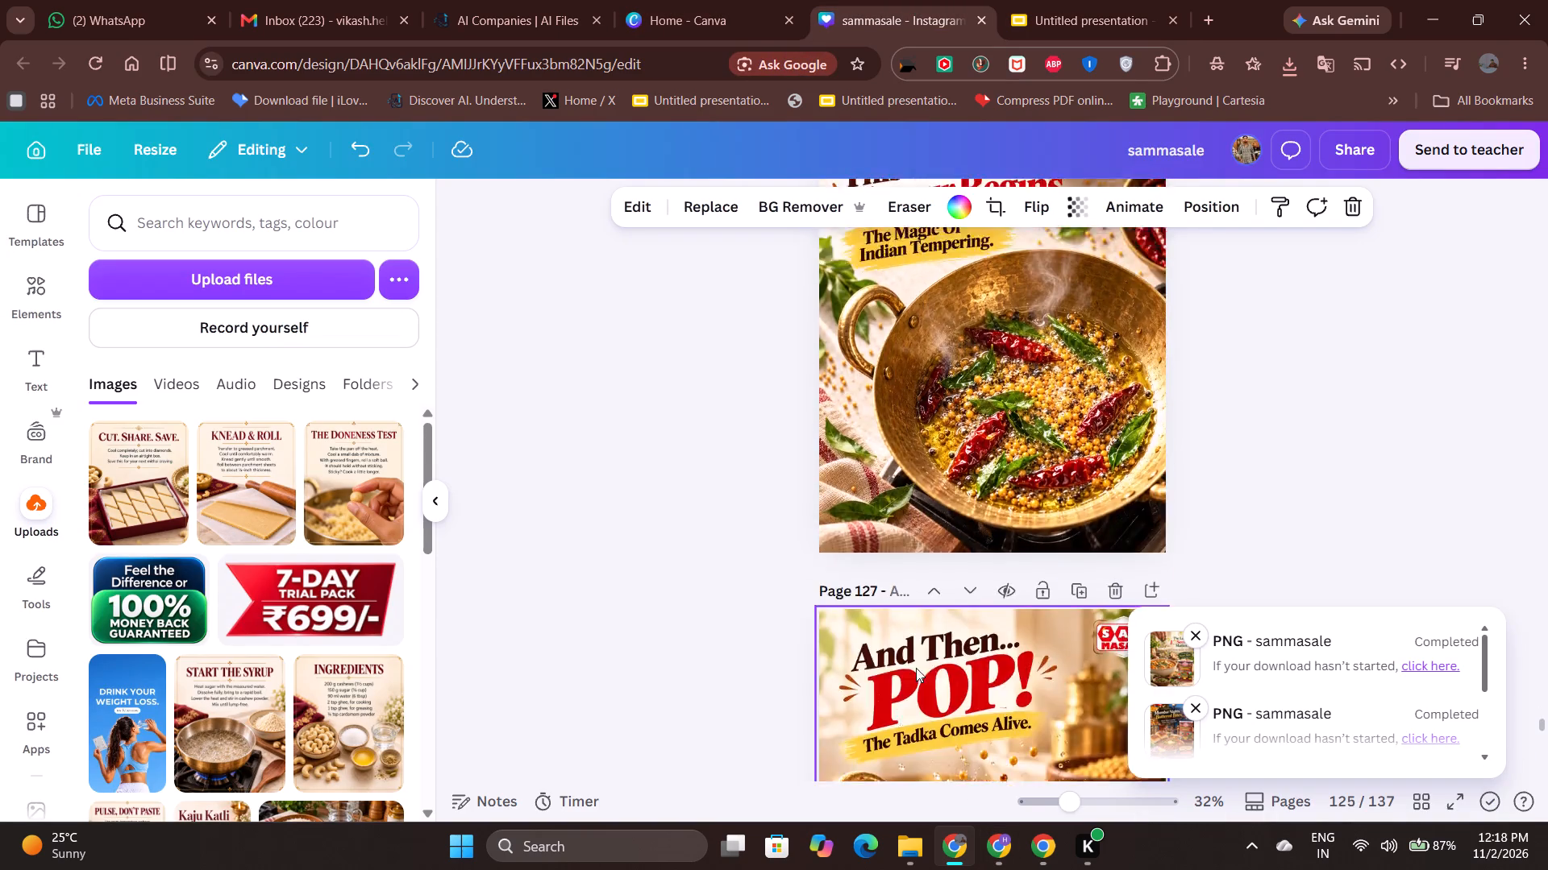
scroll(916, 668, up, 2)
scroll(977, 650, down, 5)
scroll(926, 597, down, 4)
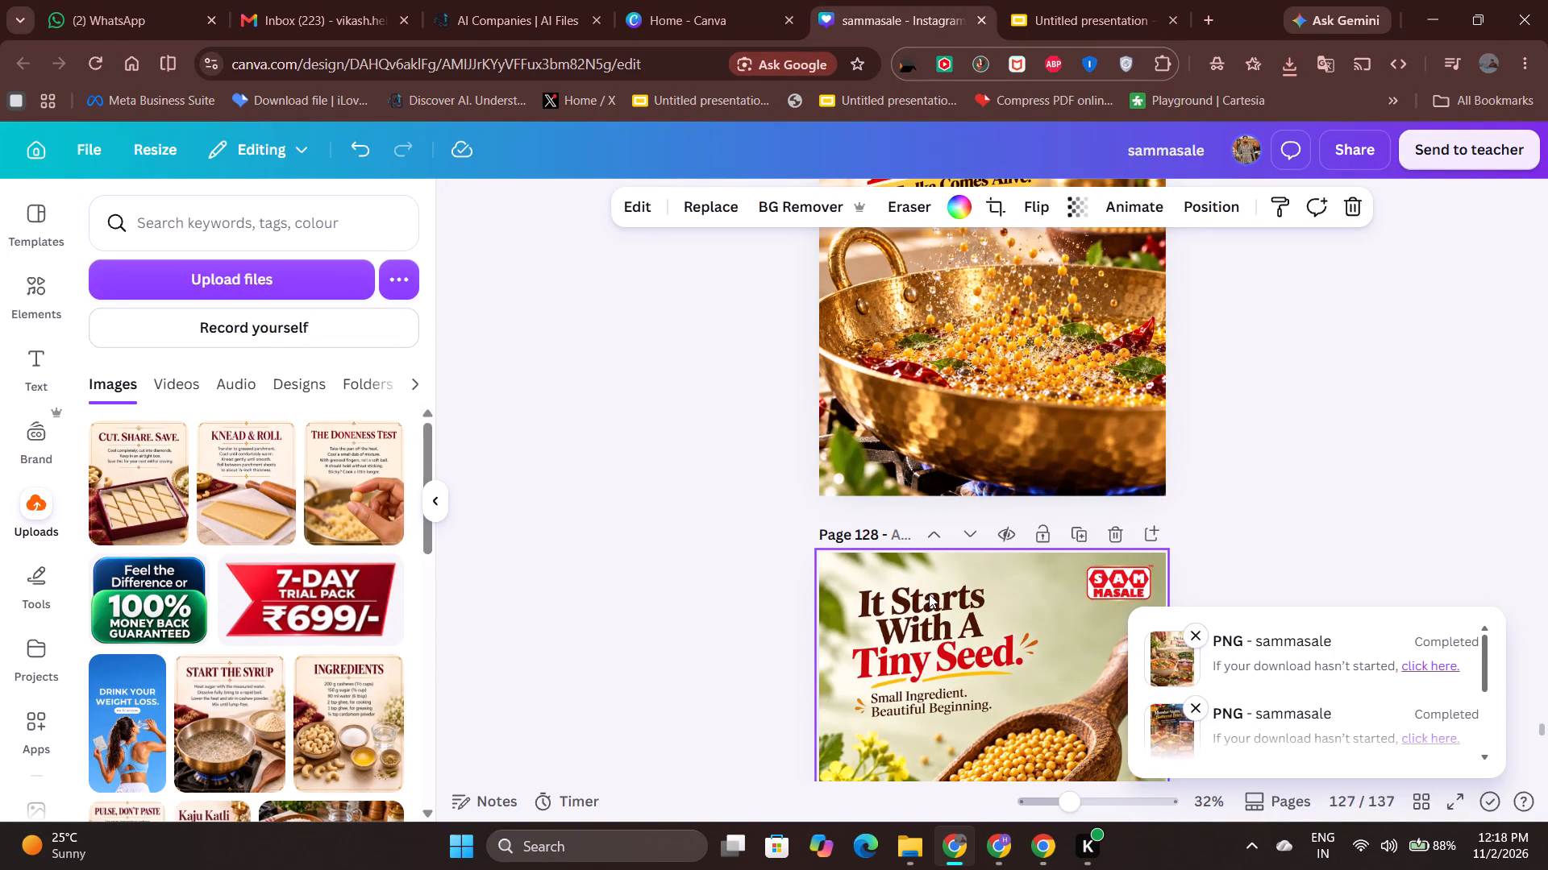
scroll(929, 588, down, 7)
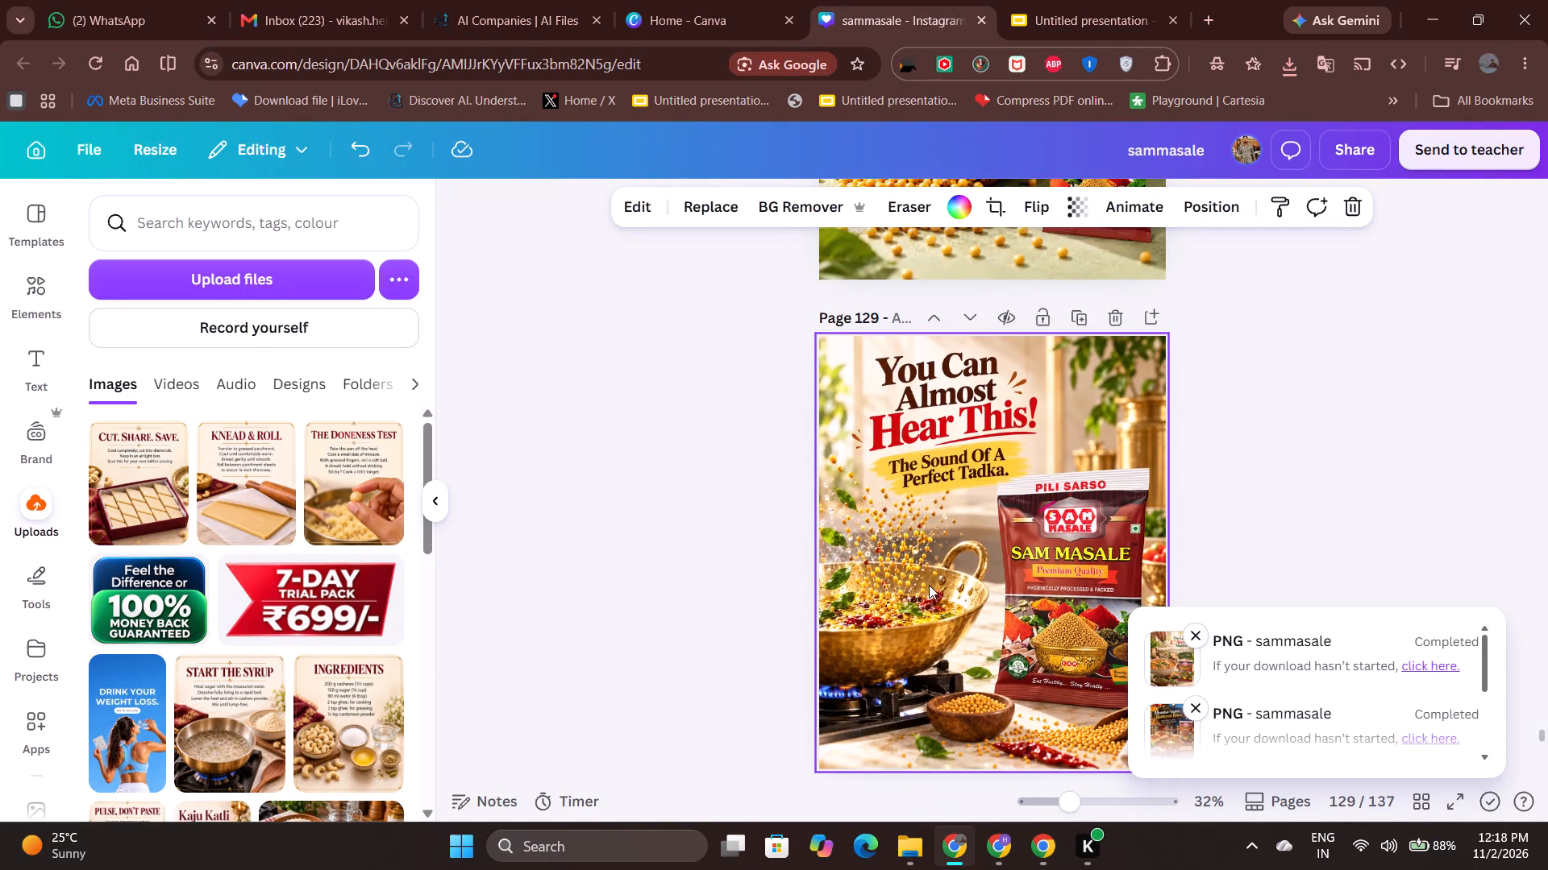
scroll(930, 584, down, 6)
scroll(930, 583, up, 16)
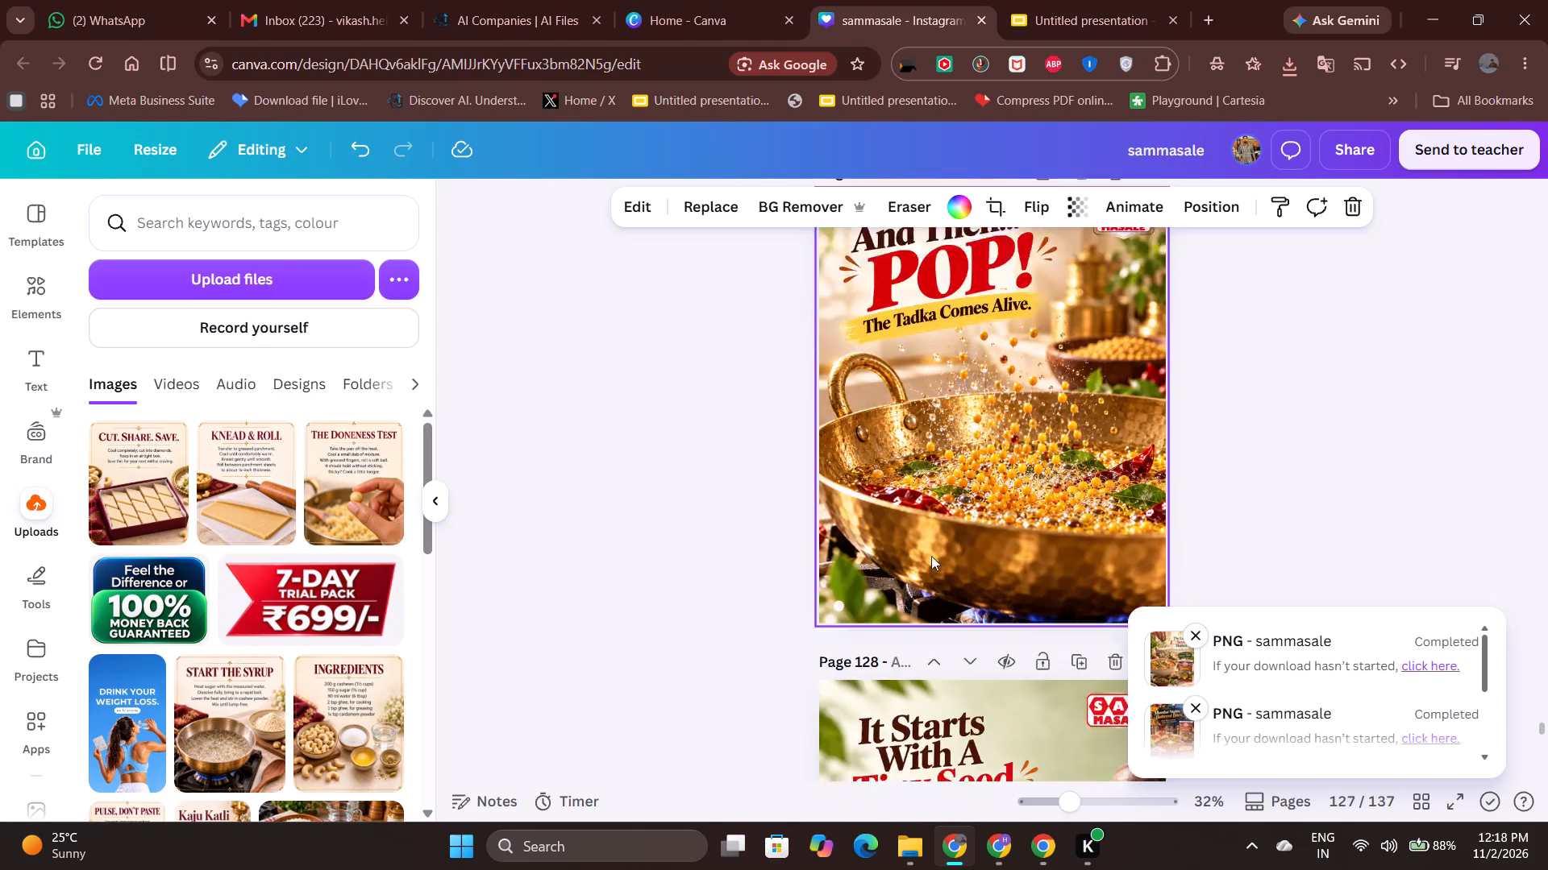
scroll(931, 556, up, 15)
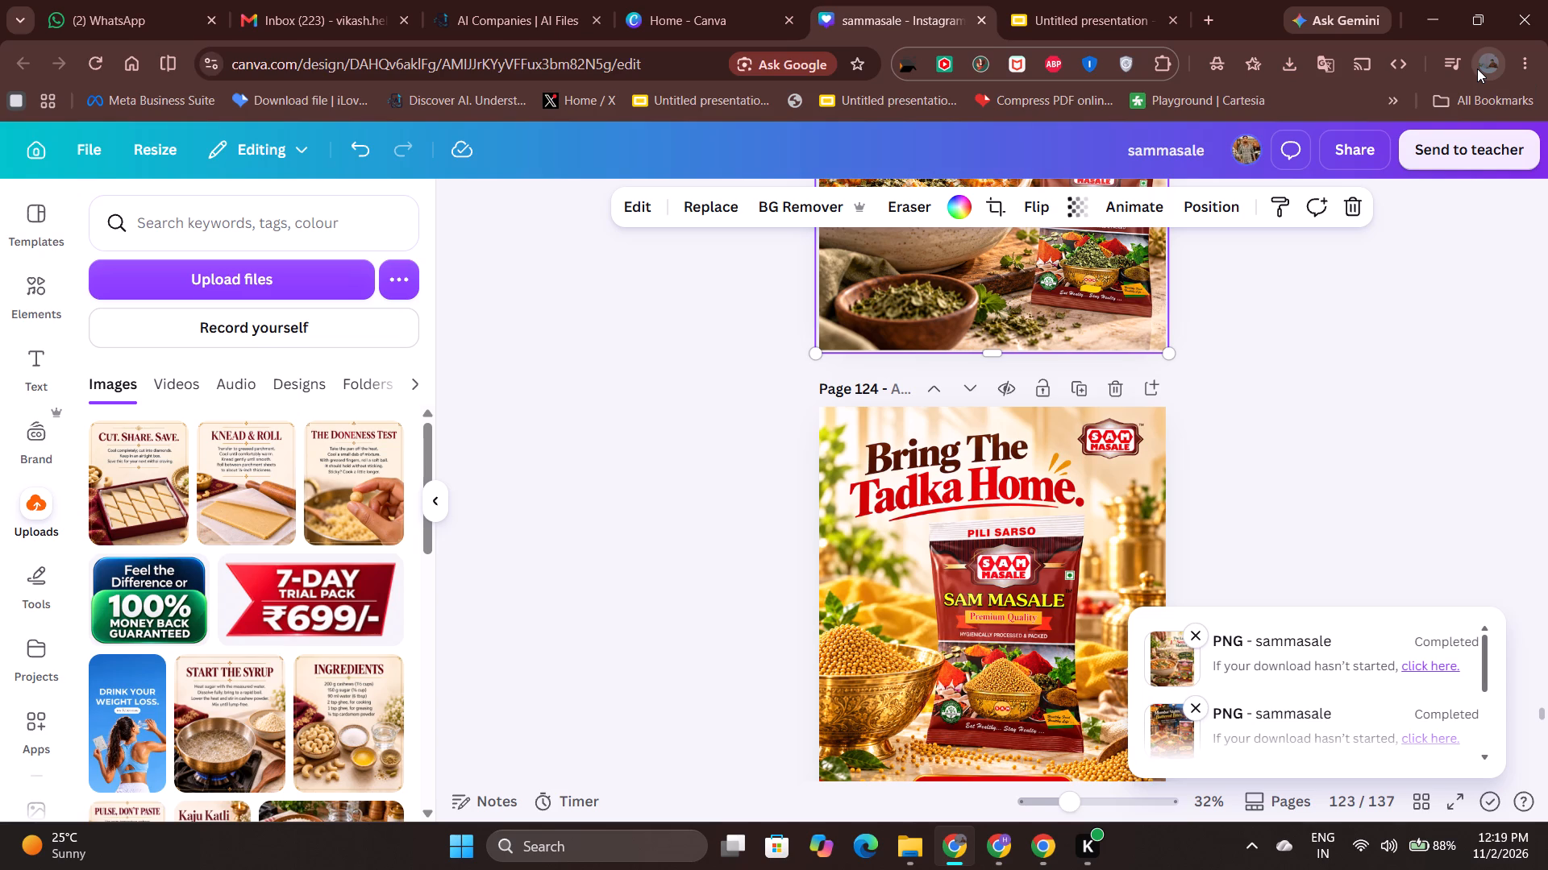
Switch to the presentation and check slide 5 and blank slide 6.
click(1072, 0)
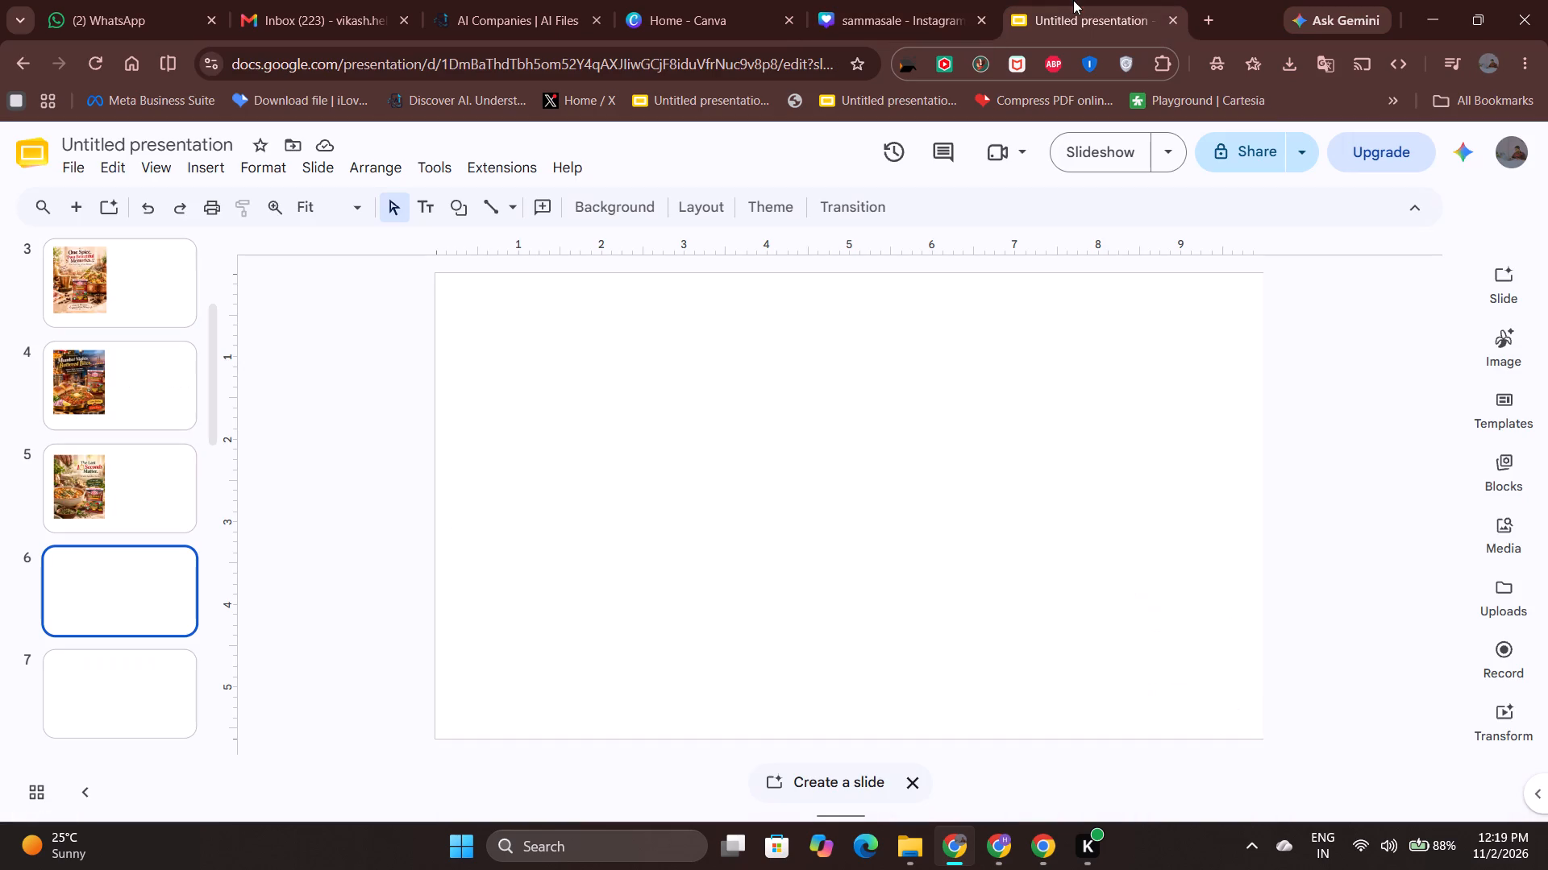
click(114, 500)
click(108, 566)
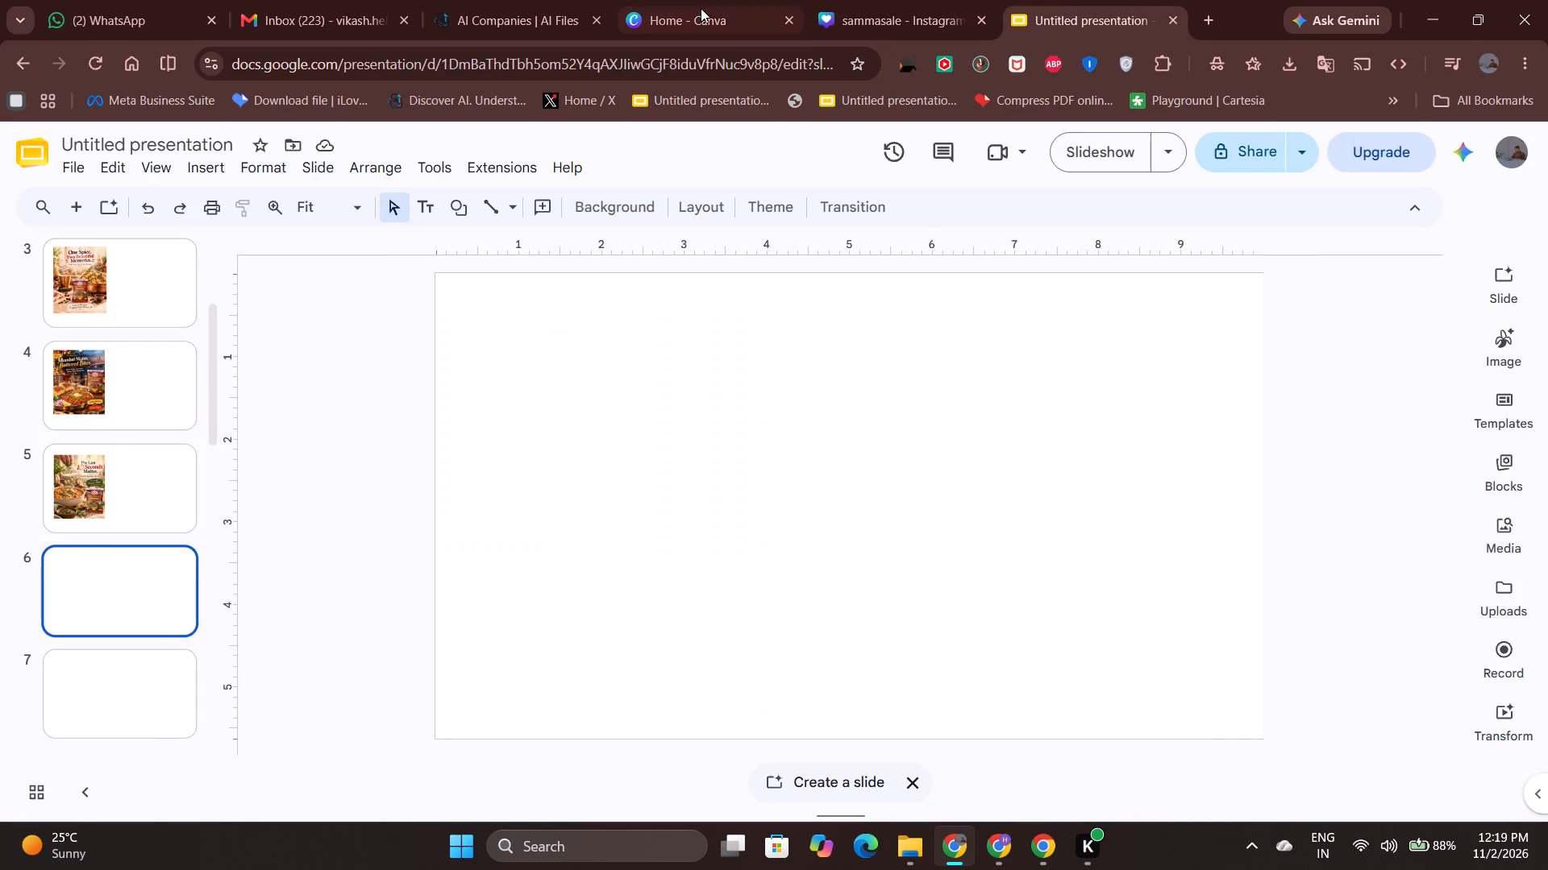
Return to the Canva design and review the posts on pages 123 to 129, comparing the Pili Sarso posts.
click(890, 0)
scroll(928, 451, down, 2)
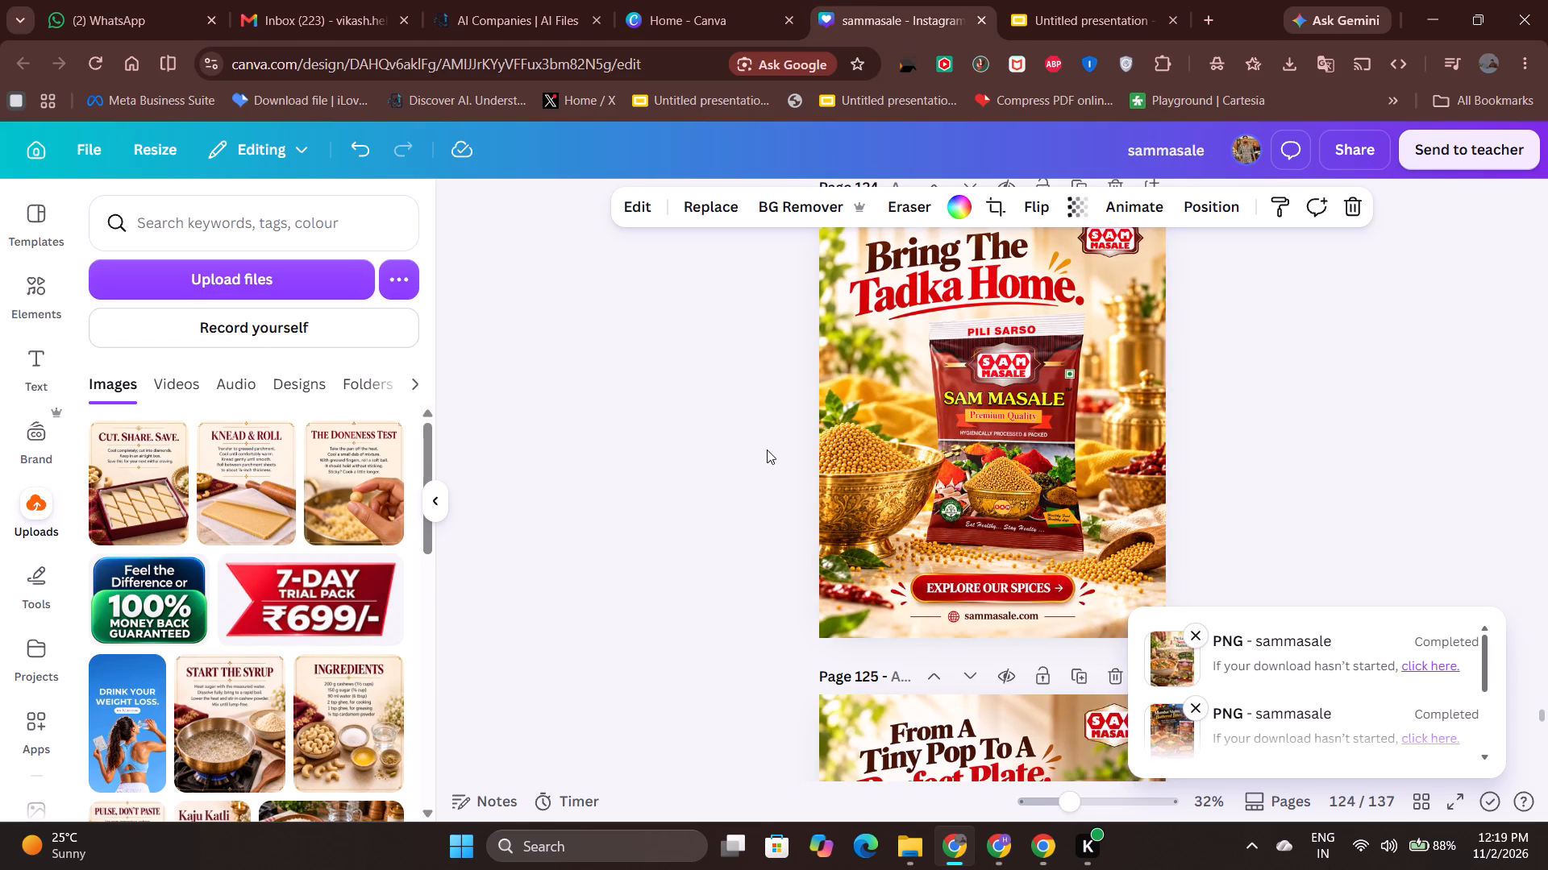
click(755, 429)
scroll(1297, 391, down, 2)
scroll(1300, 391, up, 2)
scroll(1301, 387, down, 3)
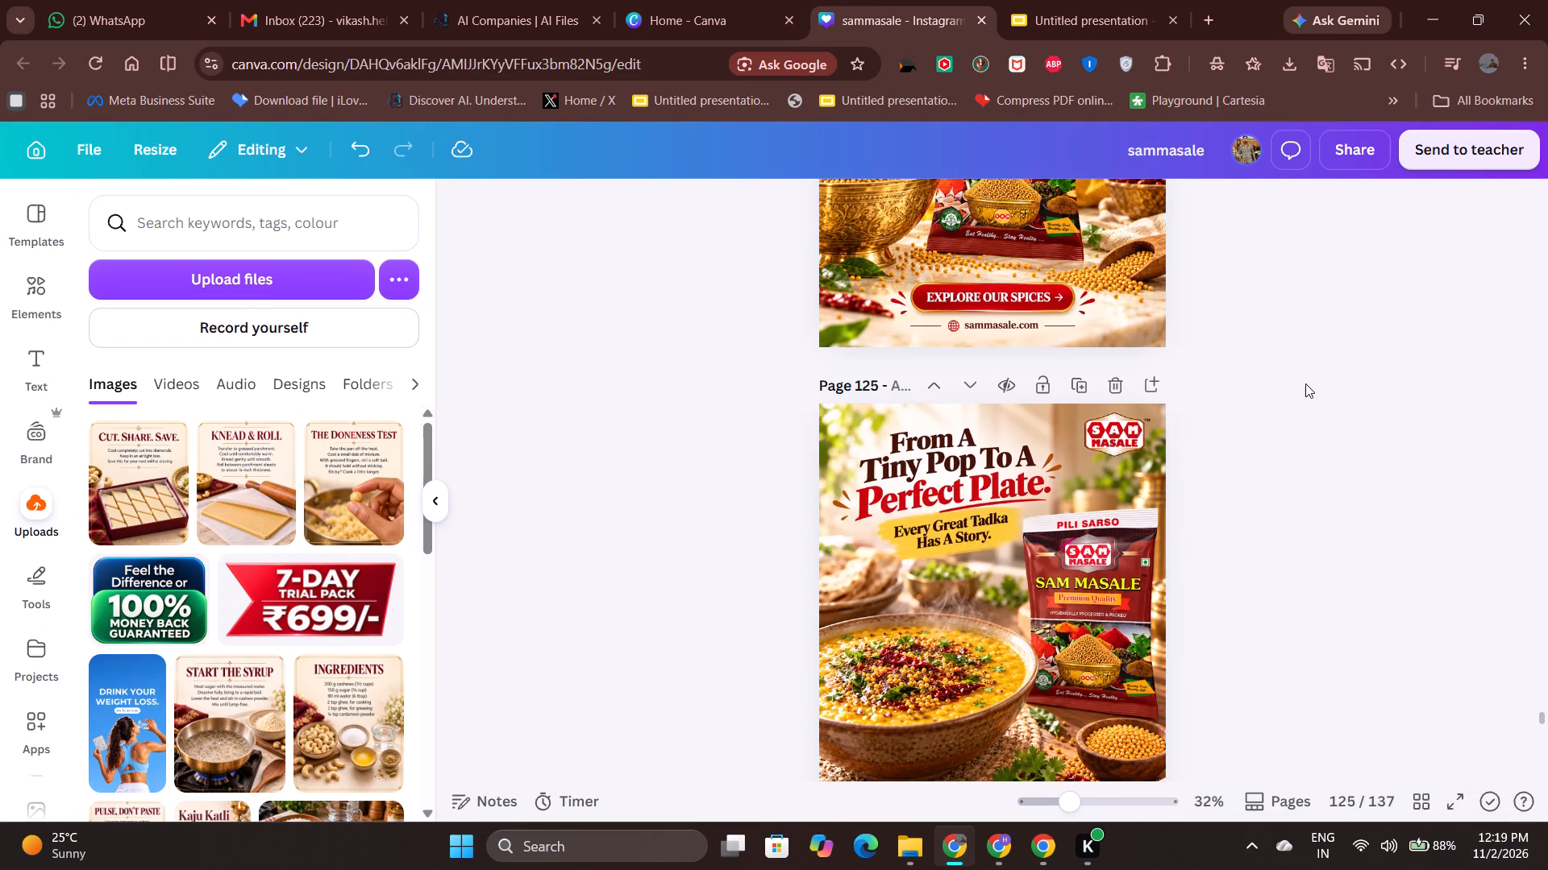
scroll(1306, 382, up, 4)
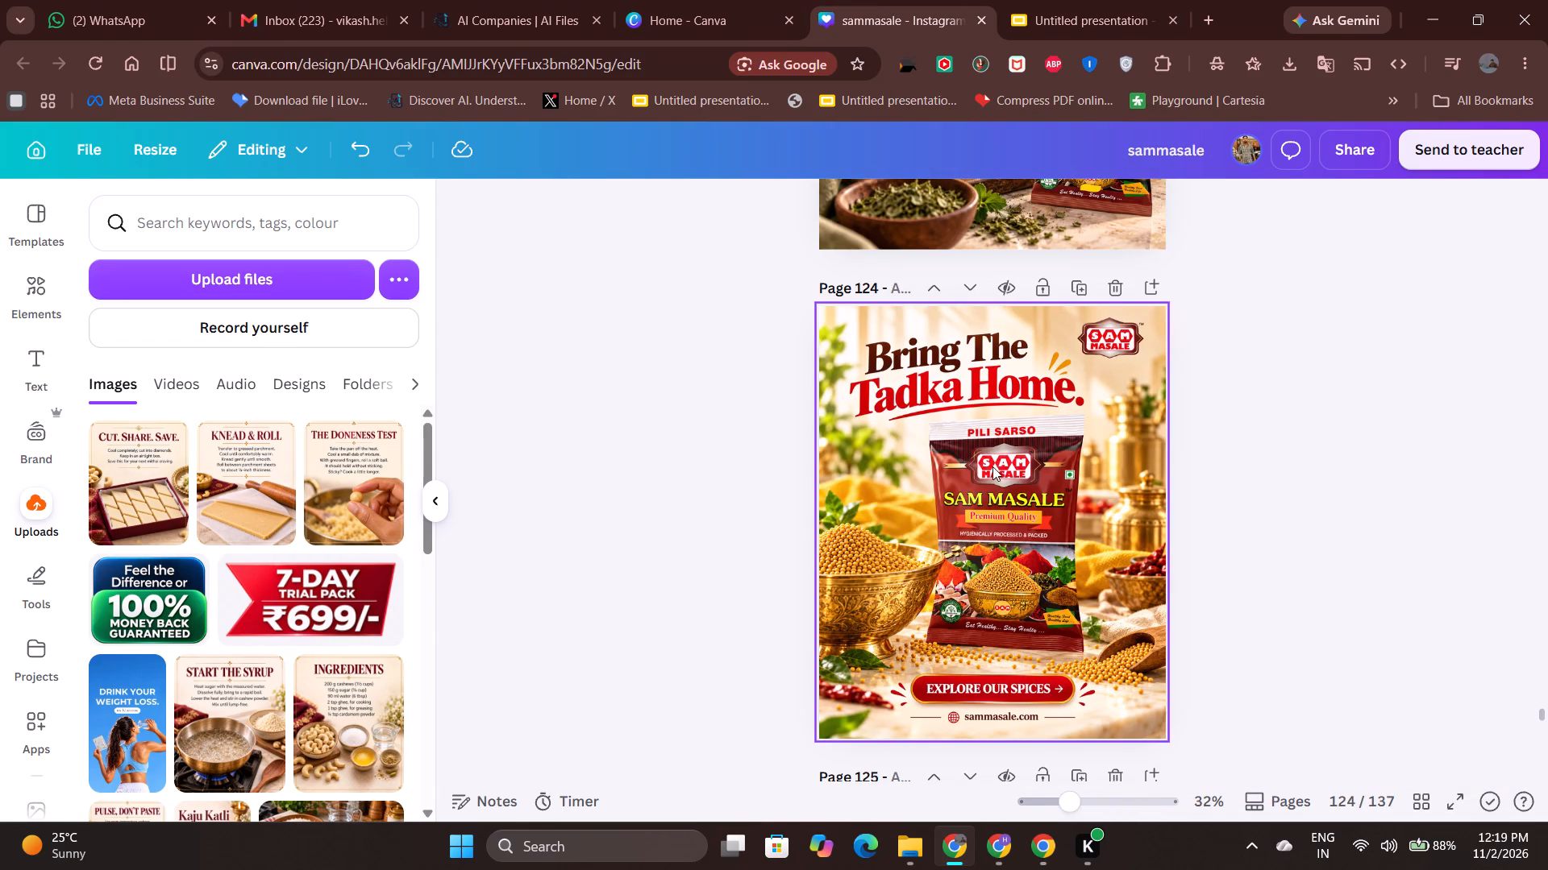
scroll(982, 491, down, 5)
scroll(997, 457, up, 3)
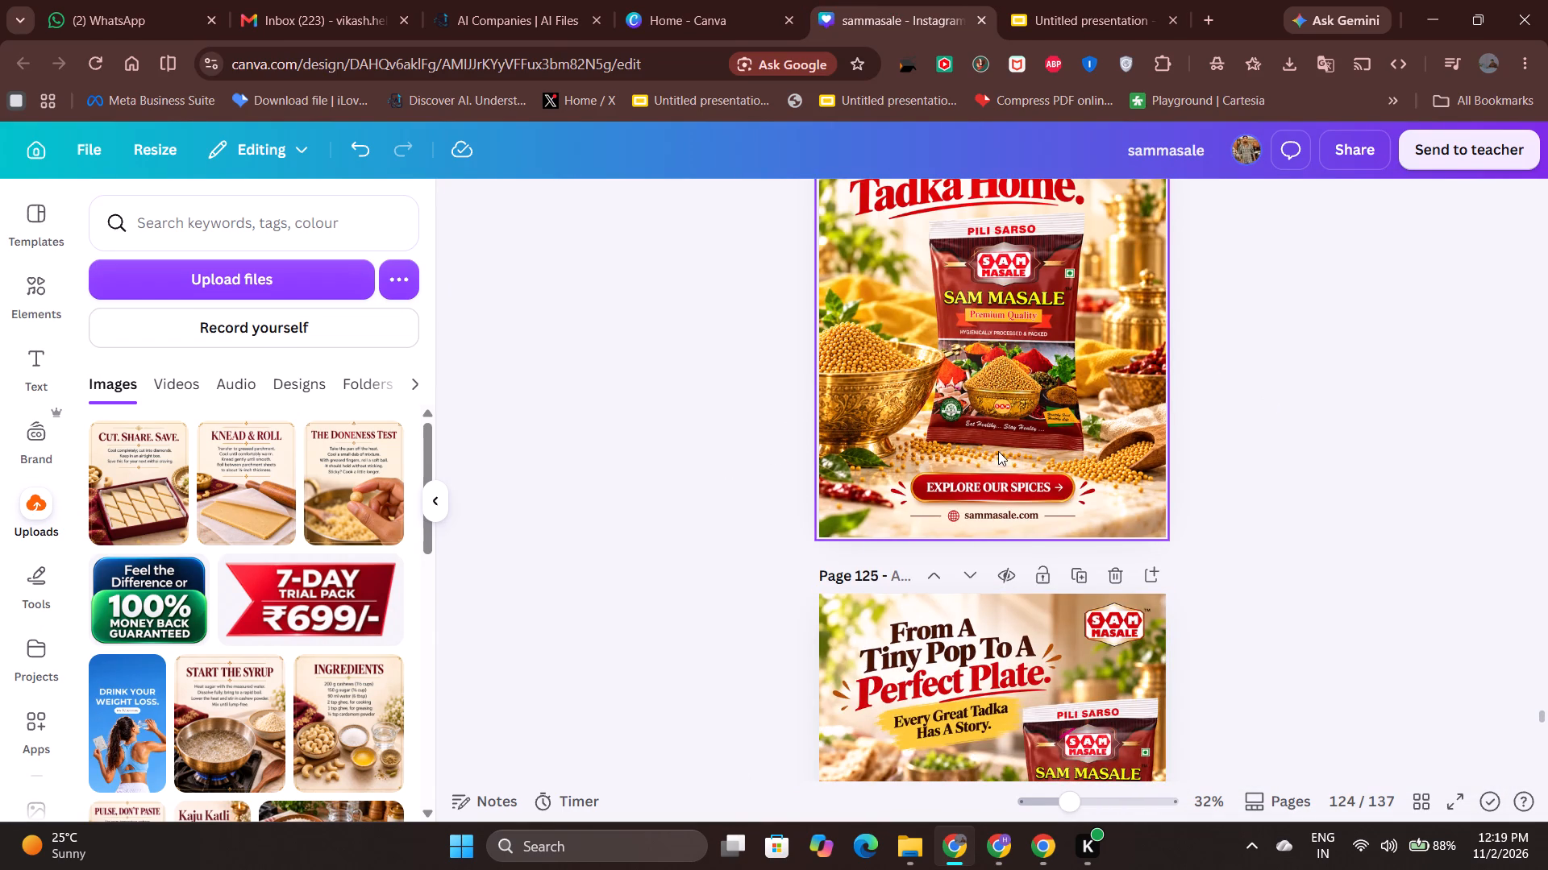
scroll(999, 450, down, 7)
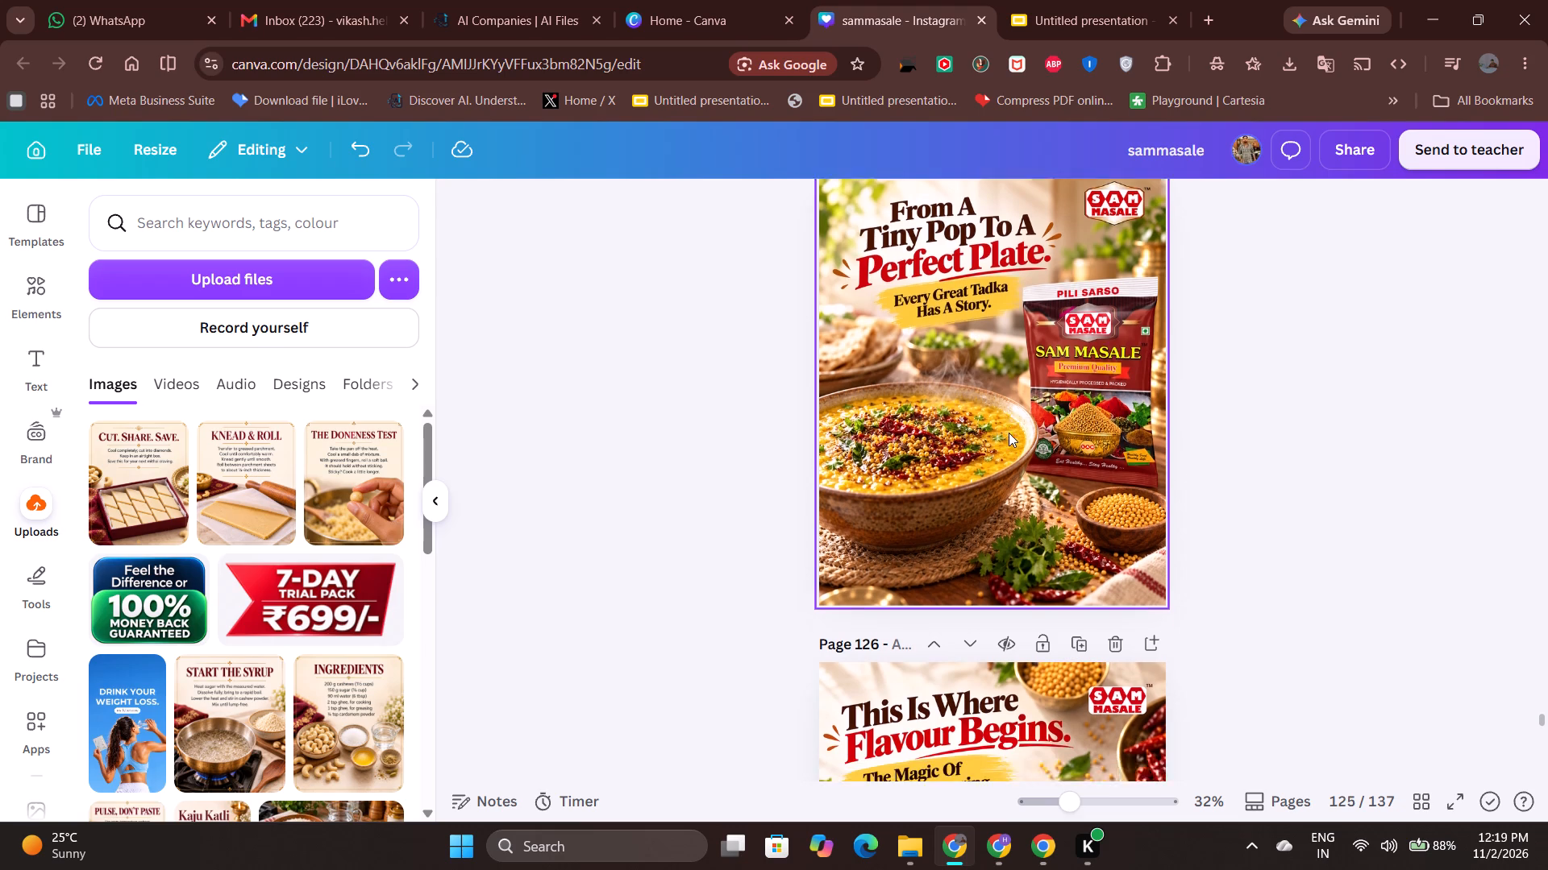
scroll(1009, 433, down, 9)
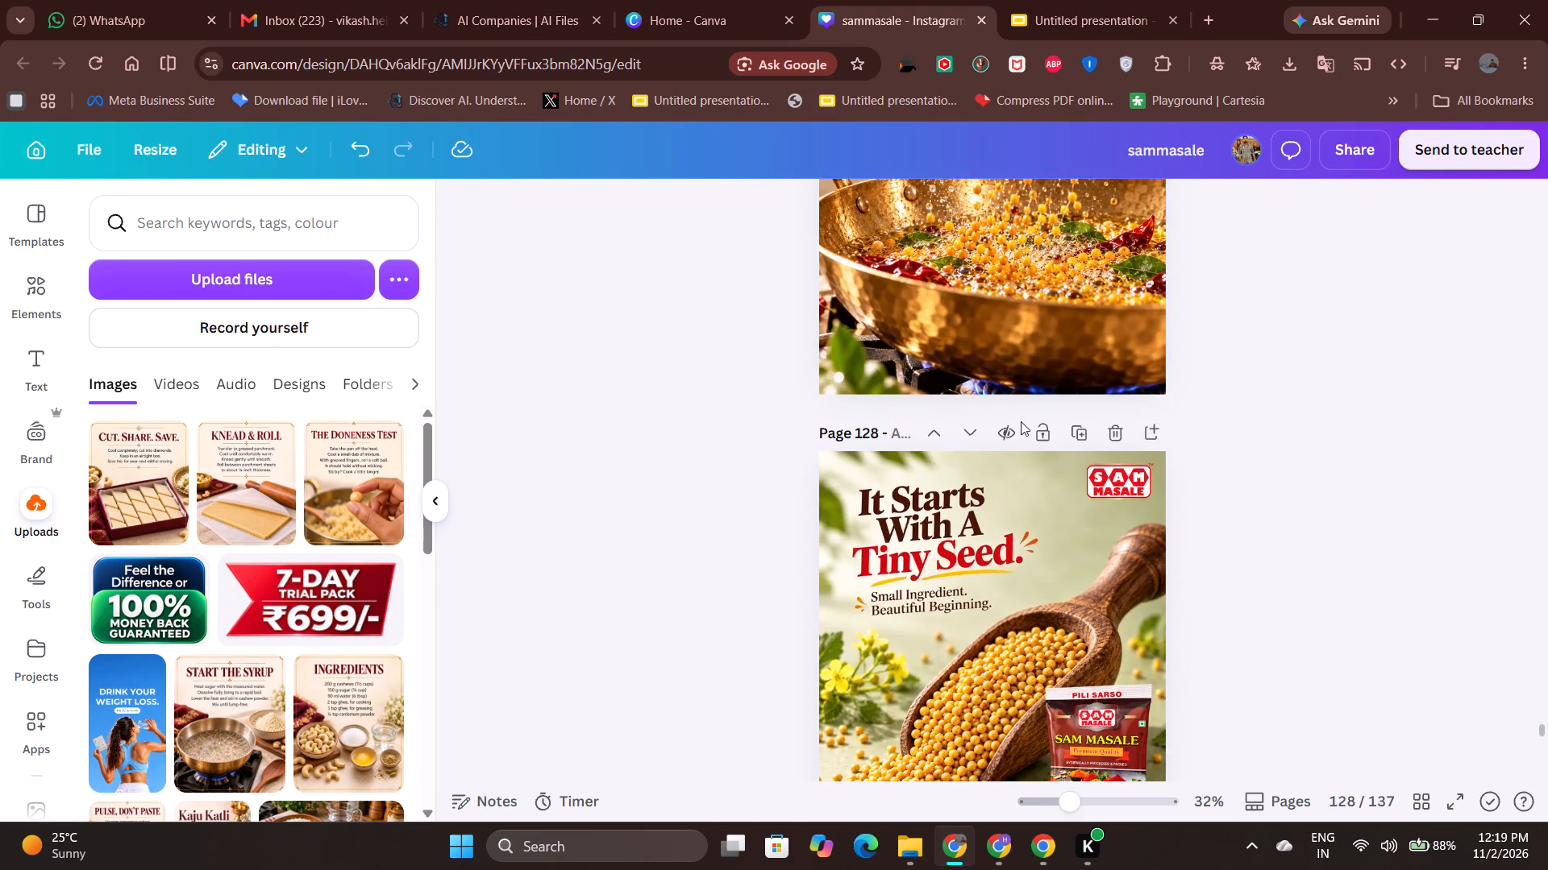
scroll(1022, 420, down, 8)
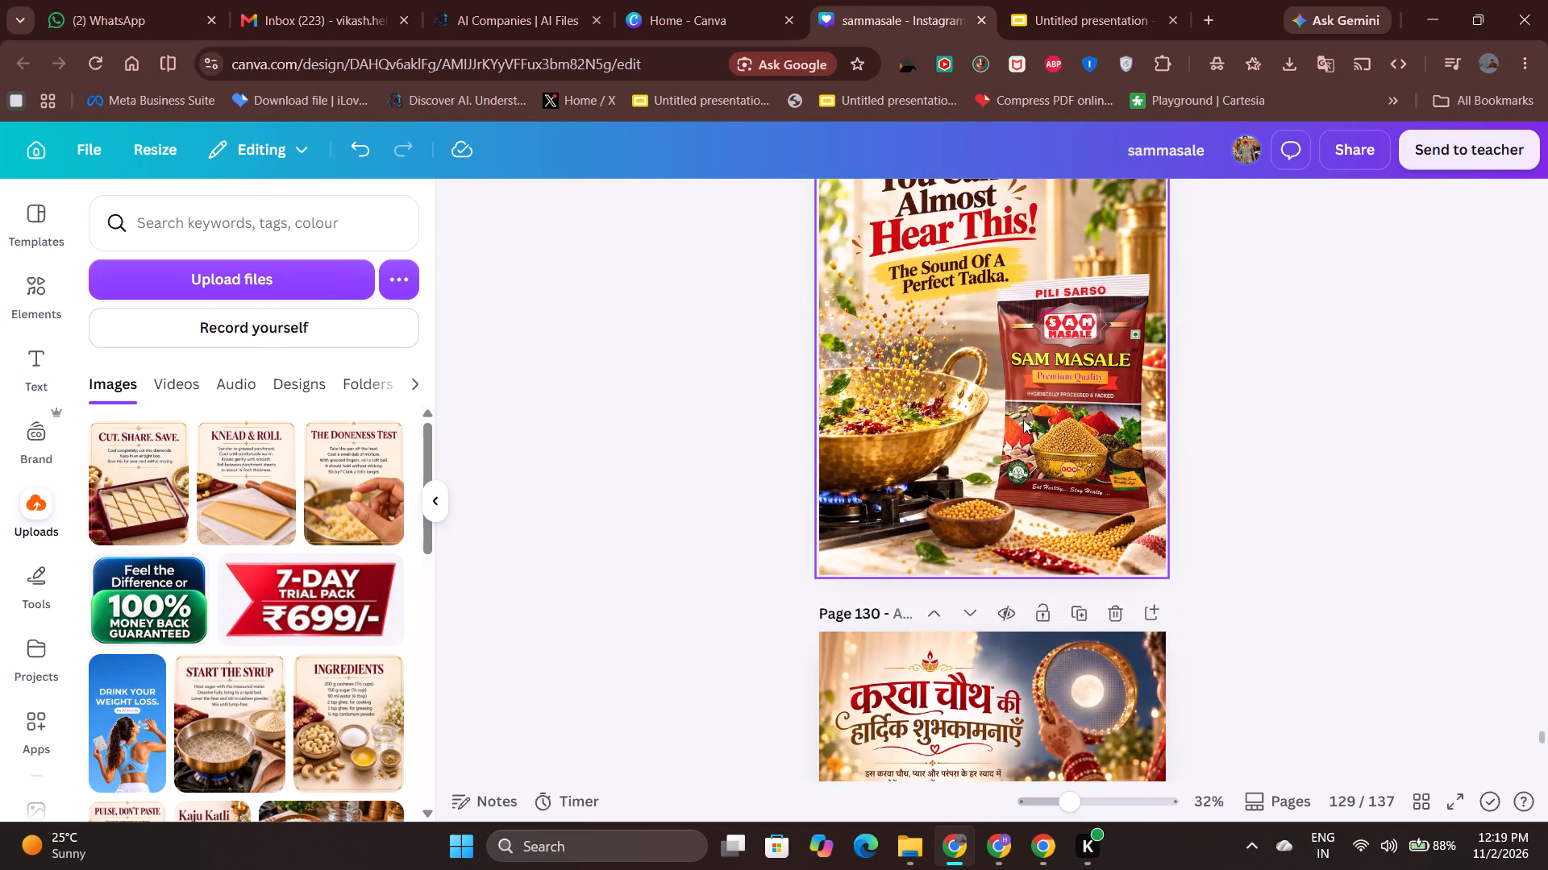
scroll(1024, 419, up, 16)
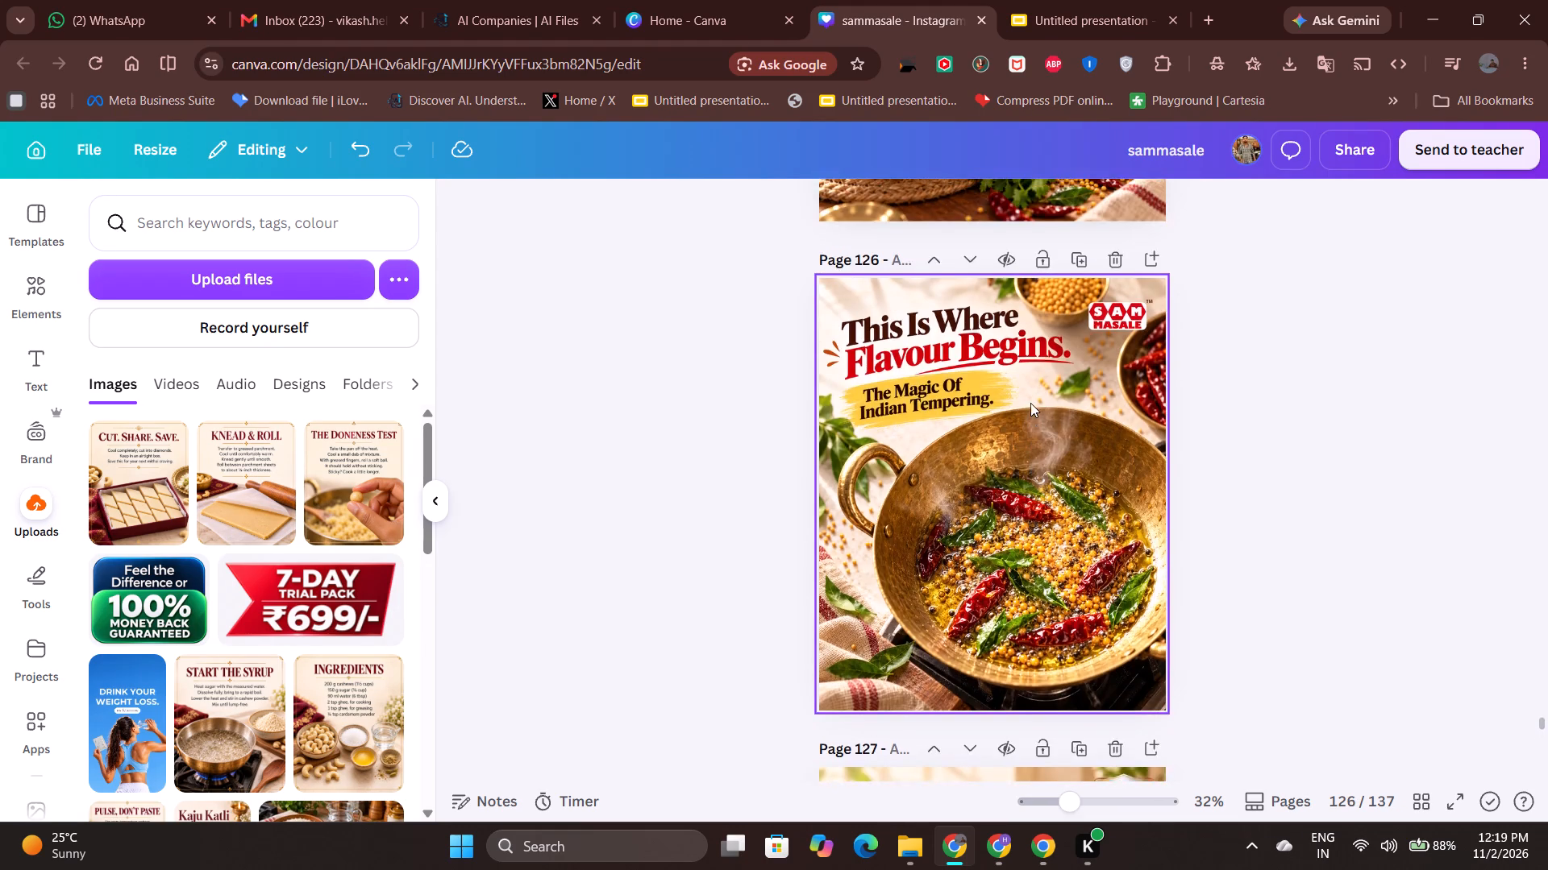
scroll(1030, 403, up, 7)
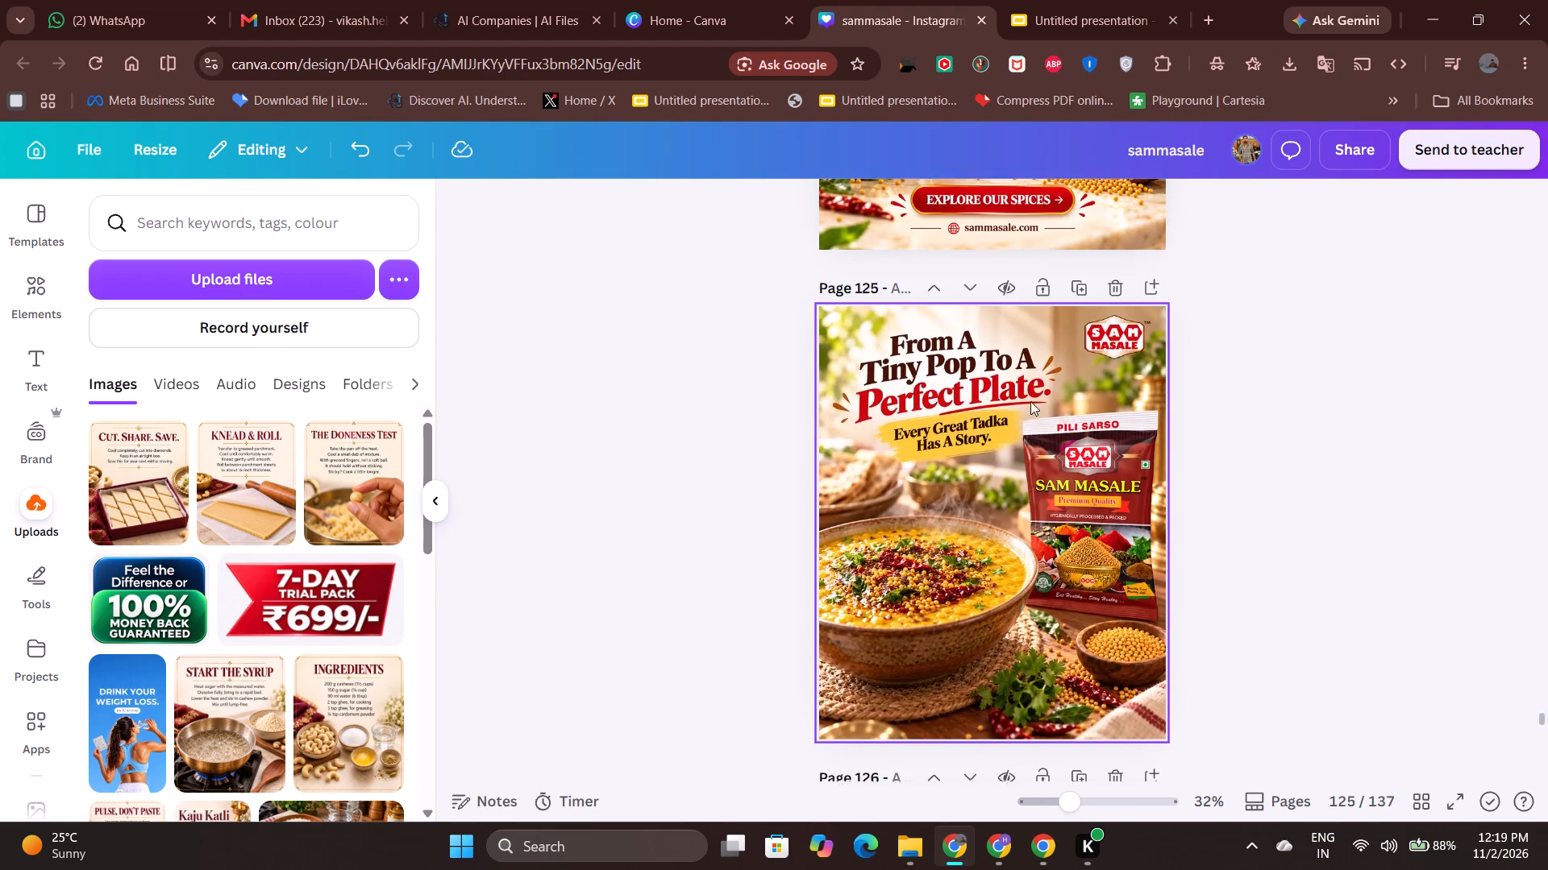
scroll(1030, 401, up, 7)
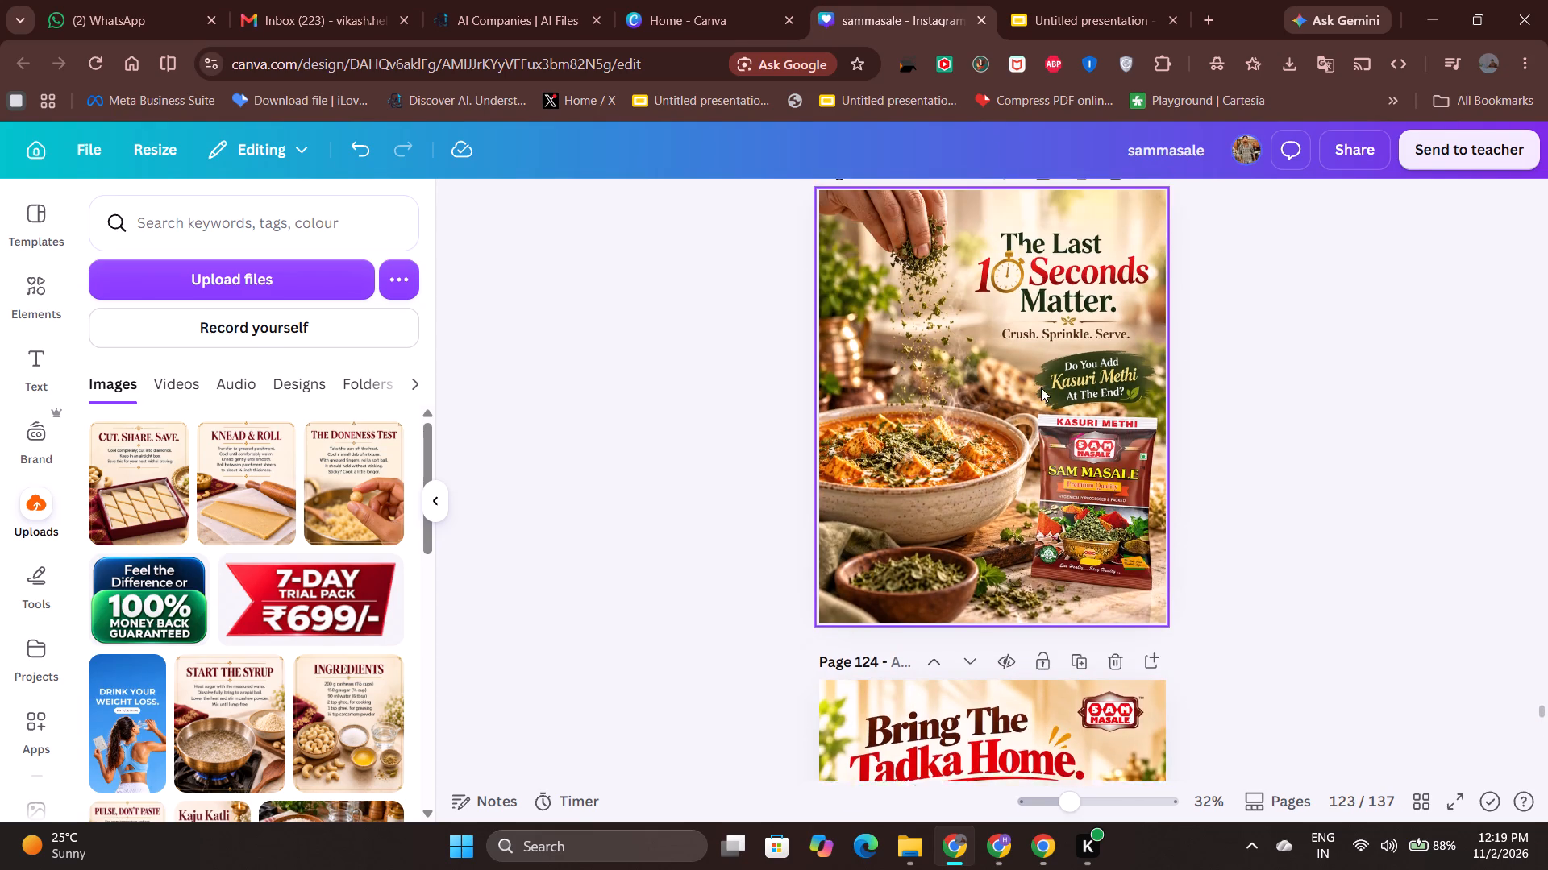
Detach the "Bring The Tadka Home" image on page 124 from the page background.
scroll(1042, 387, down, 6)
click(1042, 387)
right_click(942, 358)
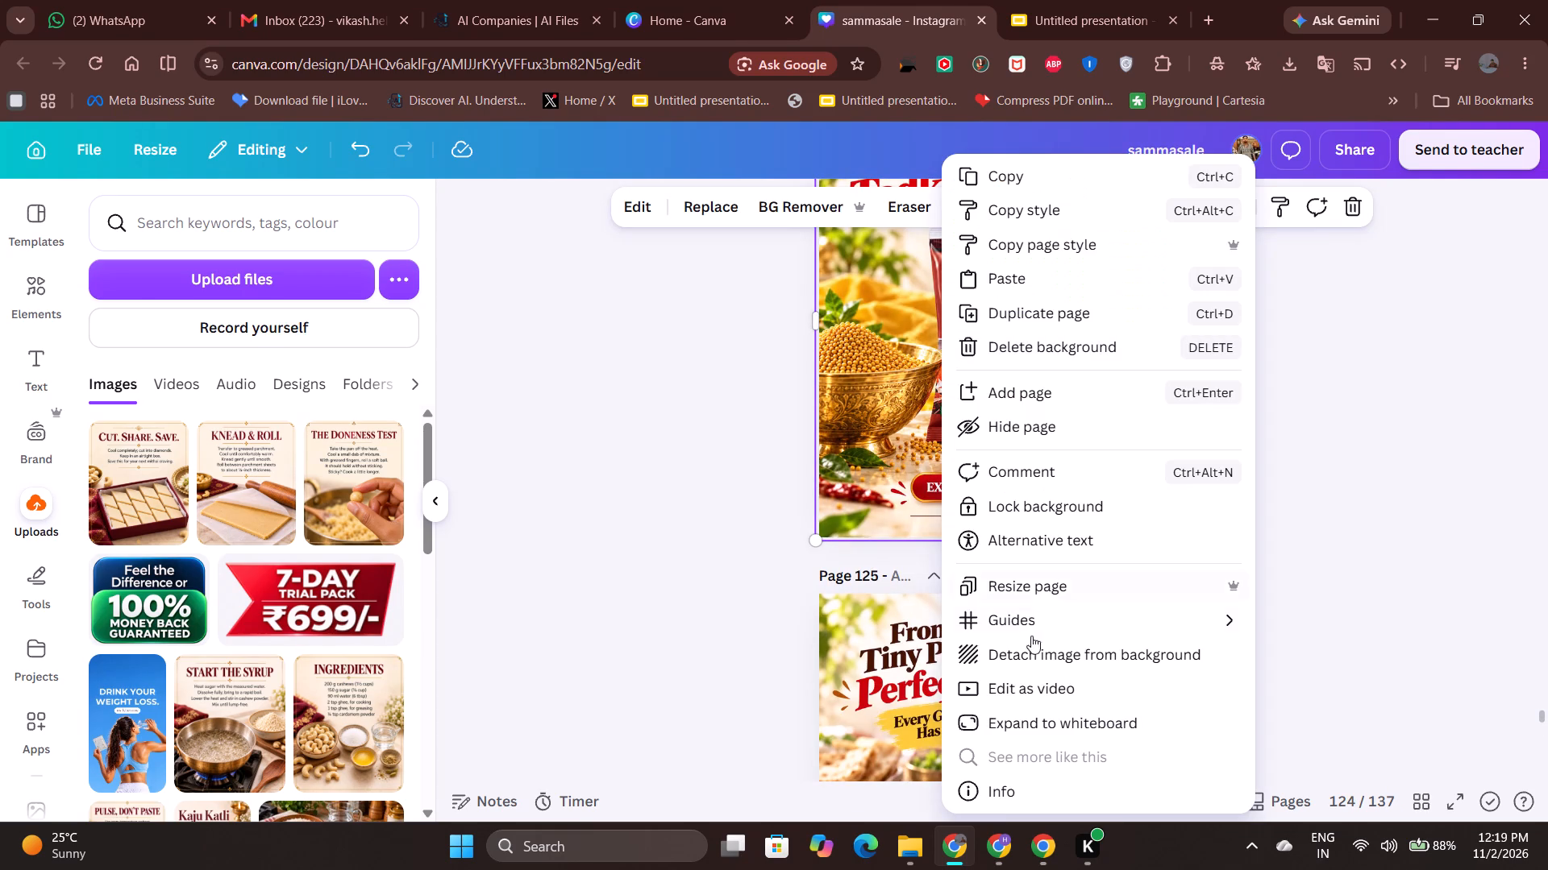
click(1036, 650)
Open the detached page 124 image for editing and start Magic Eraser on it.
scroll(1006, 375, up, 2)
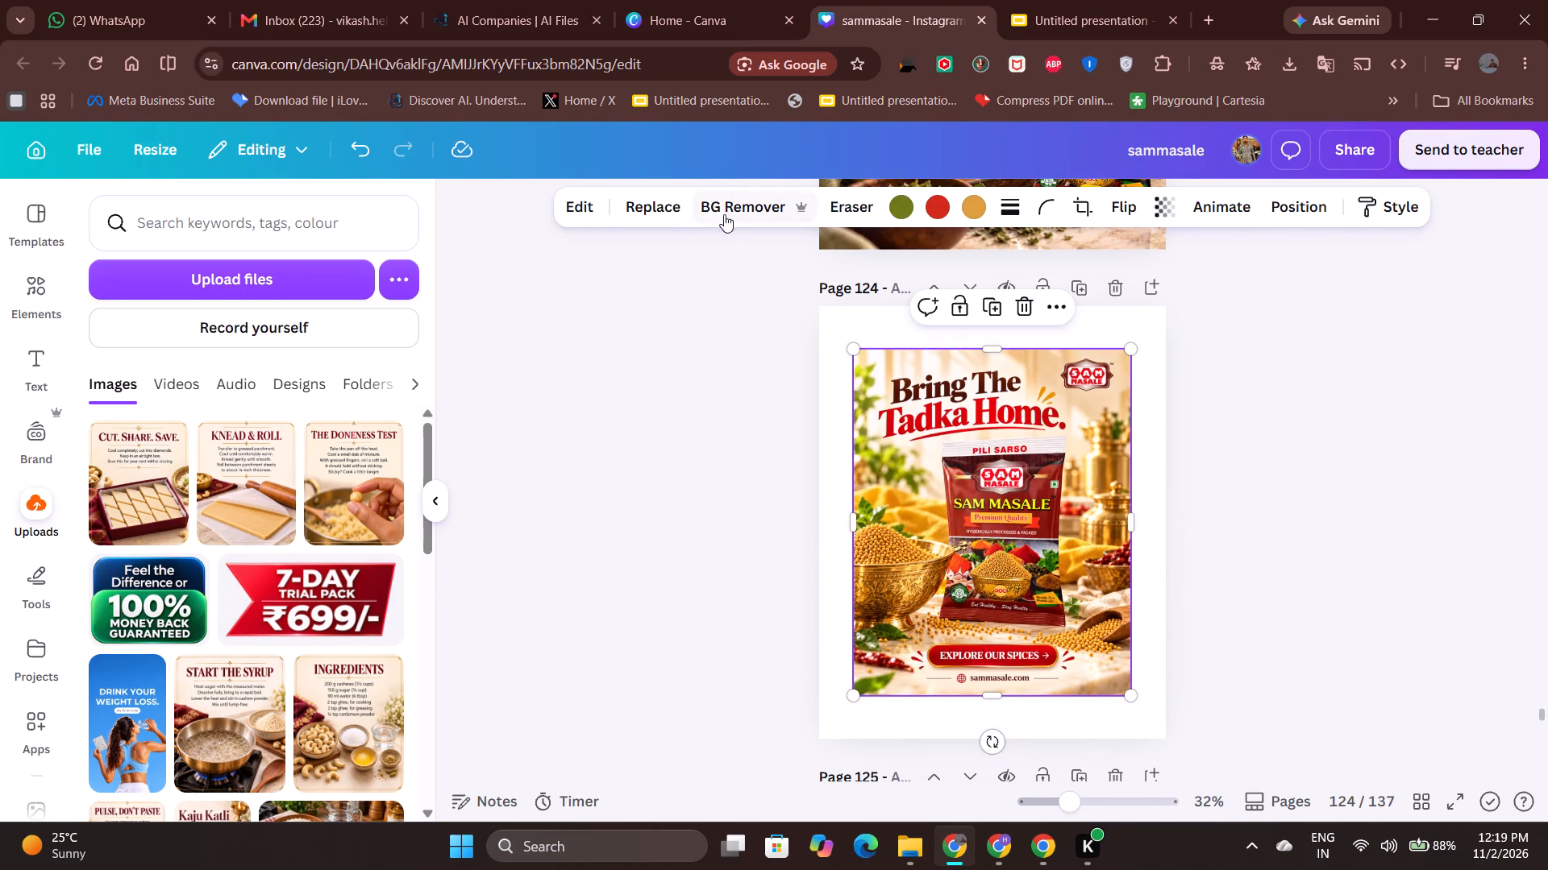
click(561, 205)
click(215, 417)
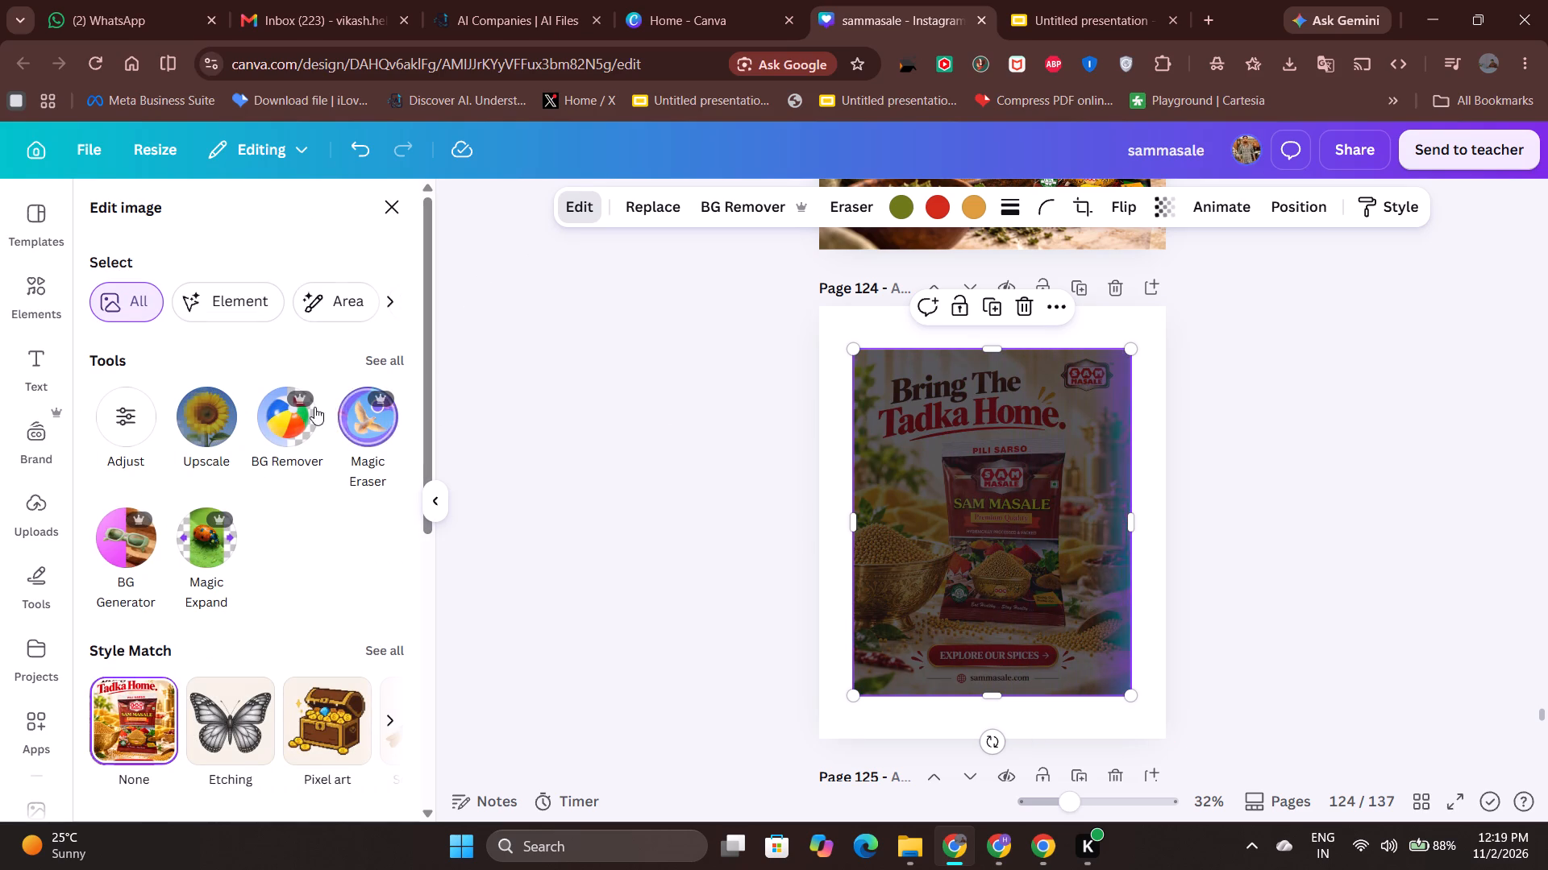
click(356, 425)
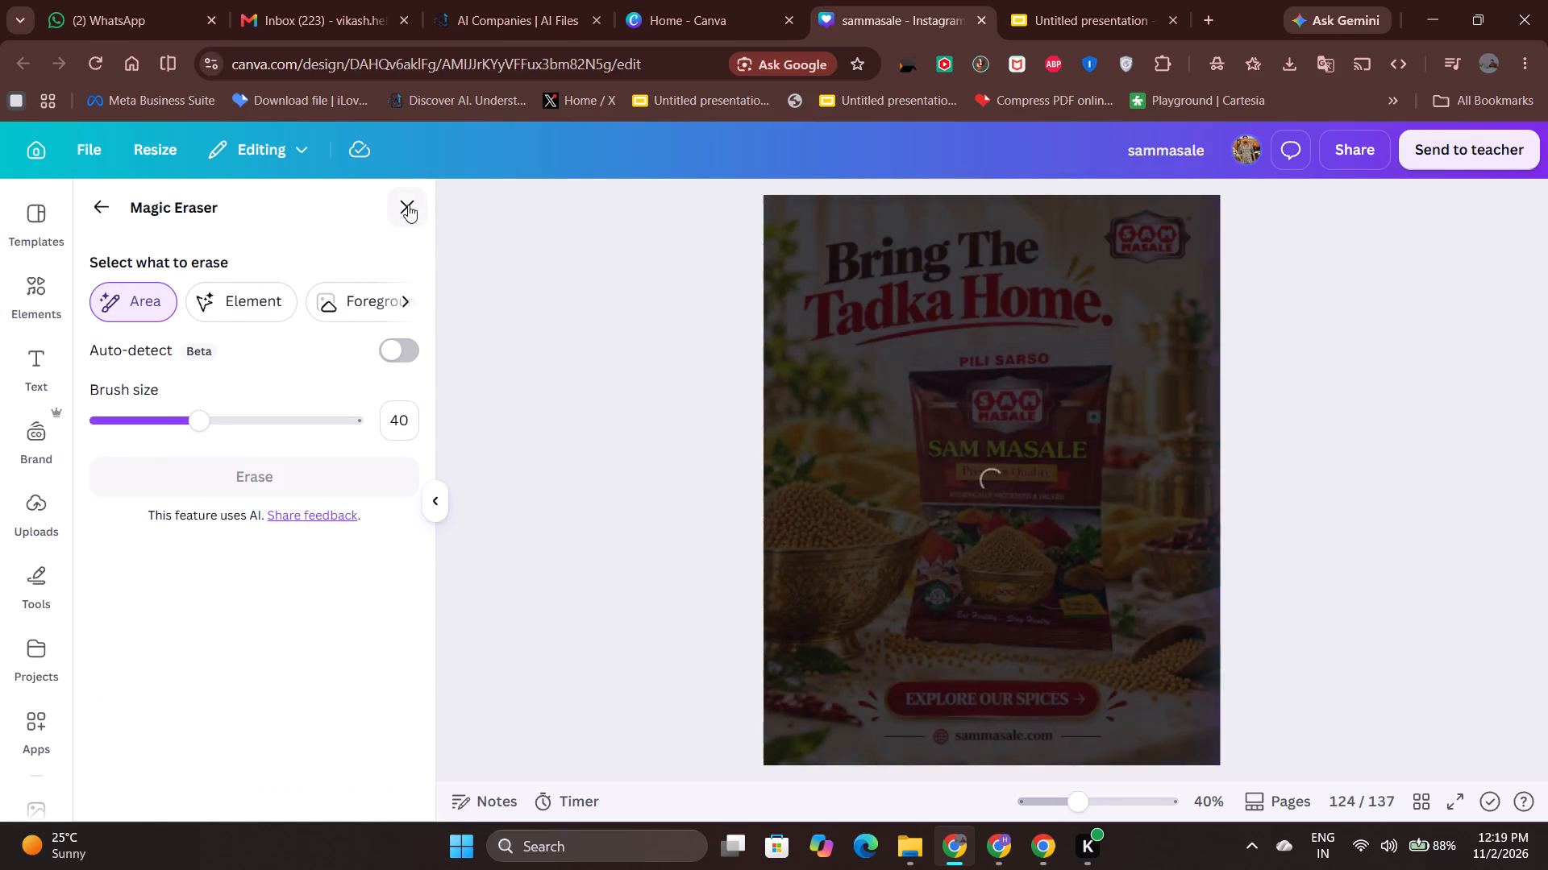
Erase the SAM Masale logo from the upper-right corner of the page 124 image with Magic Eraser.
click(408, 205)
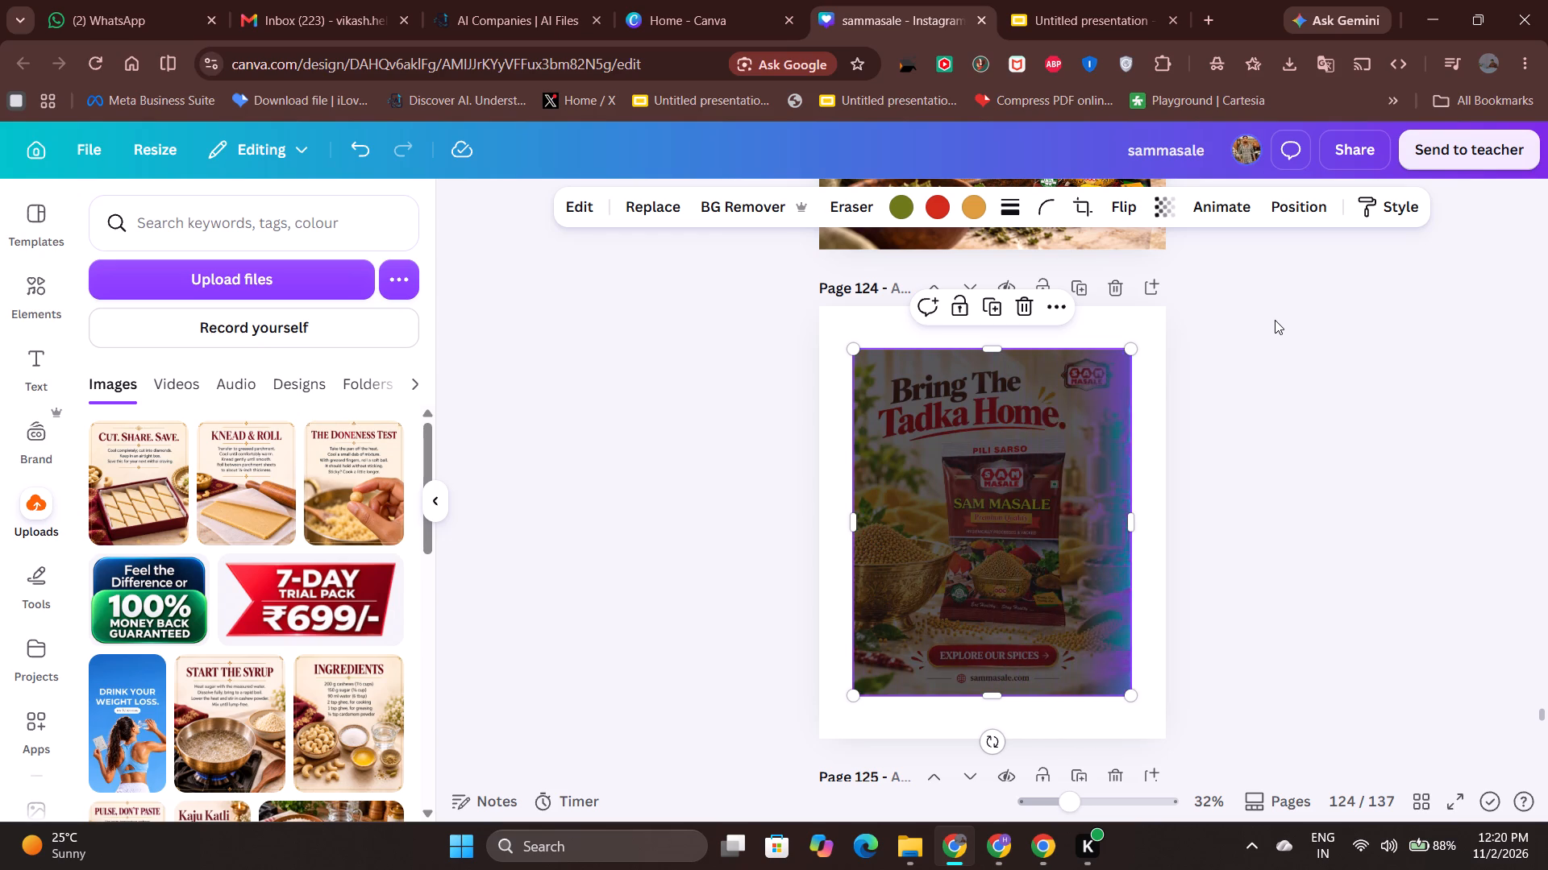
click(583, 208)
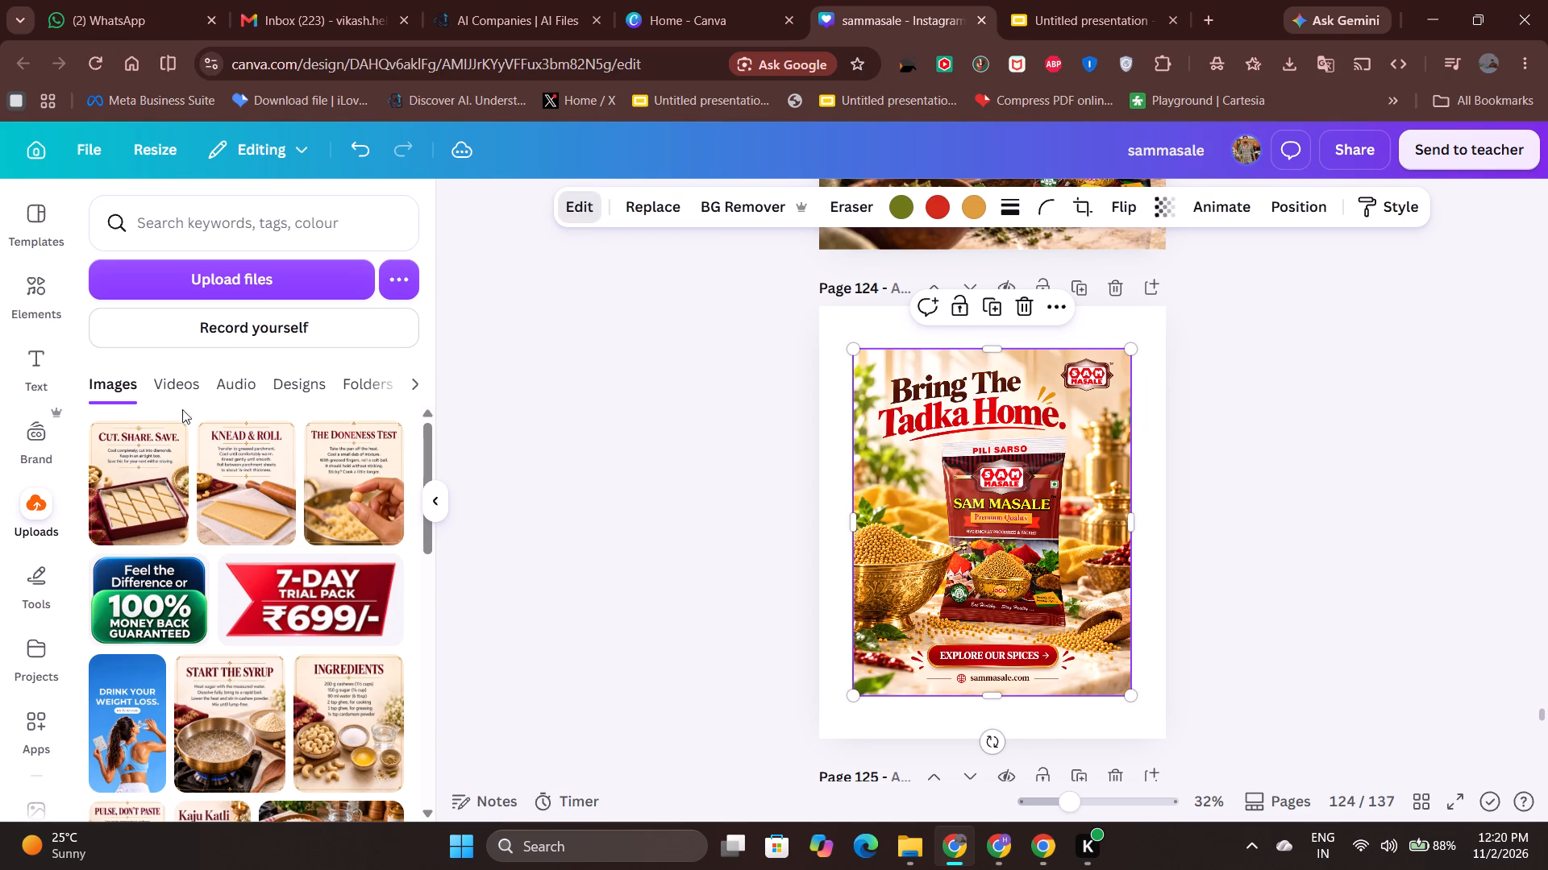
click(358, 421)
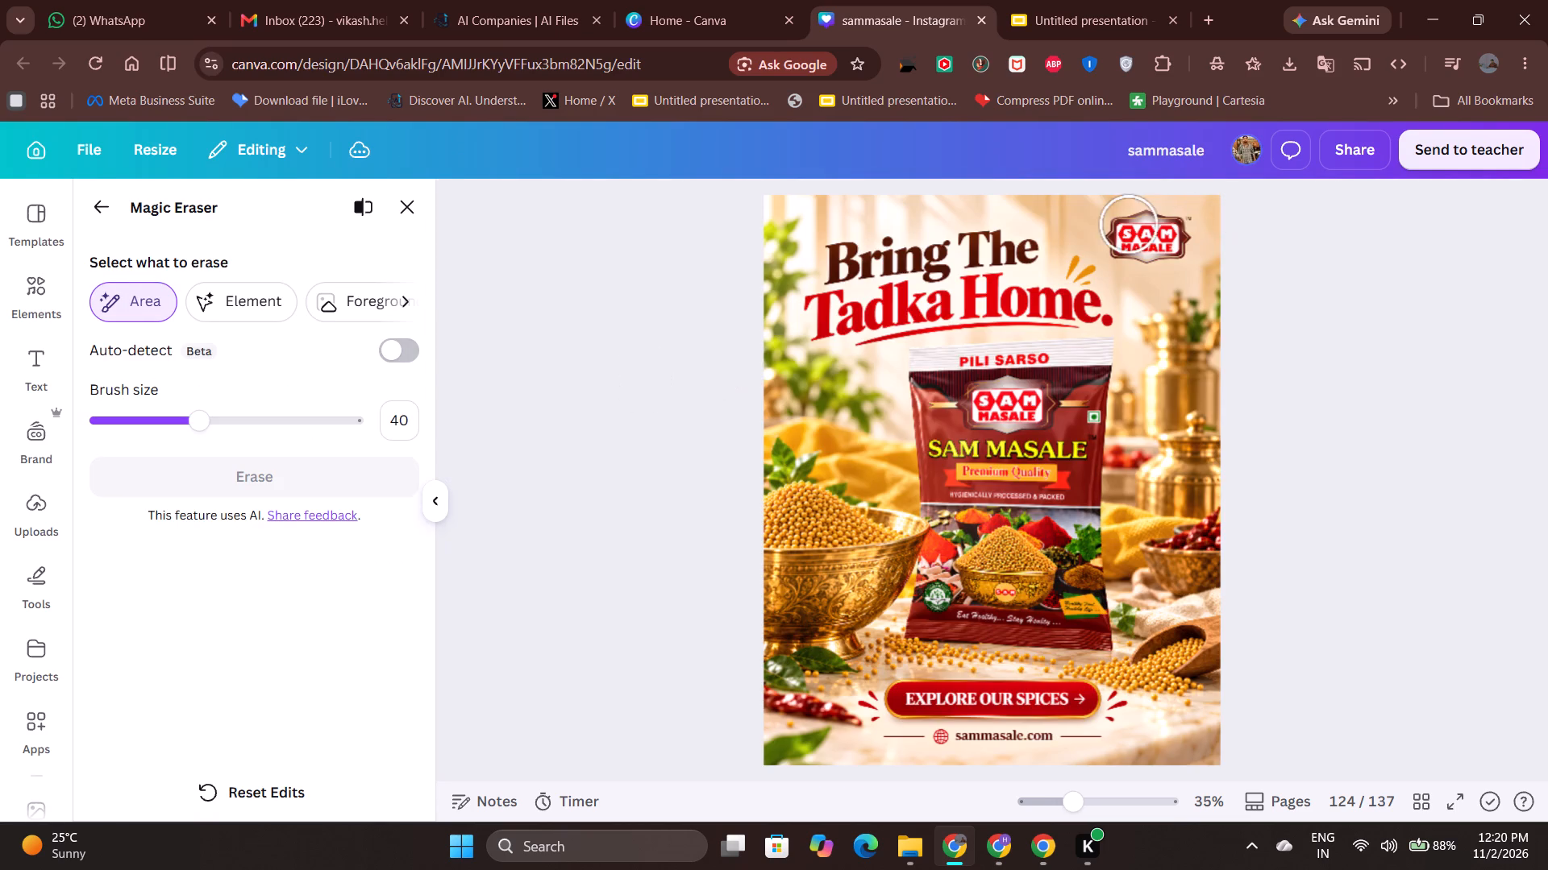
drag(1130, 238, 1174, 234)
click(374, 481)
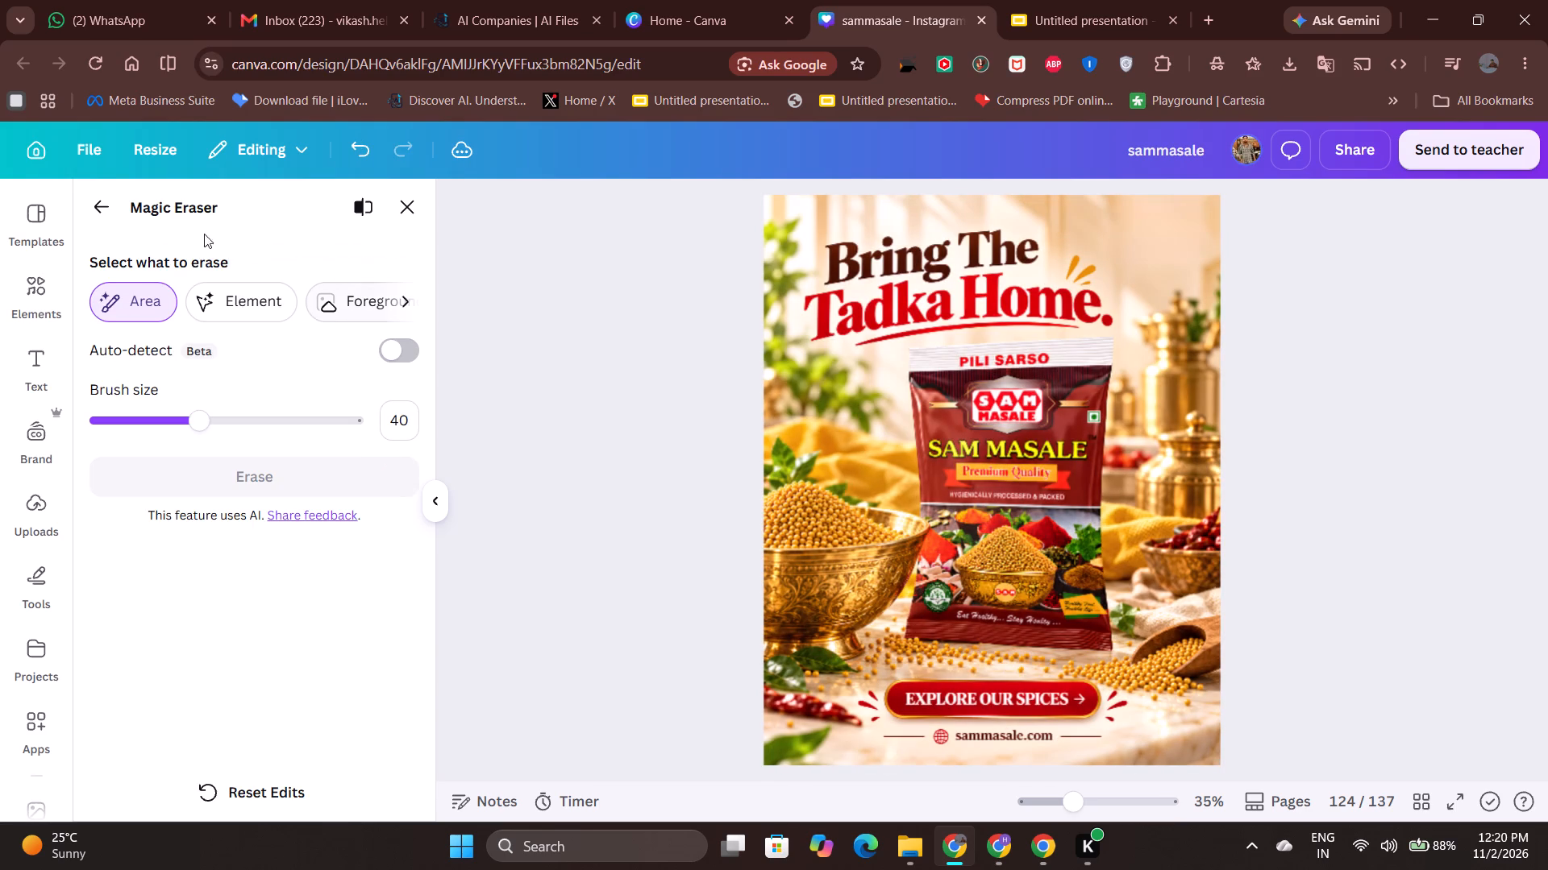
click(102, 208)
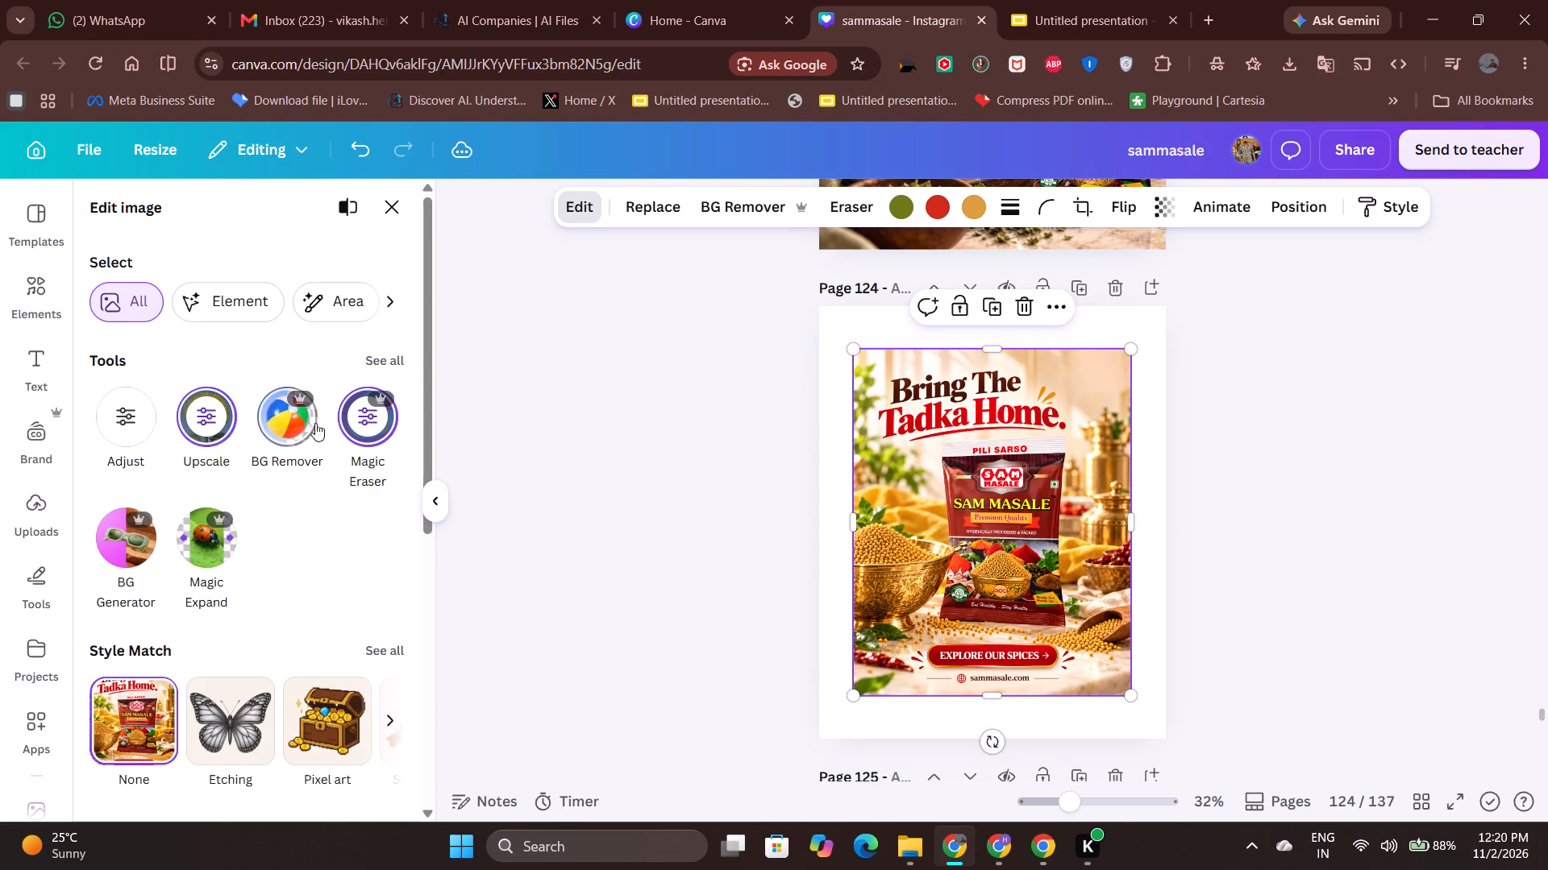
Set the edited image on page 124 as the page background.
right_click(947, 495)
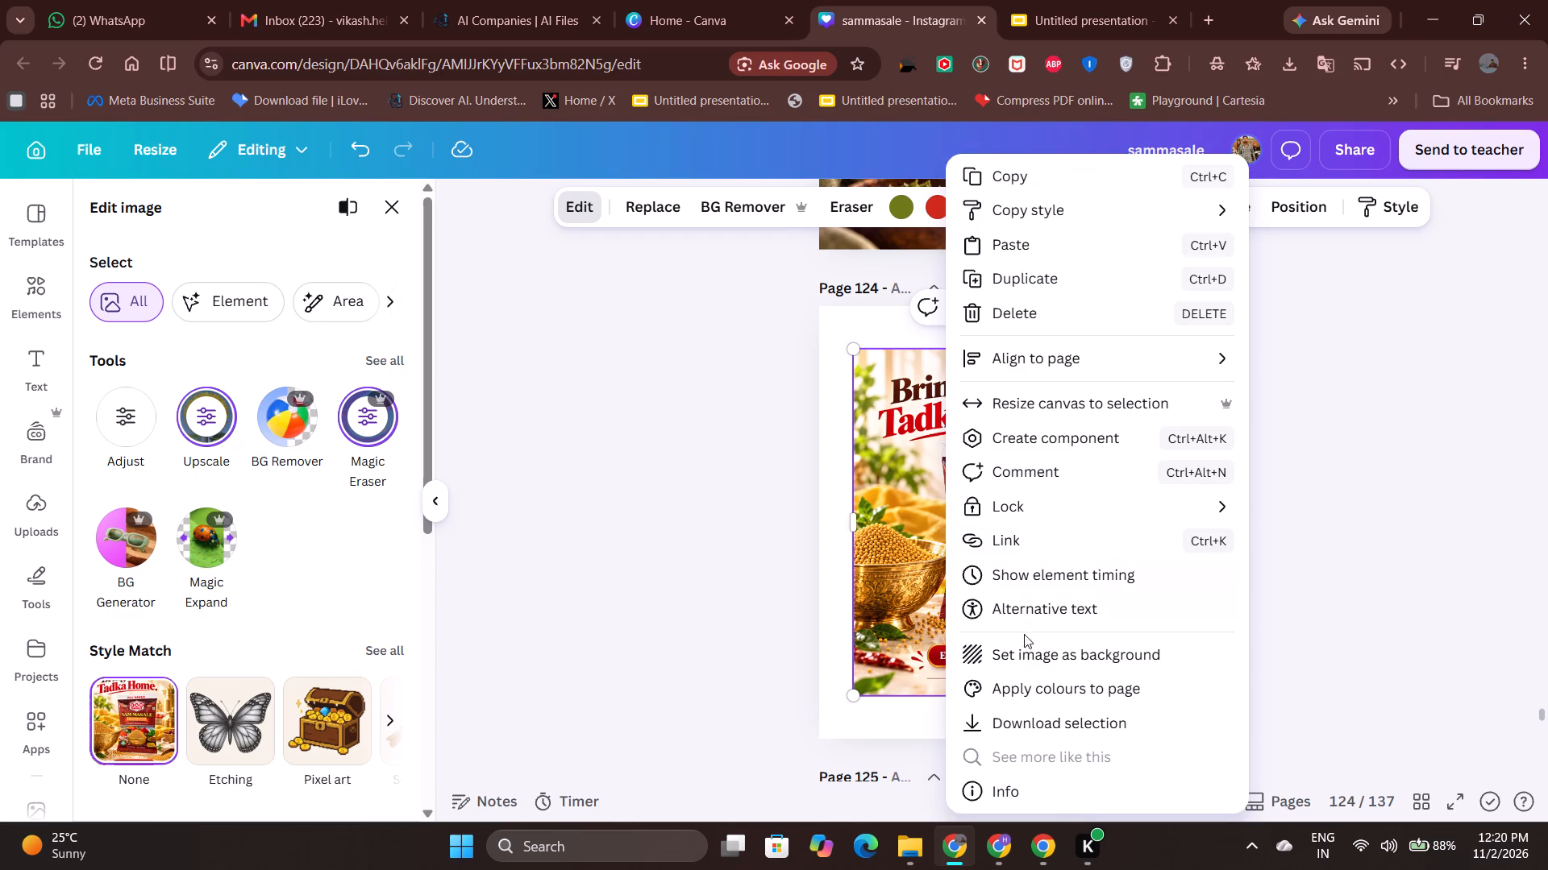
click(1017, 646)
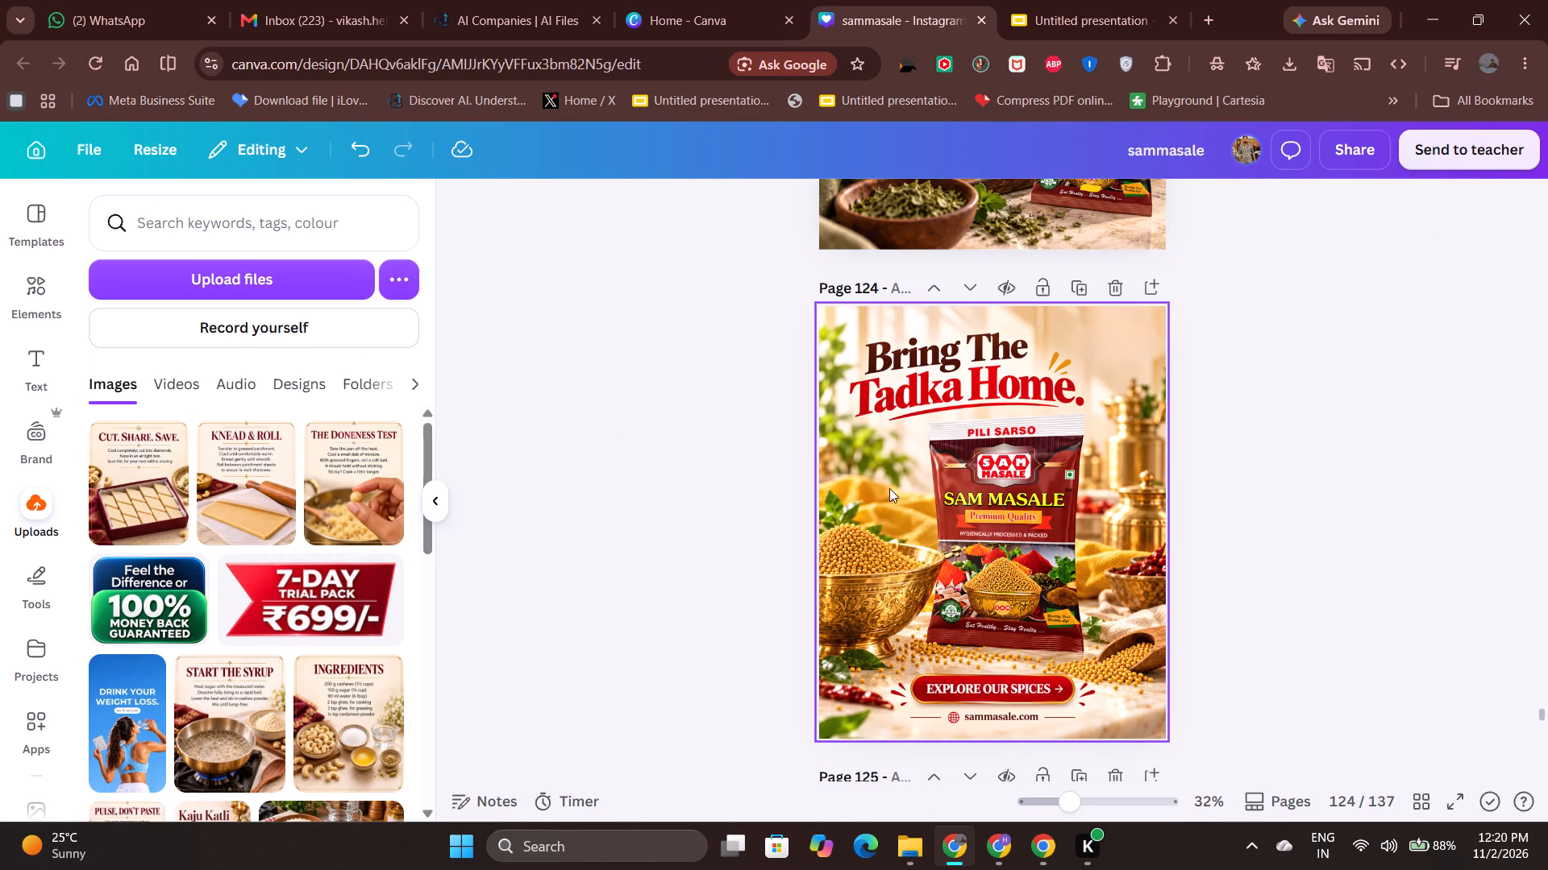
Detach the "From A Tiny Pop To A Perfect Plate" image on page 125 from its background.
scroll(751, 356, down, 2)
scroll(888, 458, down, 2)
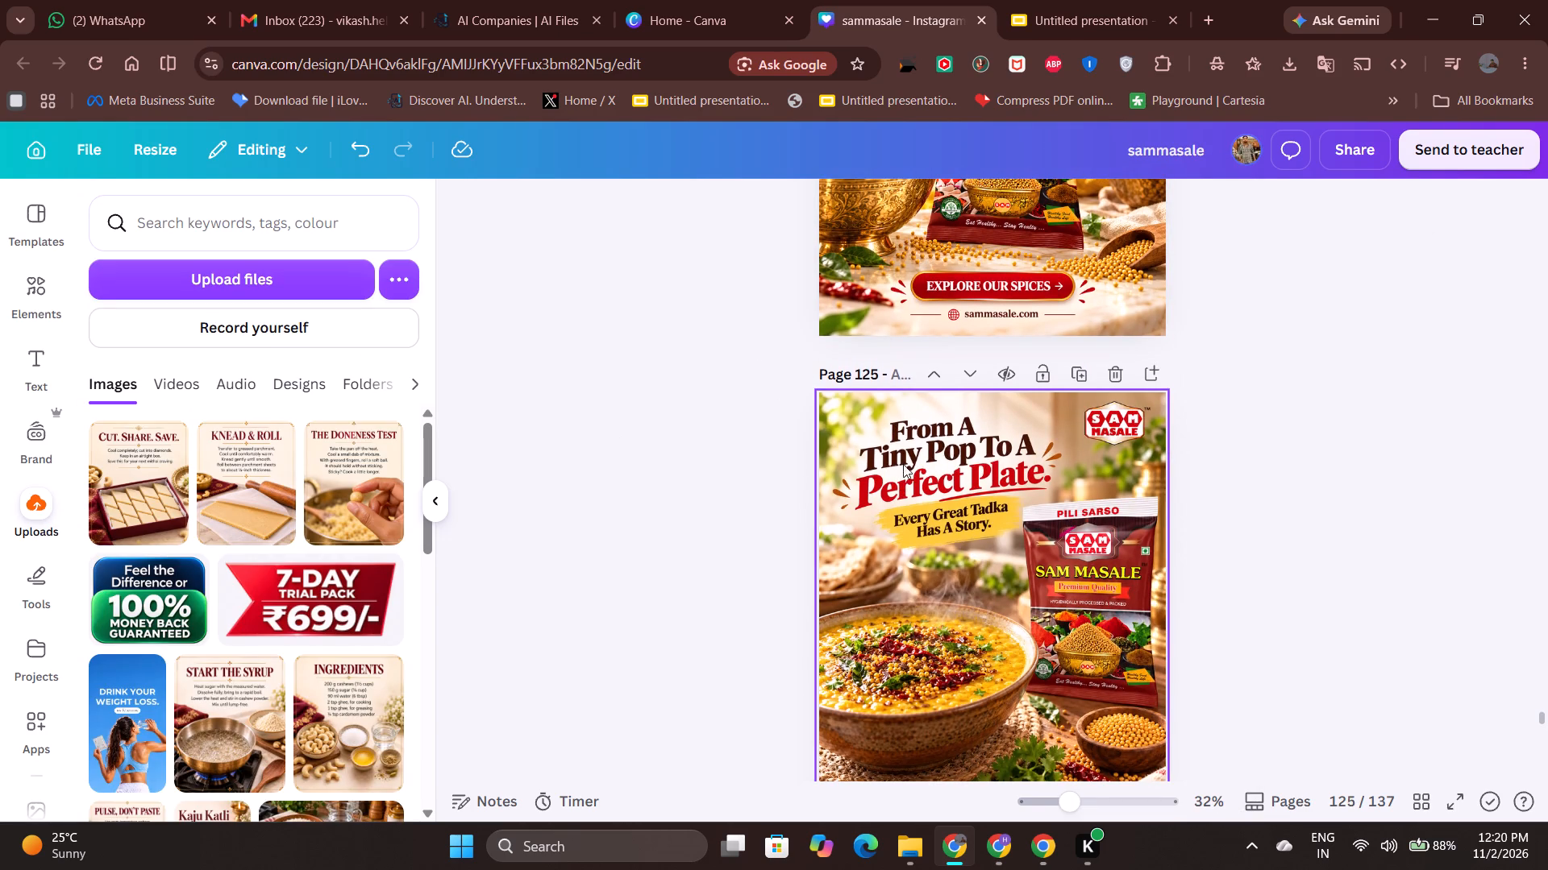
scroll(908, 449, down, 1)
click(915, 440)
right_click(967, 375)
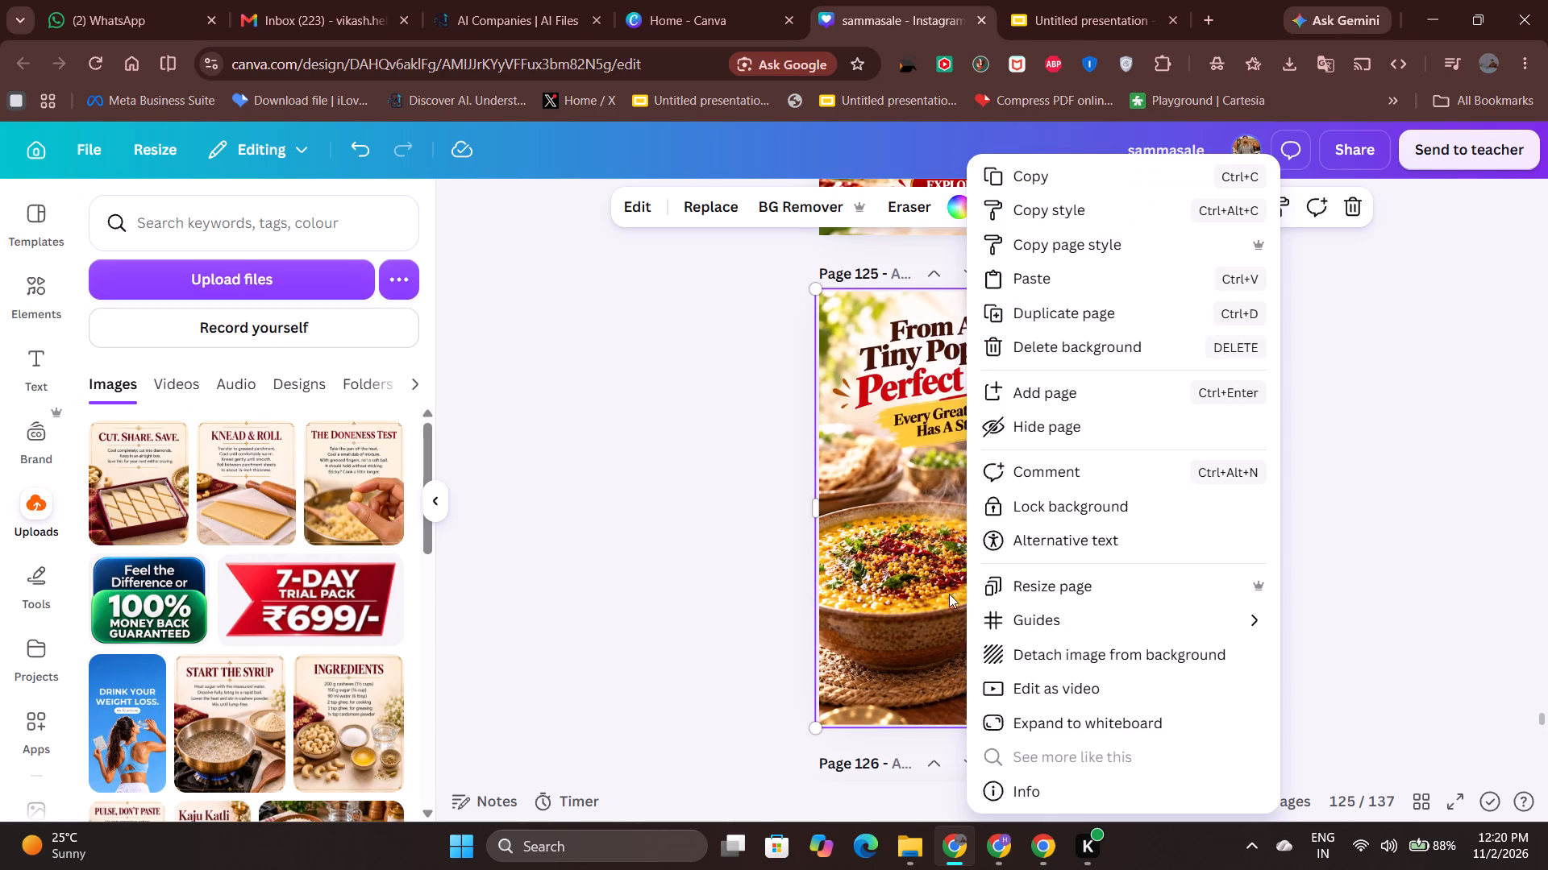
click(1021, 645)
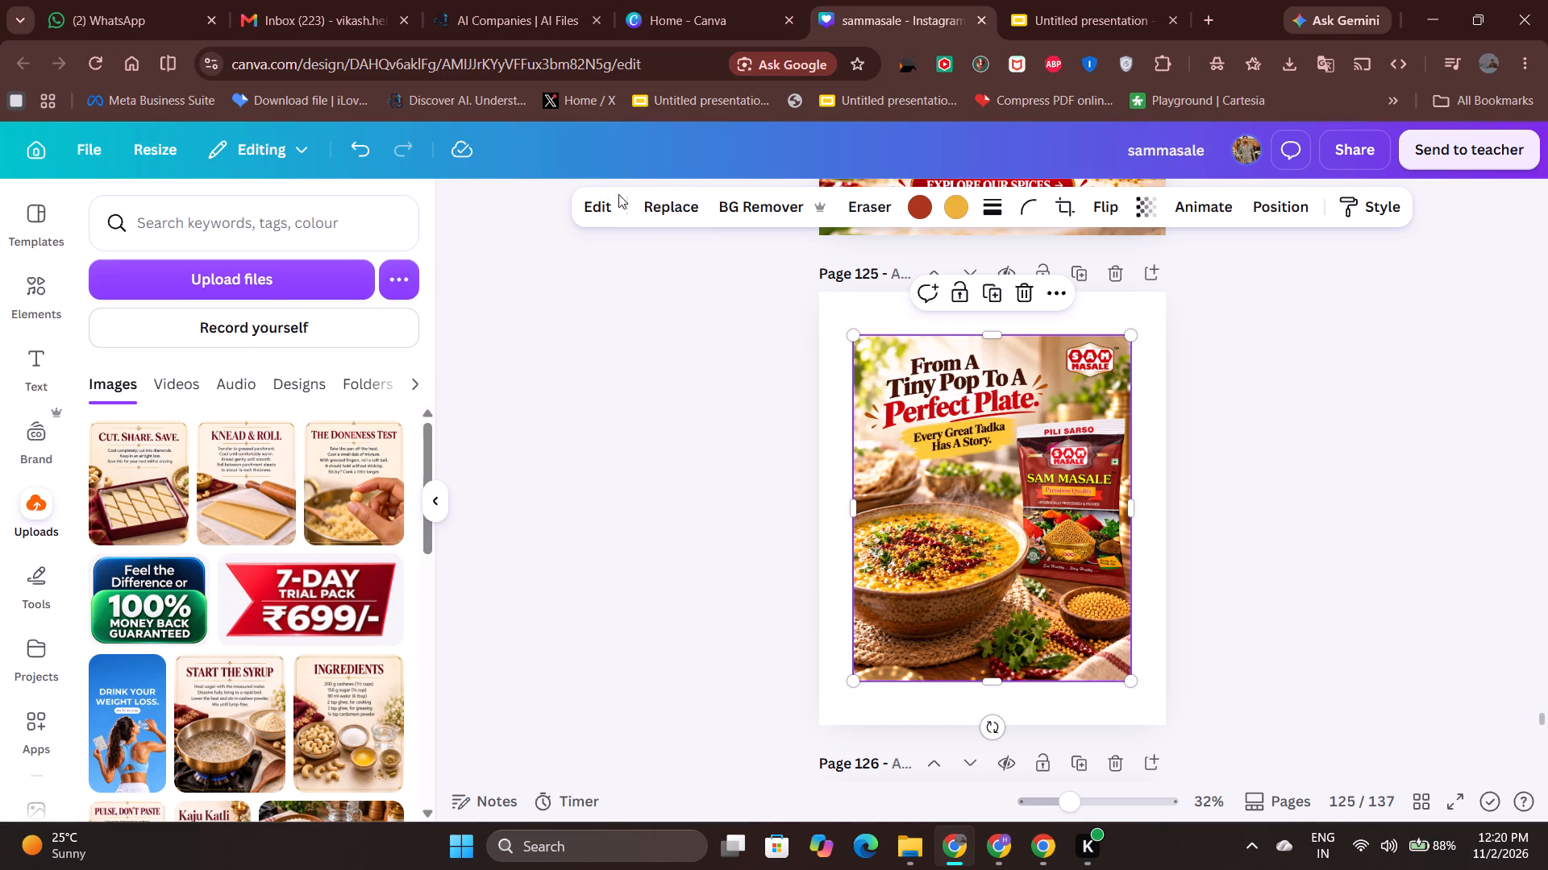
Erase the SAM Masale logo from the upper-right corner of the page 125 image with Magic Eraser.
click(598, 198)
click(374, 423)
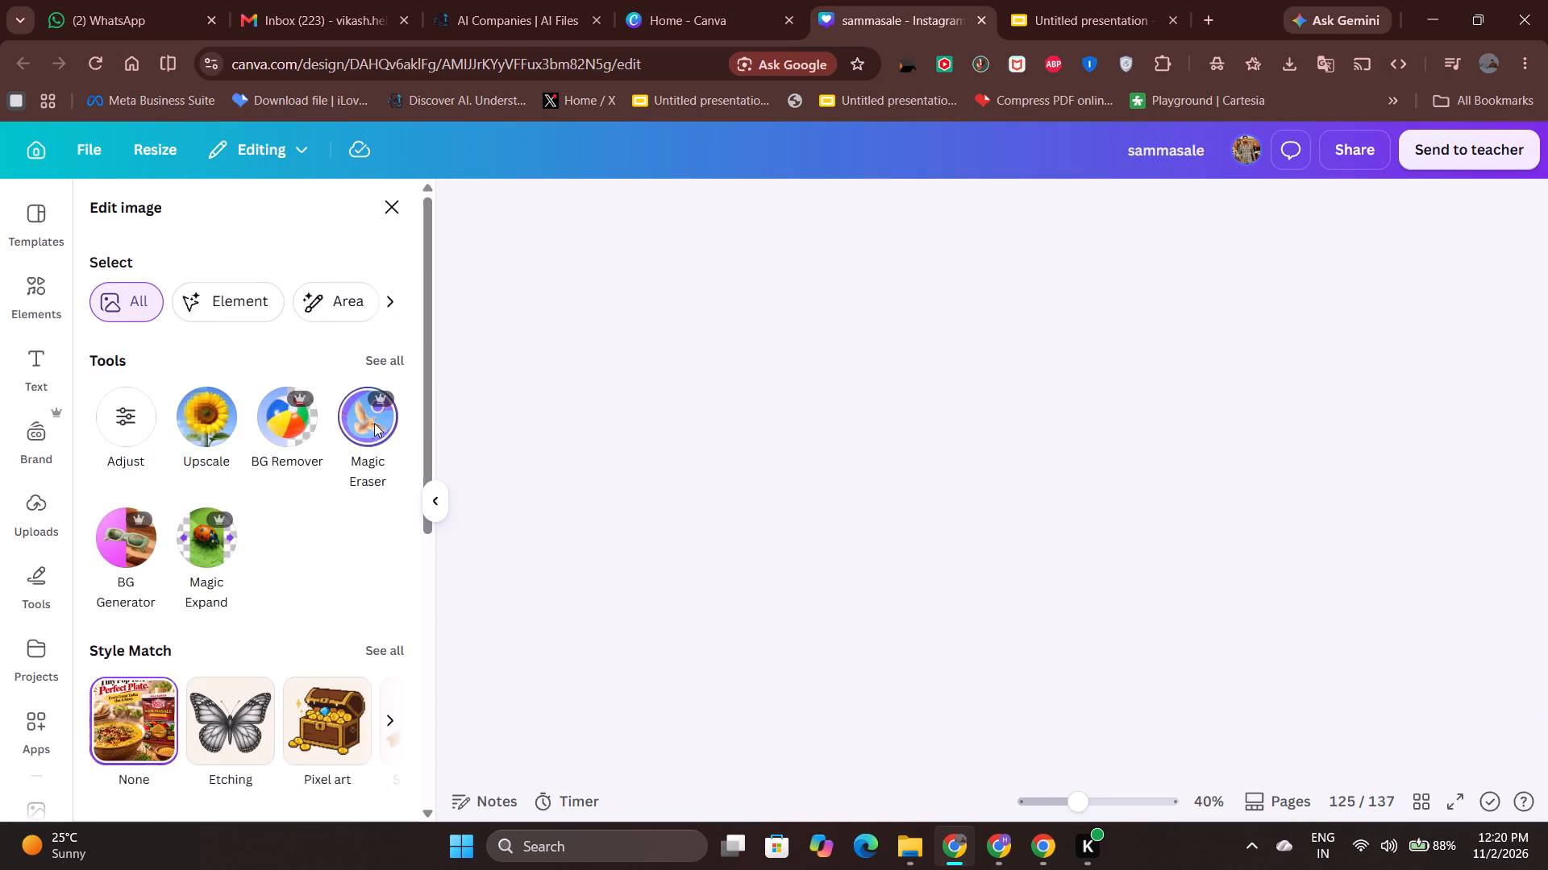
drag(1133, 238, 1153, 234)
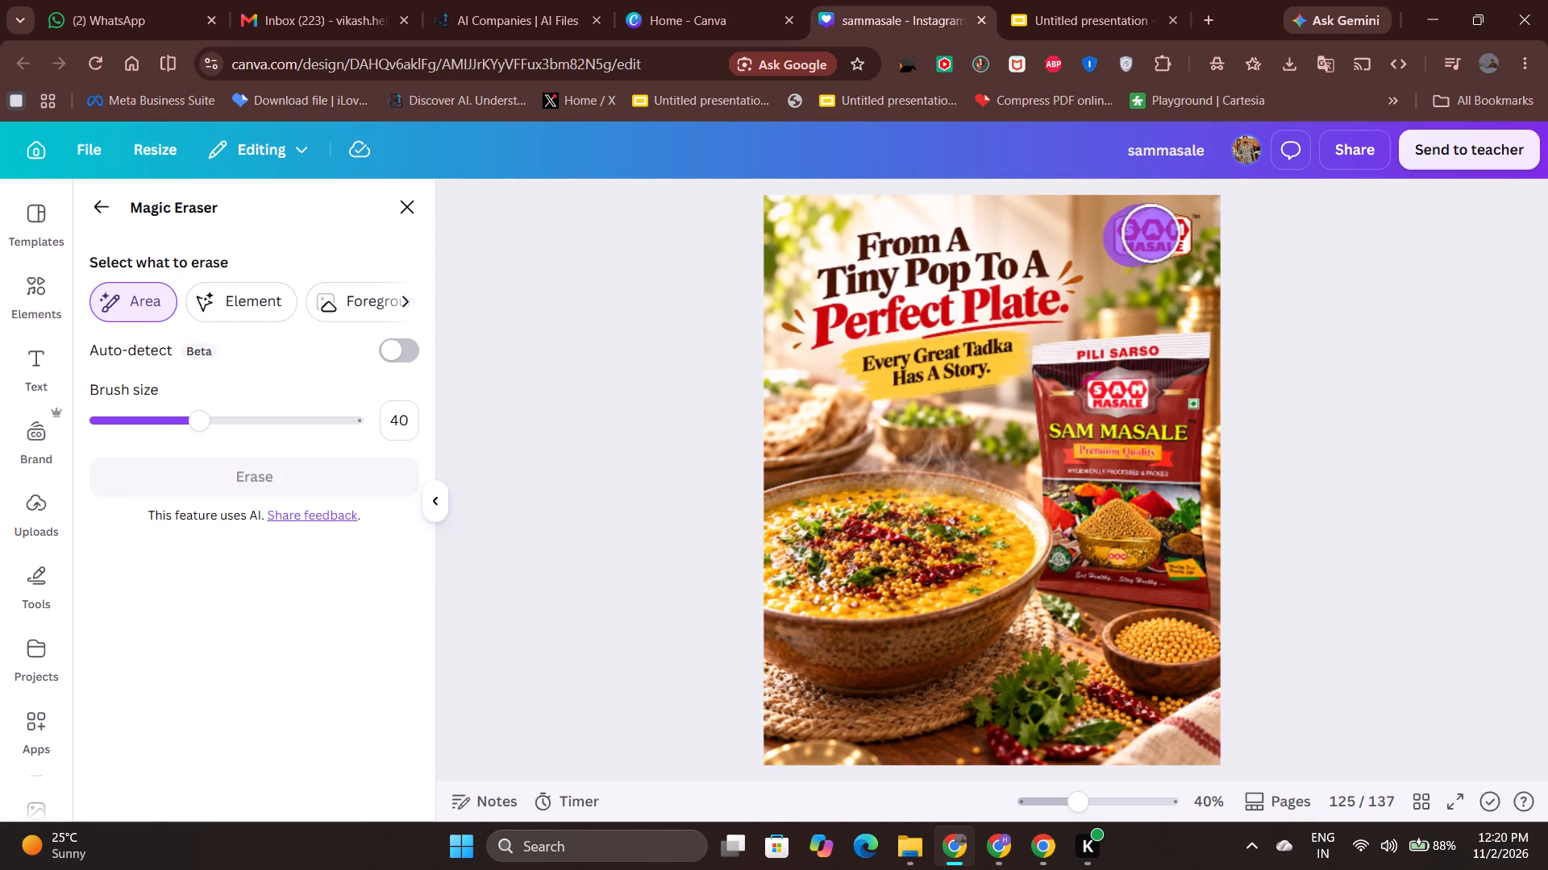
drag(1153, 234, 1184, 243)
click(1184, 242)
click(1179, 235)
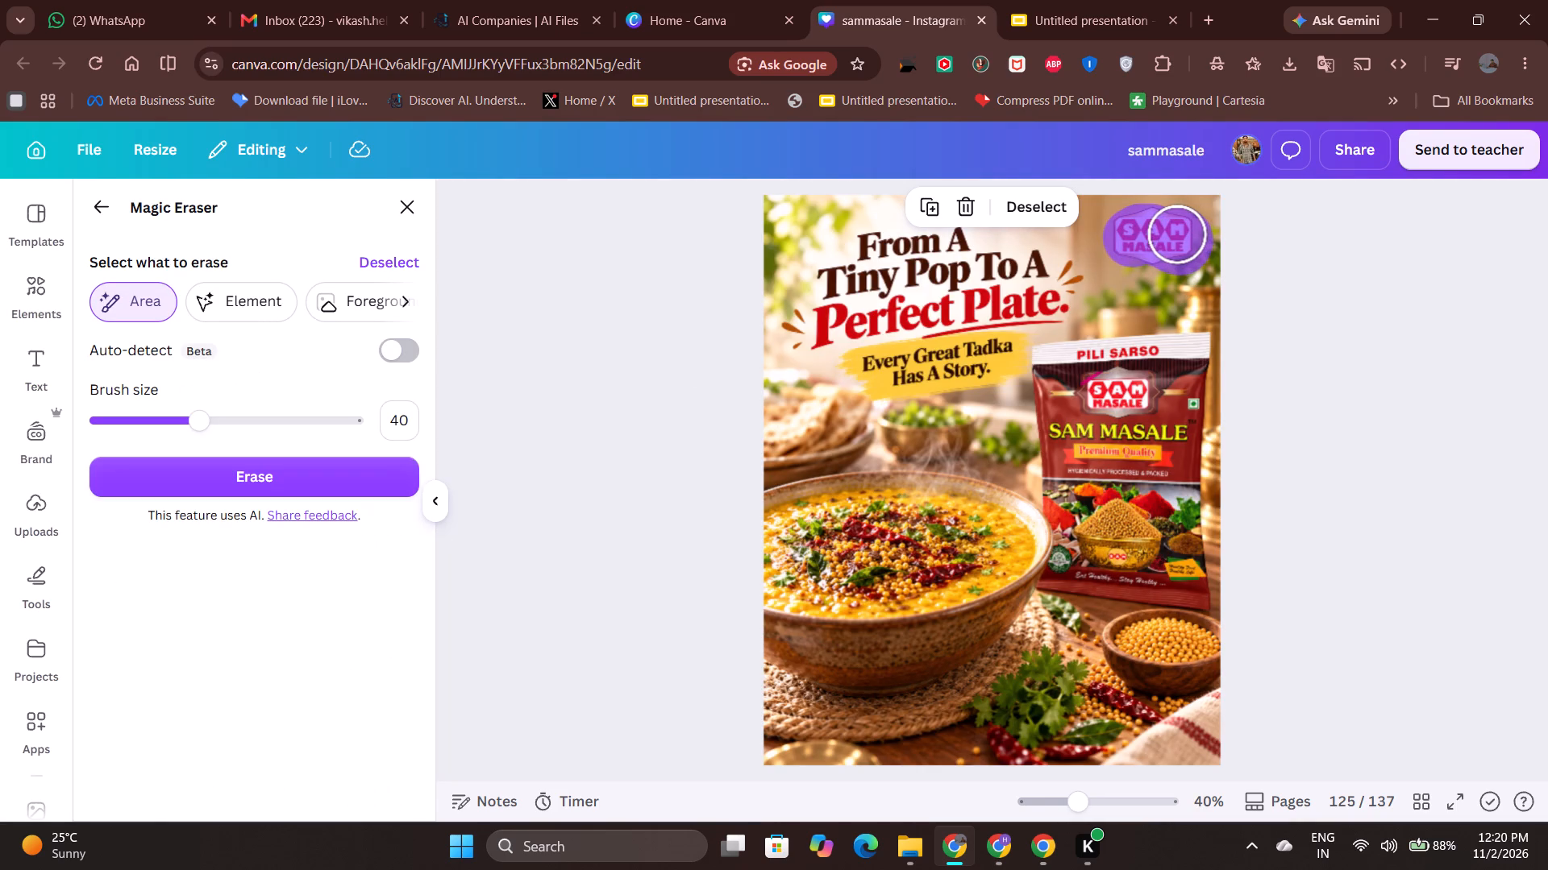
drag(1177, 235, 1168, 240)
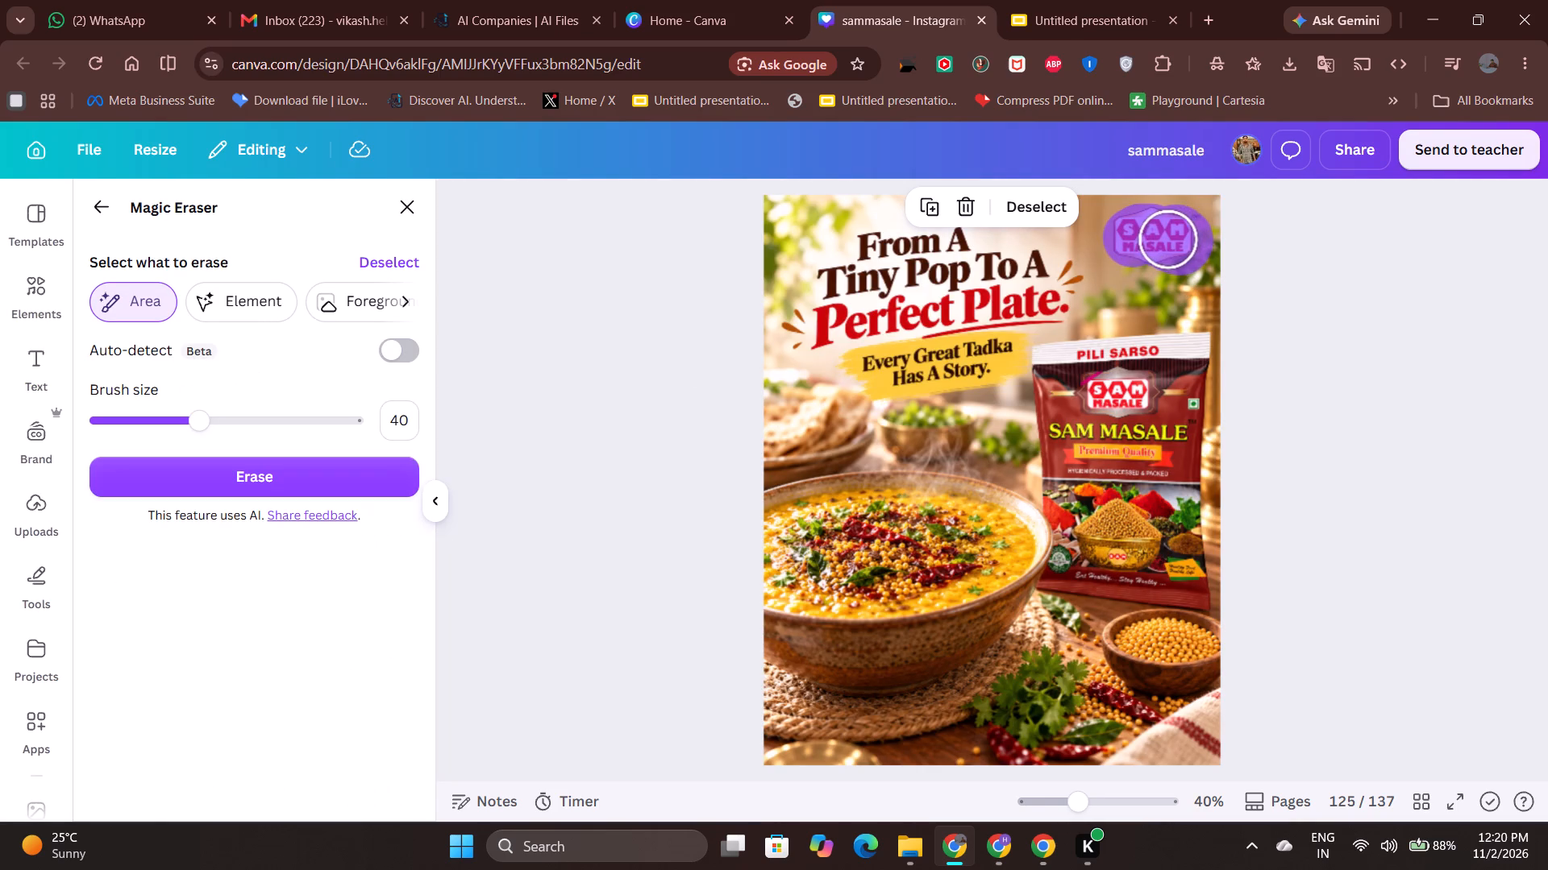
click(360, 492)
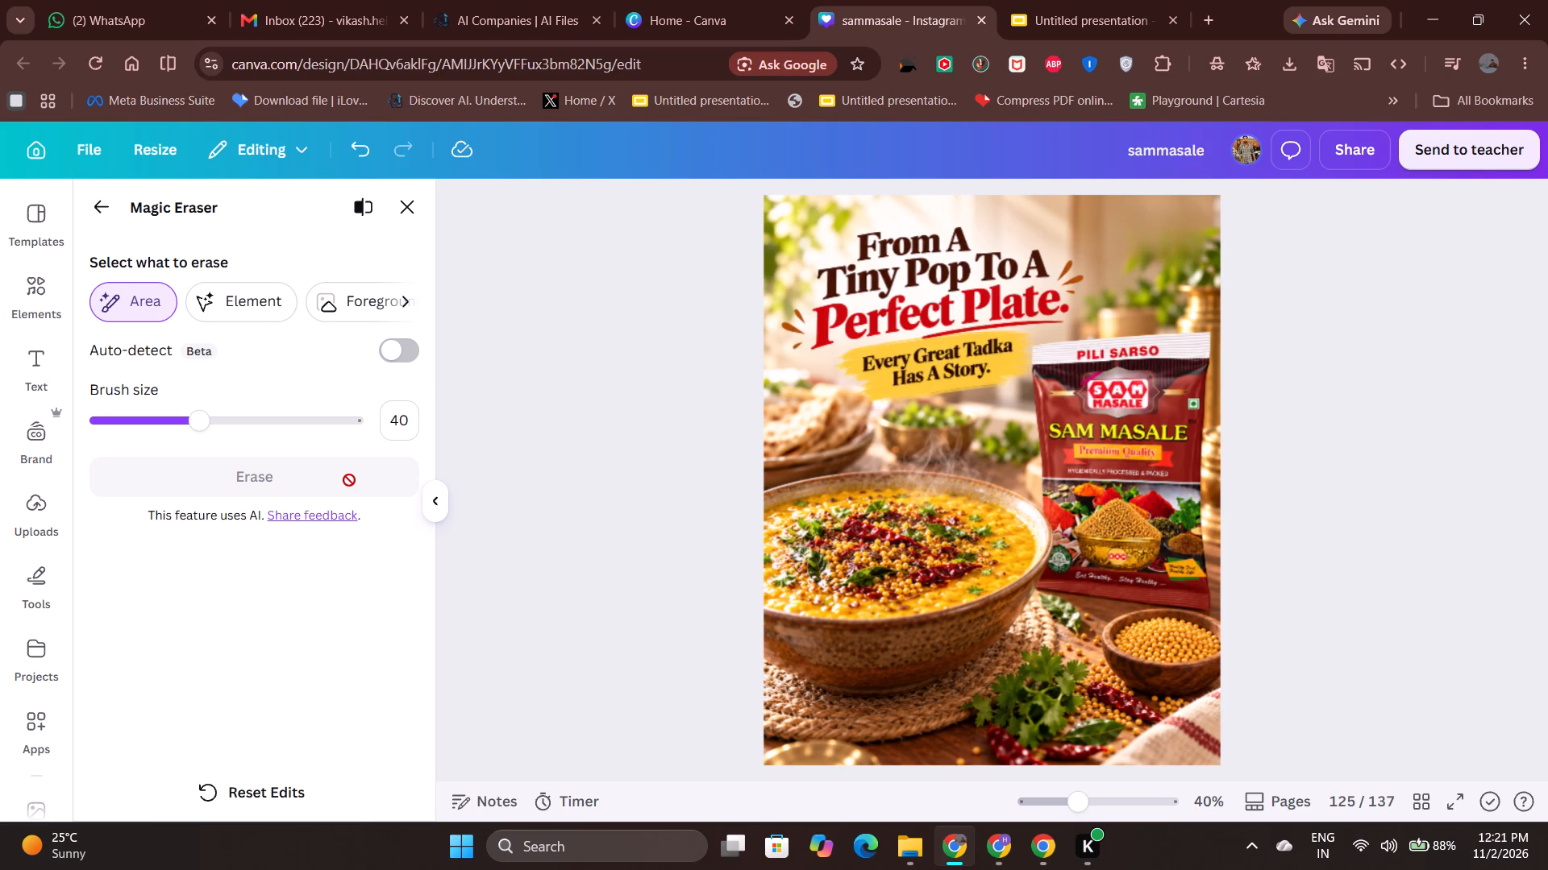
click(106, 201)
Upscale the detached image on page 125.
click(200, 424)
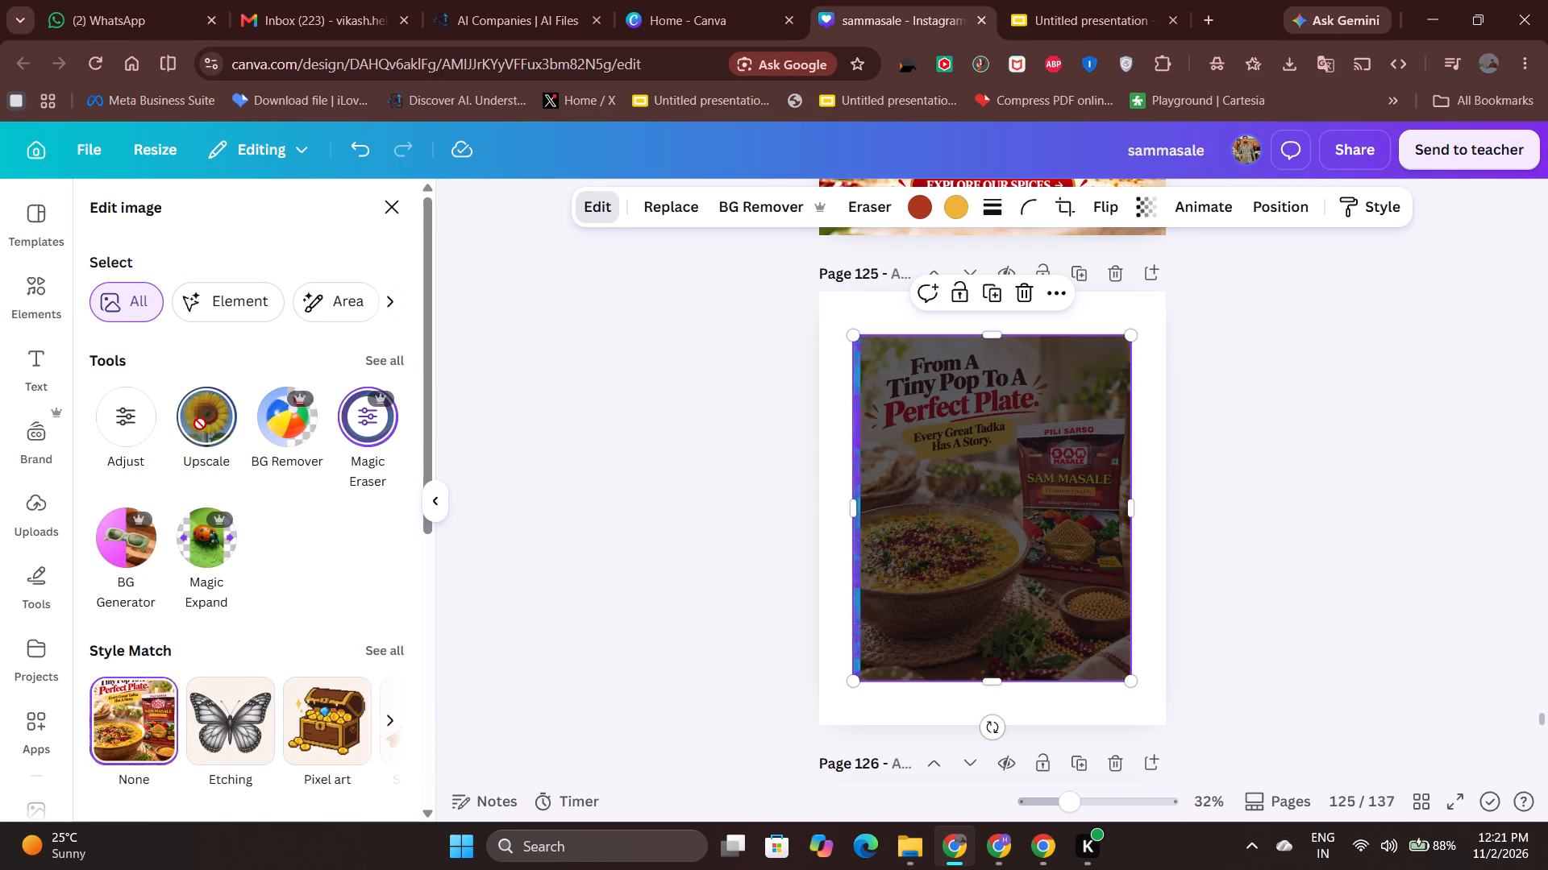
scroll(766, 480, down, 4)
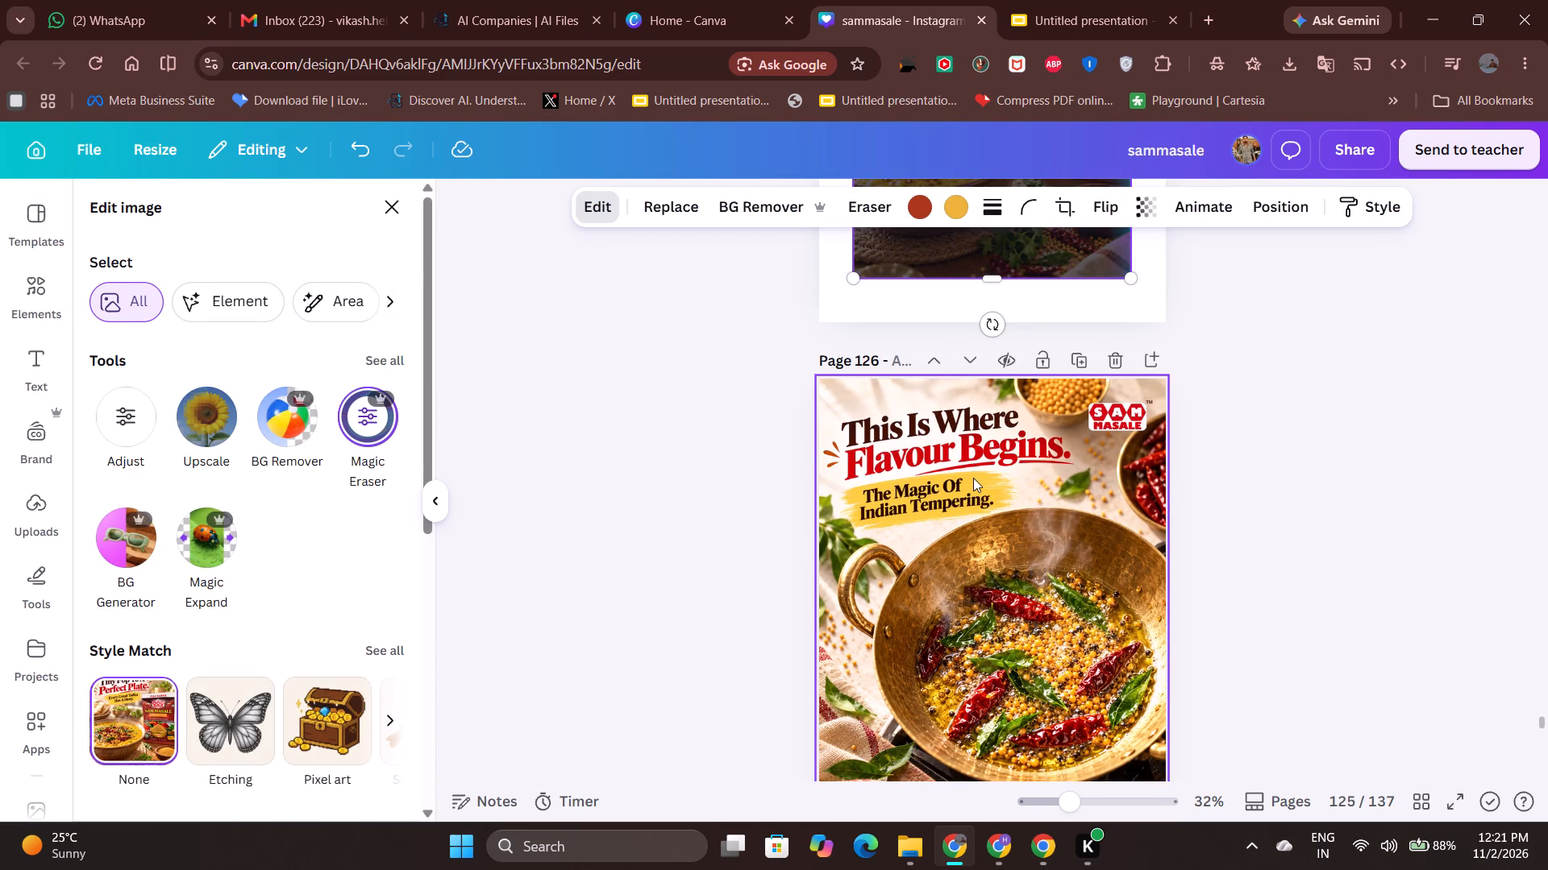
scroll(884, 395, up, 1)
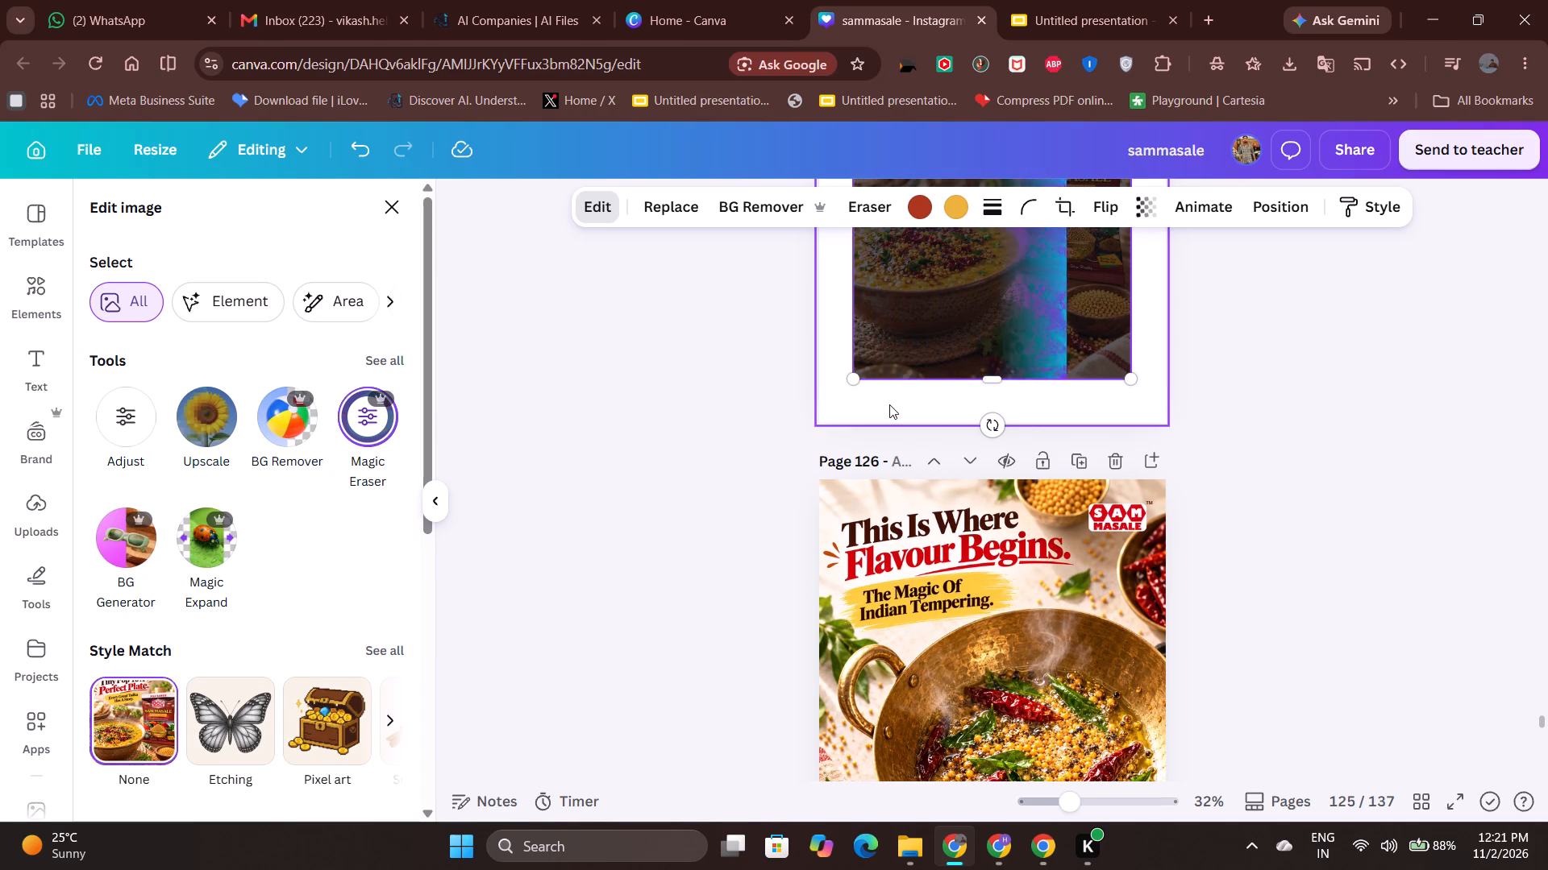
scroll(909, 416, up, 2)
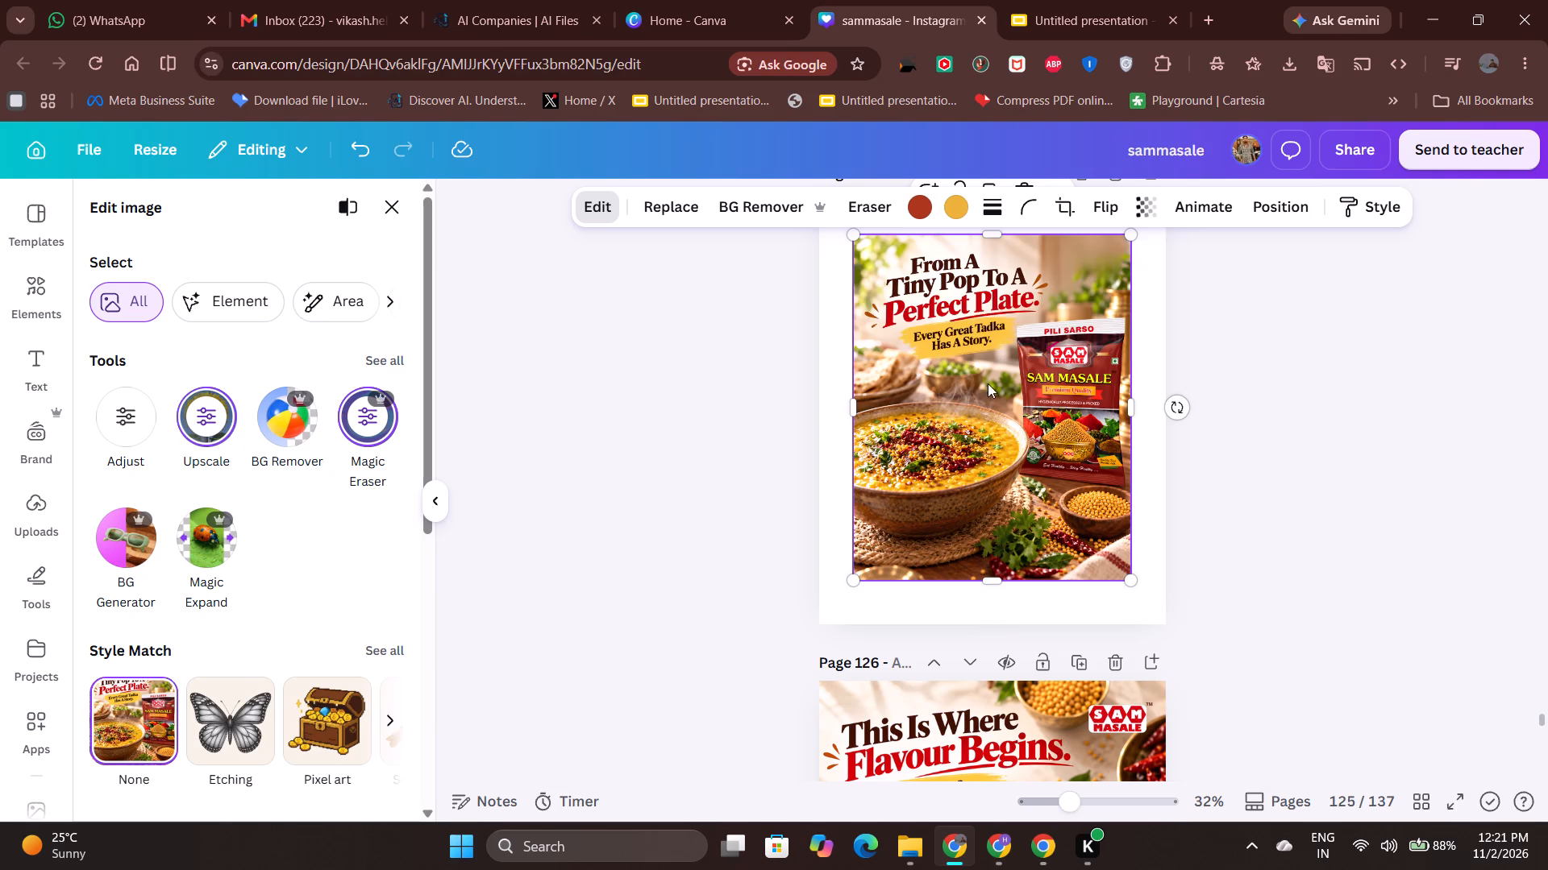
Set the edited image on page 125 as the page background.
right_click(984, 375)
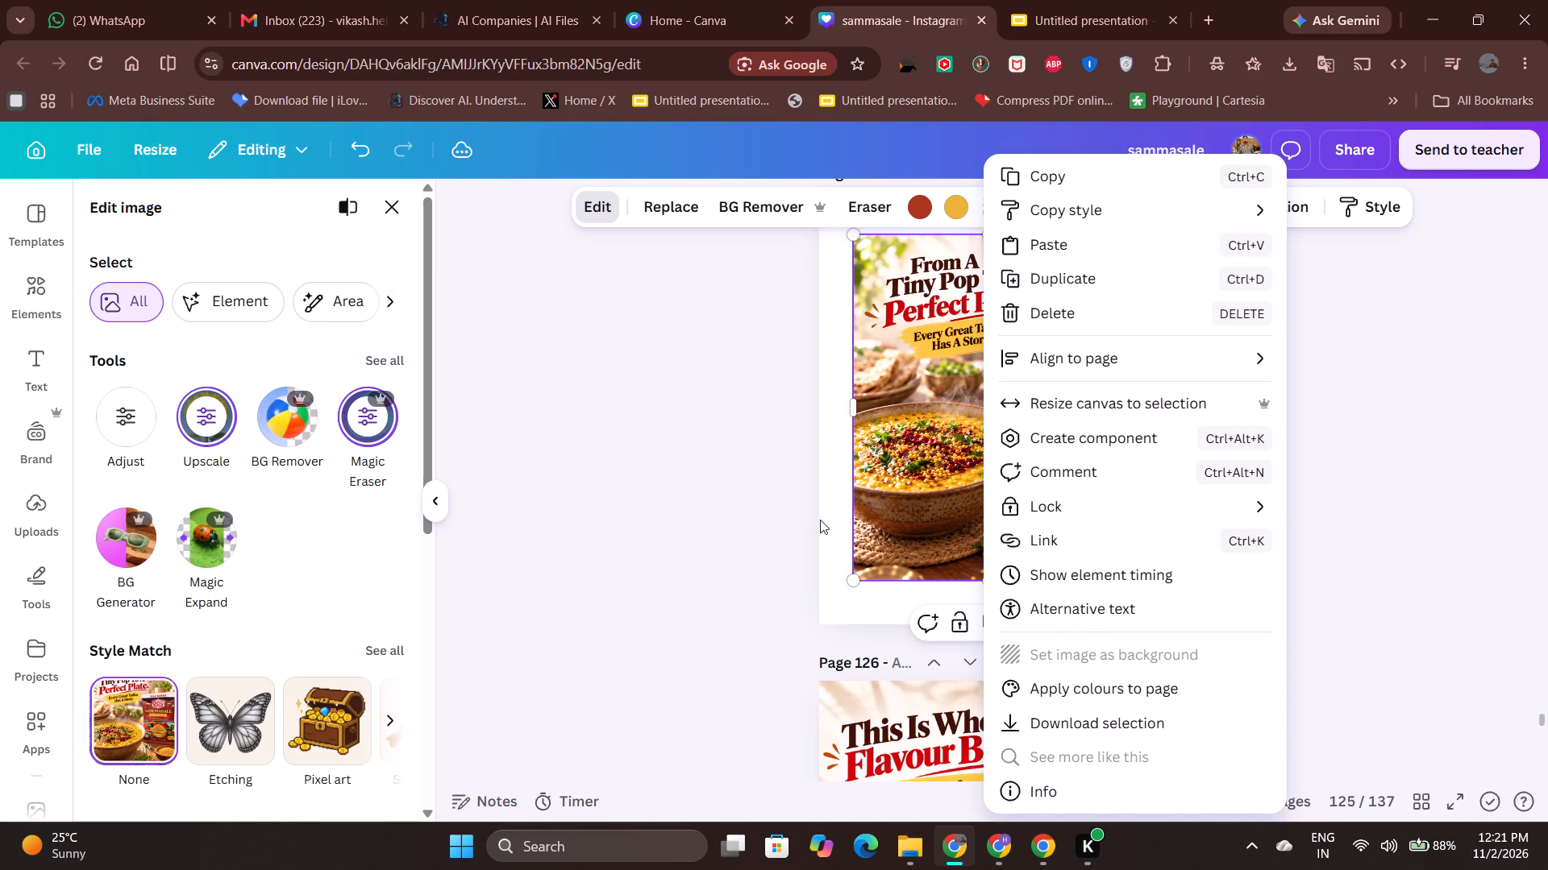
click(938, 515)
right_click(922, 427)
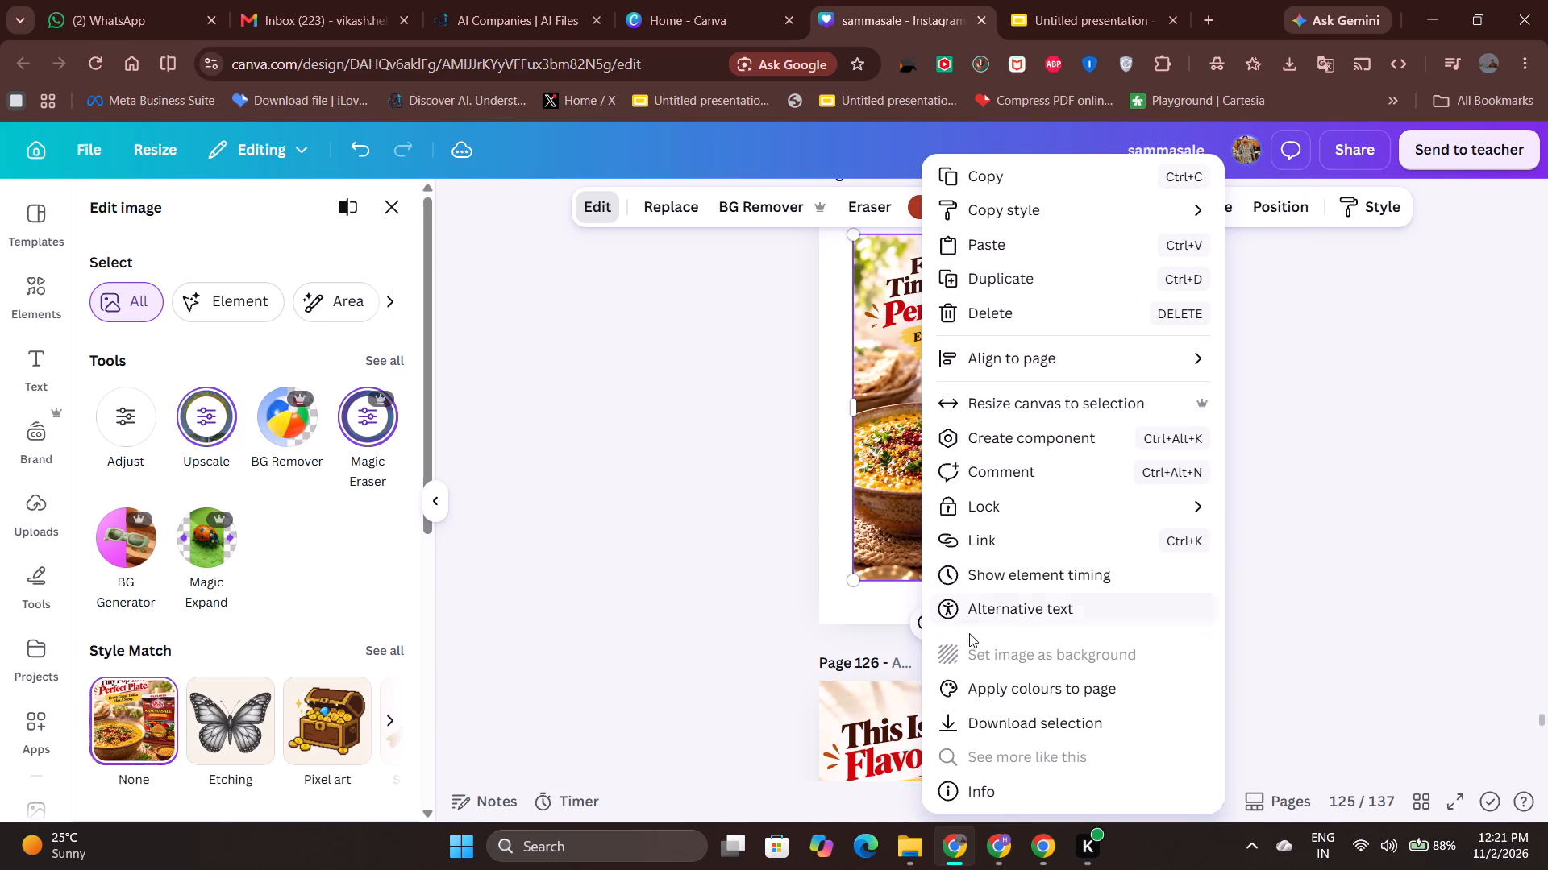
click(900, 436)
right_drag(926, 342, 943, 265)
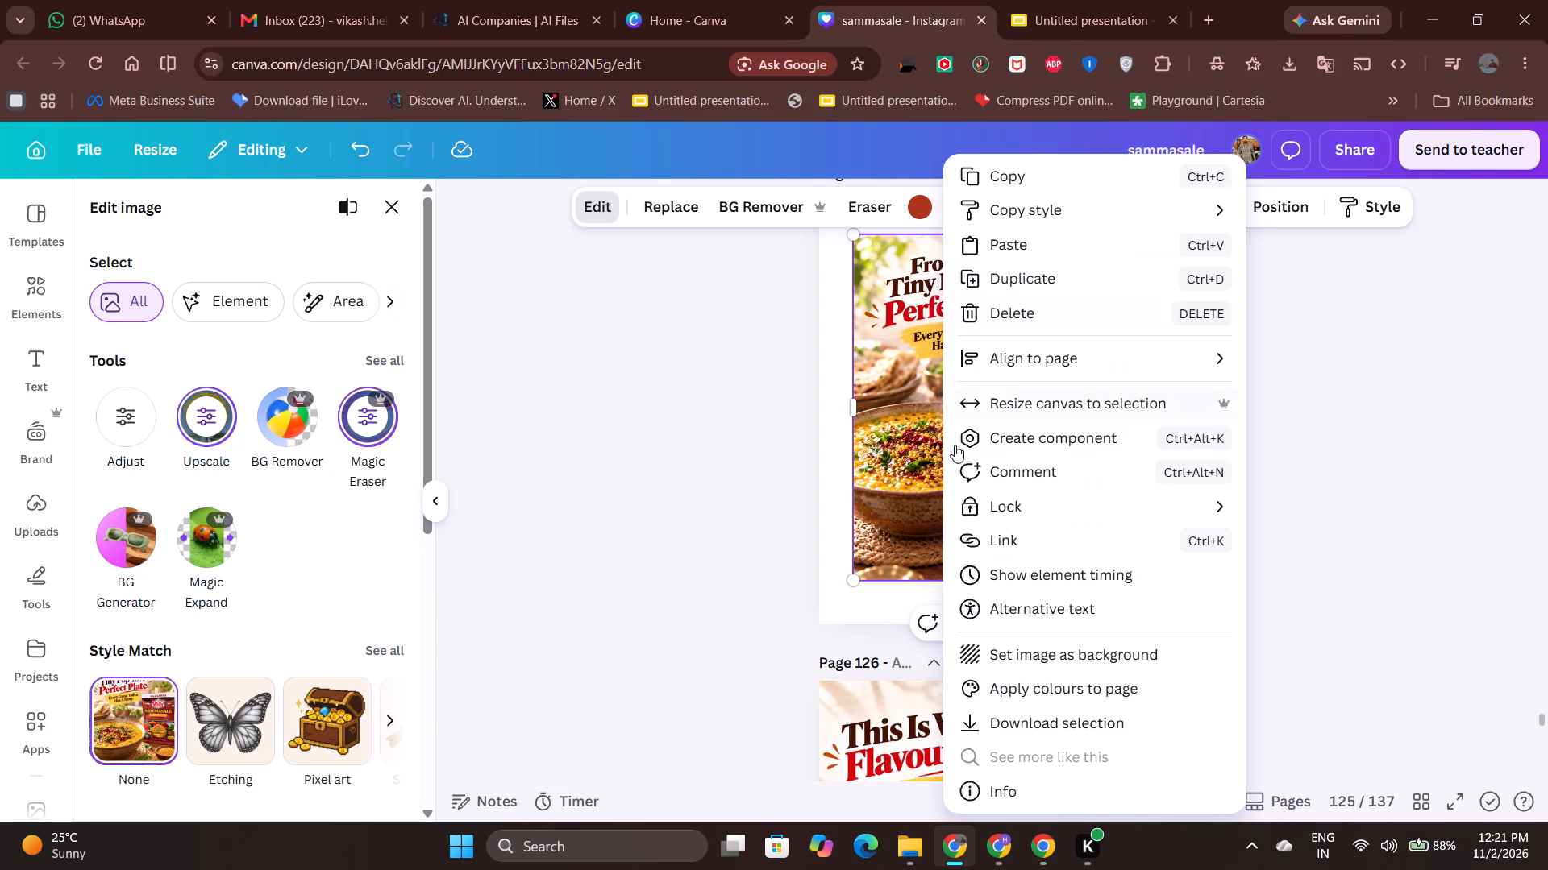
click(988, 648)
Detach the "And Then... POP!" image on page 127 from its background.
scroll(980, 615, up, 2)
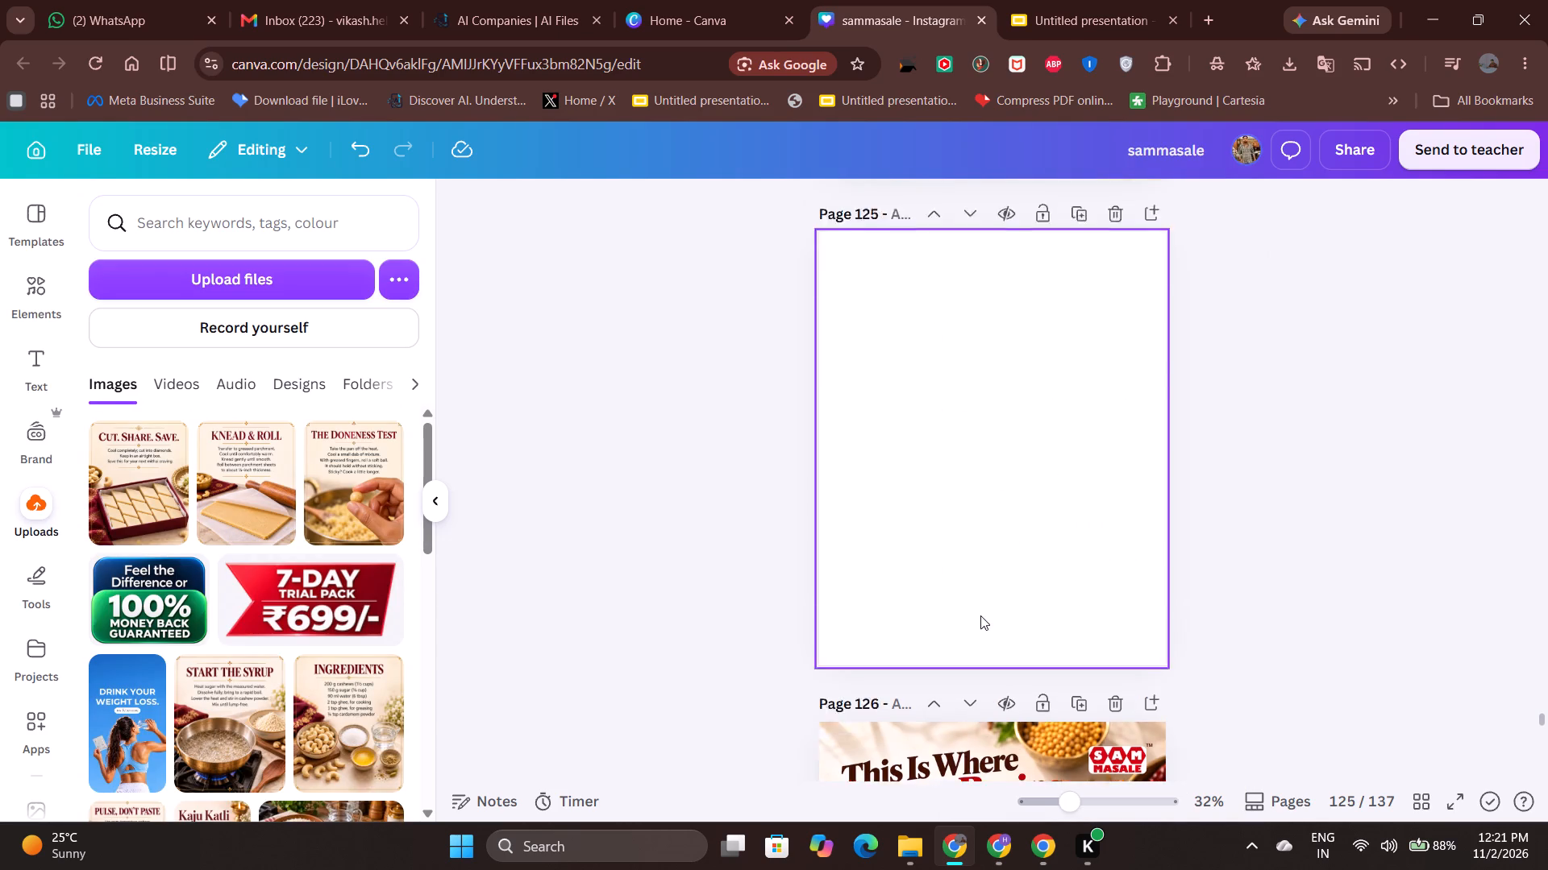
scroll(980, 615, up, 6)
scroll(972, 602, down, 6)
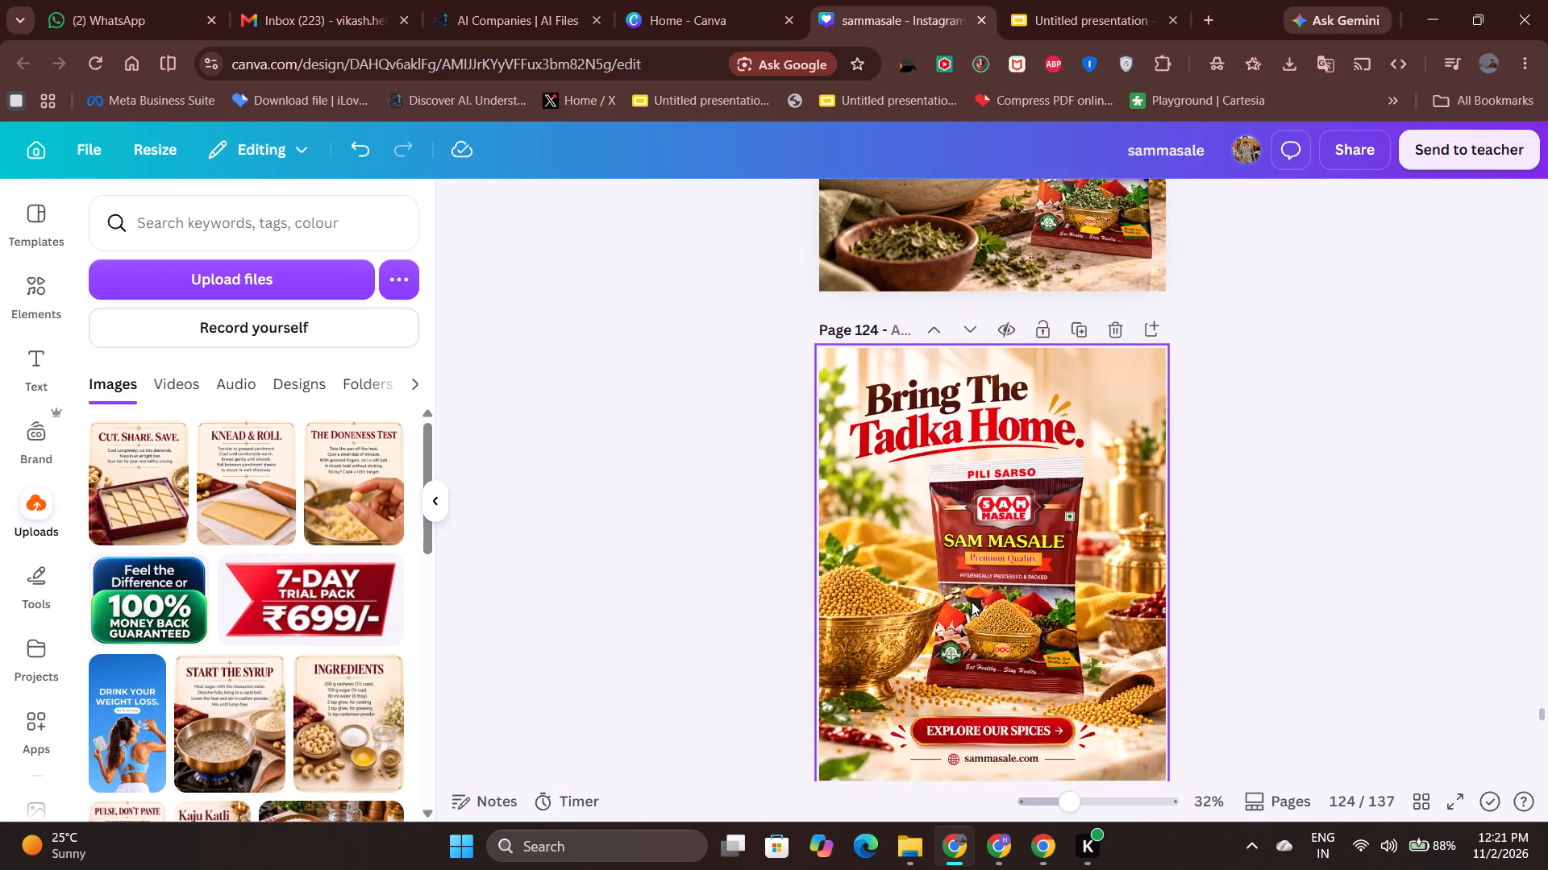
scroll(971, 602, down, 6)
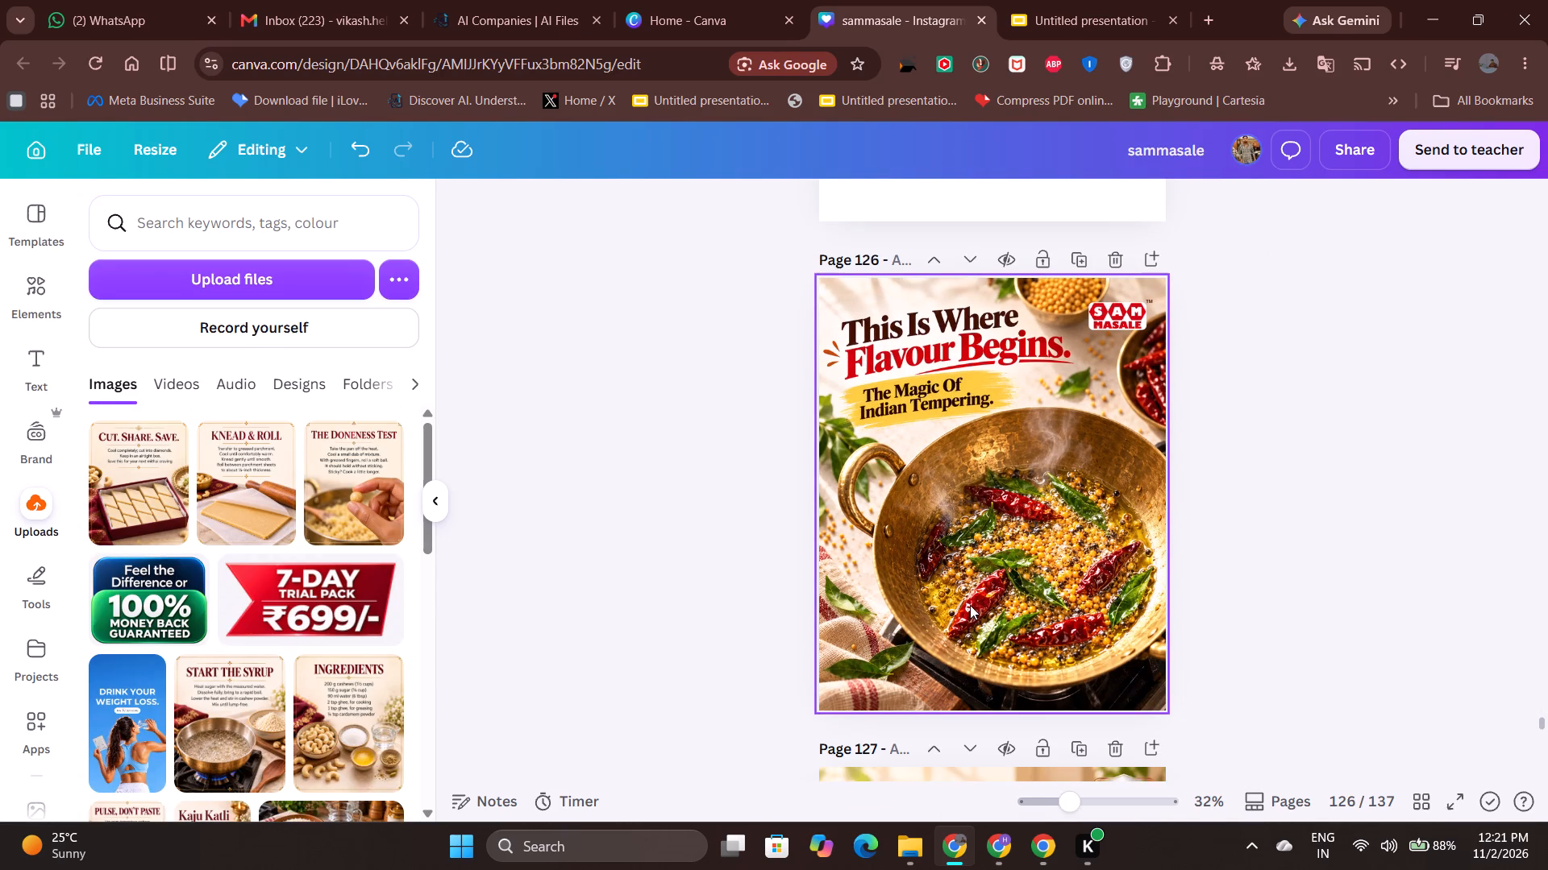
click(571, 493)
scroll(912, 493, down, 5)
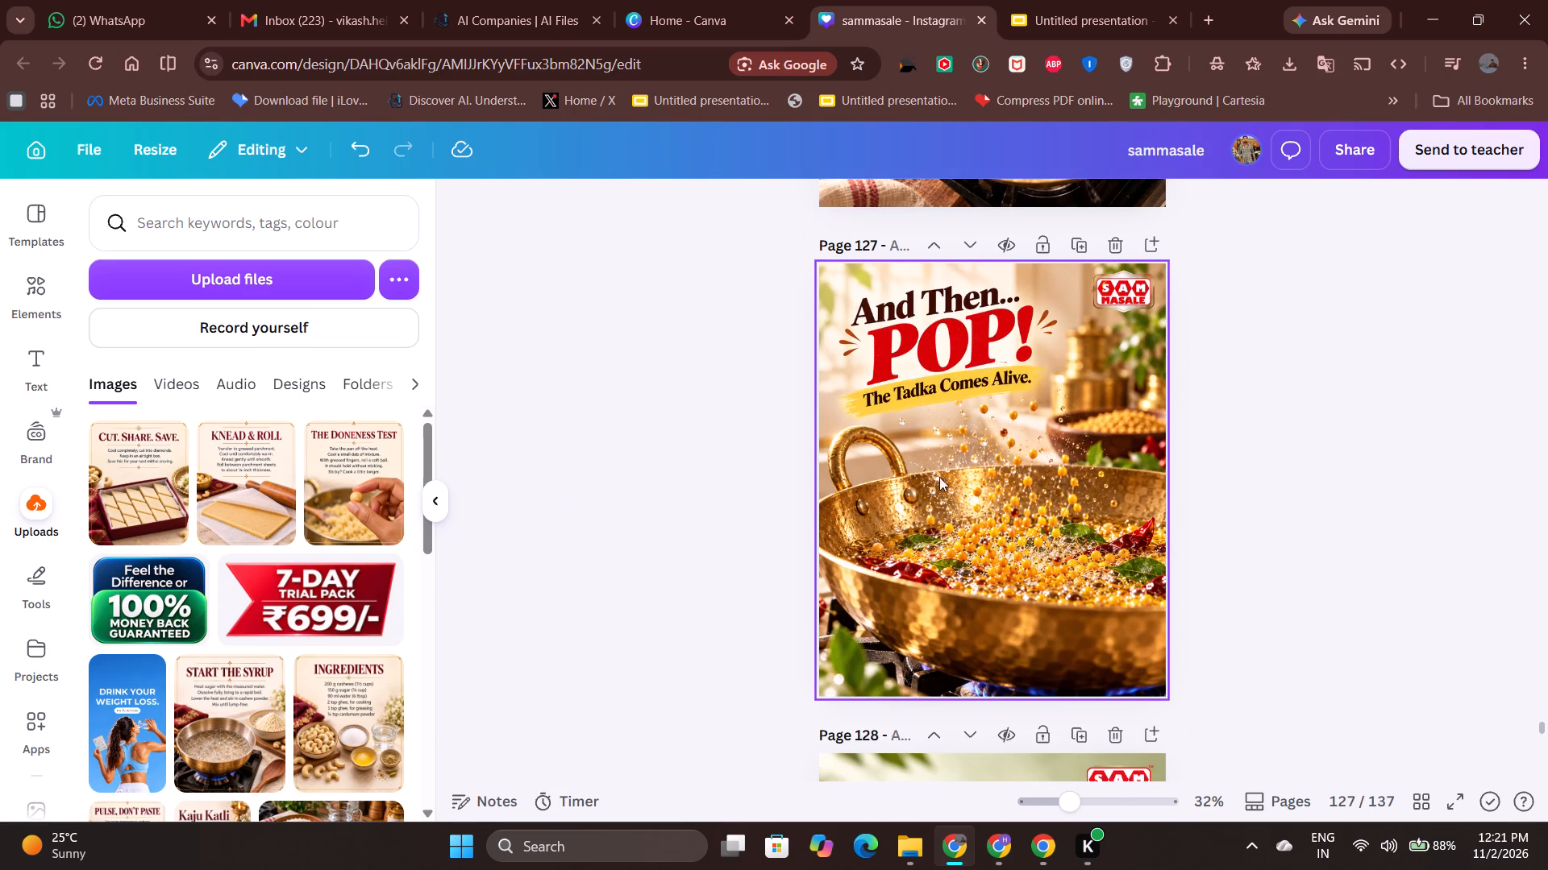
click(961, 444)
right_click(961, 443)
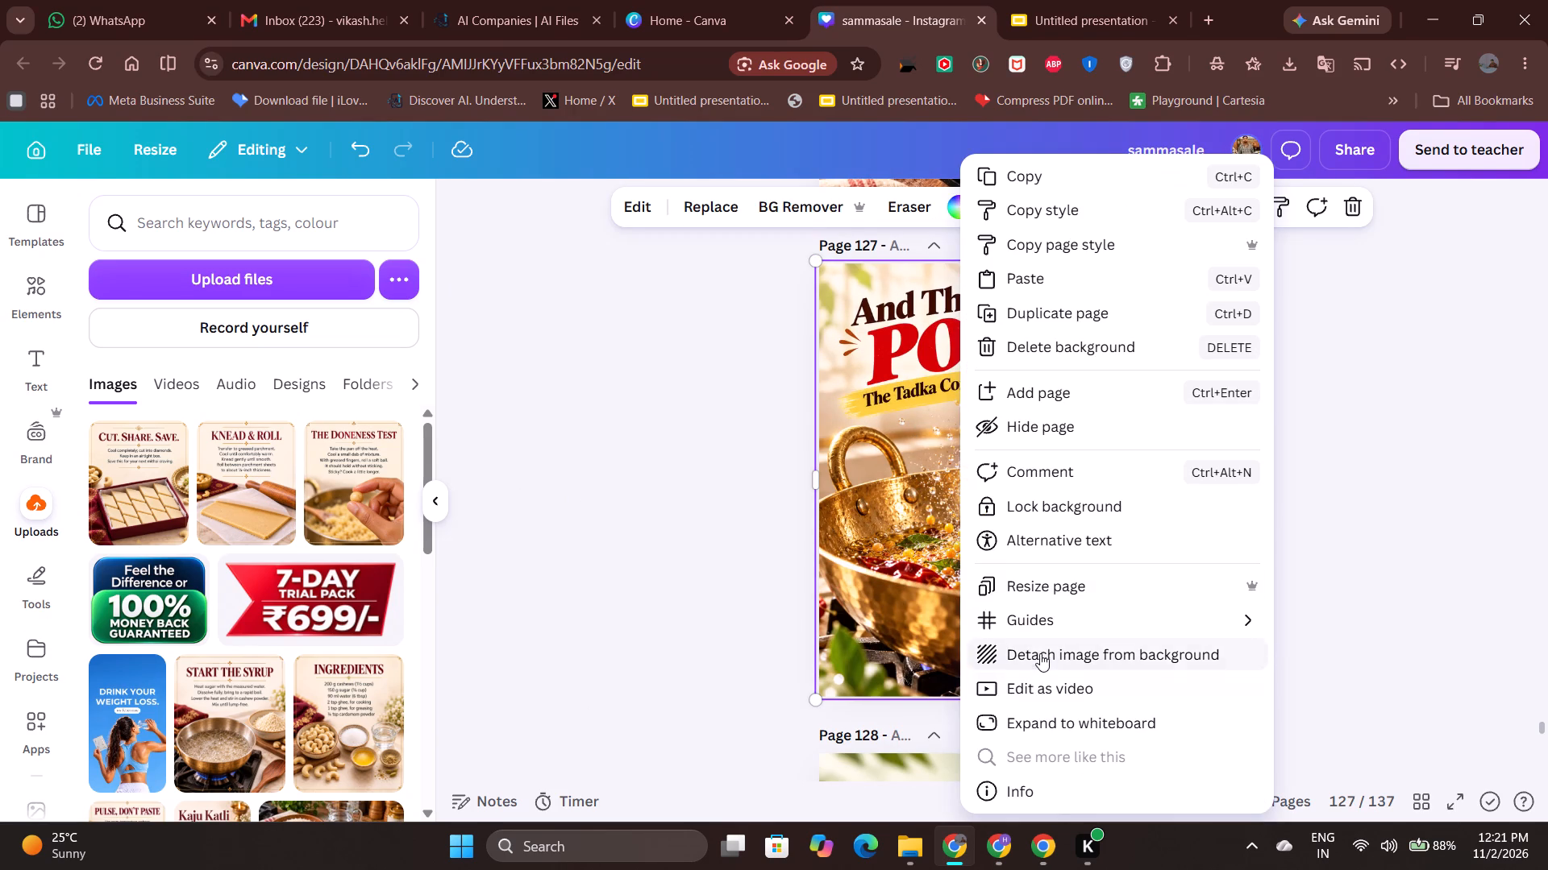
click(1040, 653)
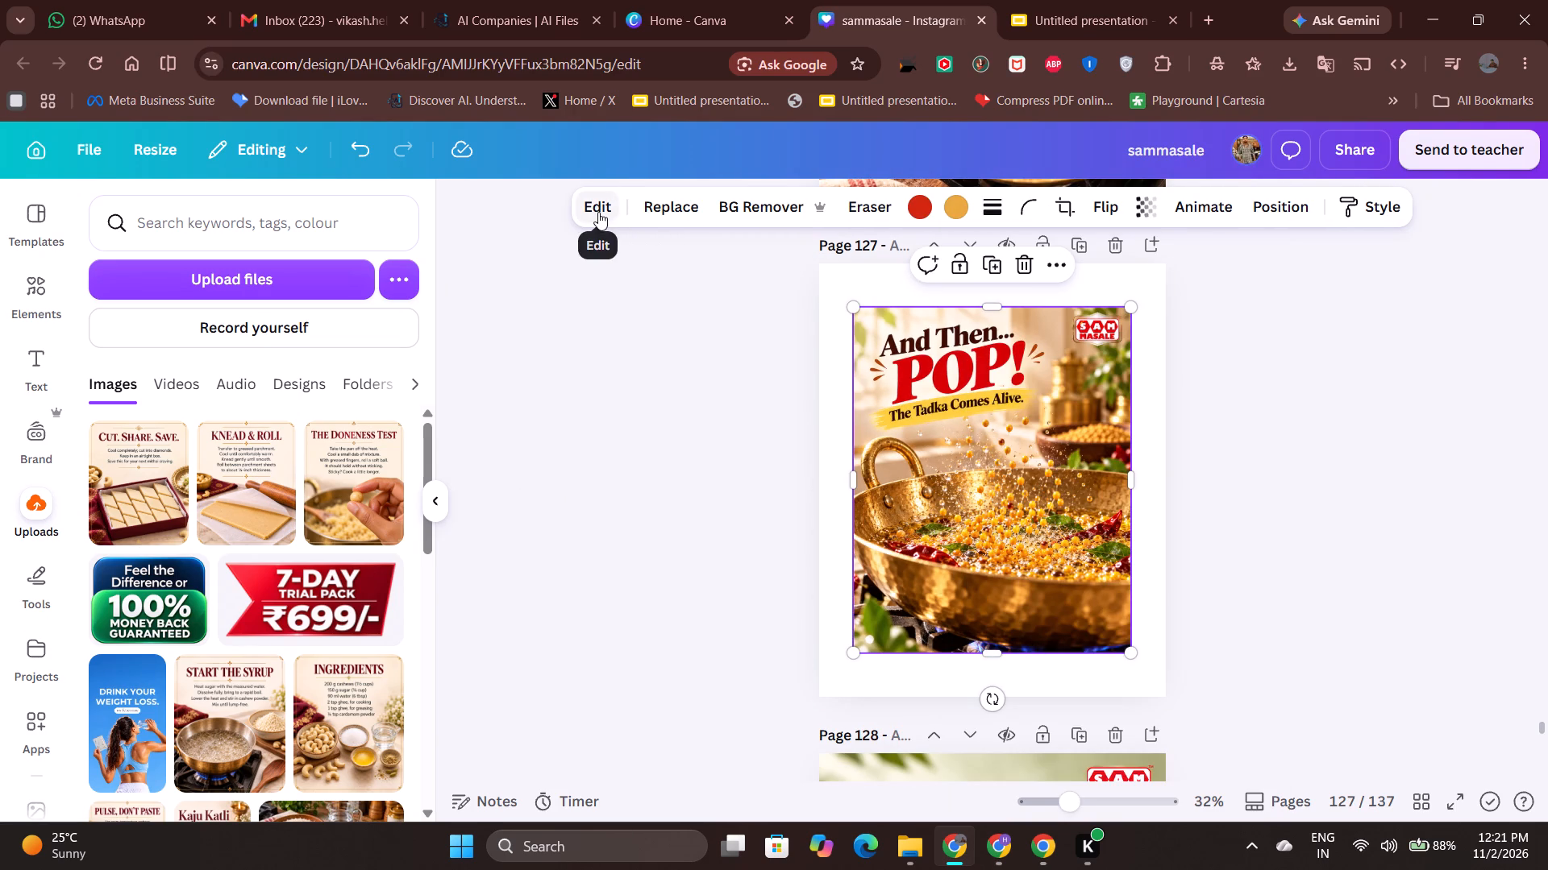
Open the page 127 image in Magic Eraser with the Area brush.
click(598, 212)
click(352, 423)
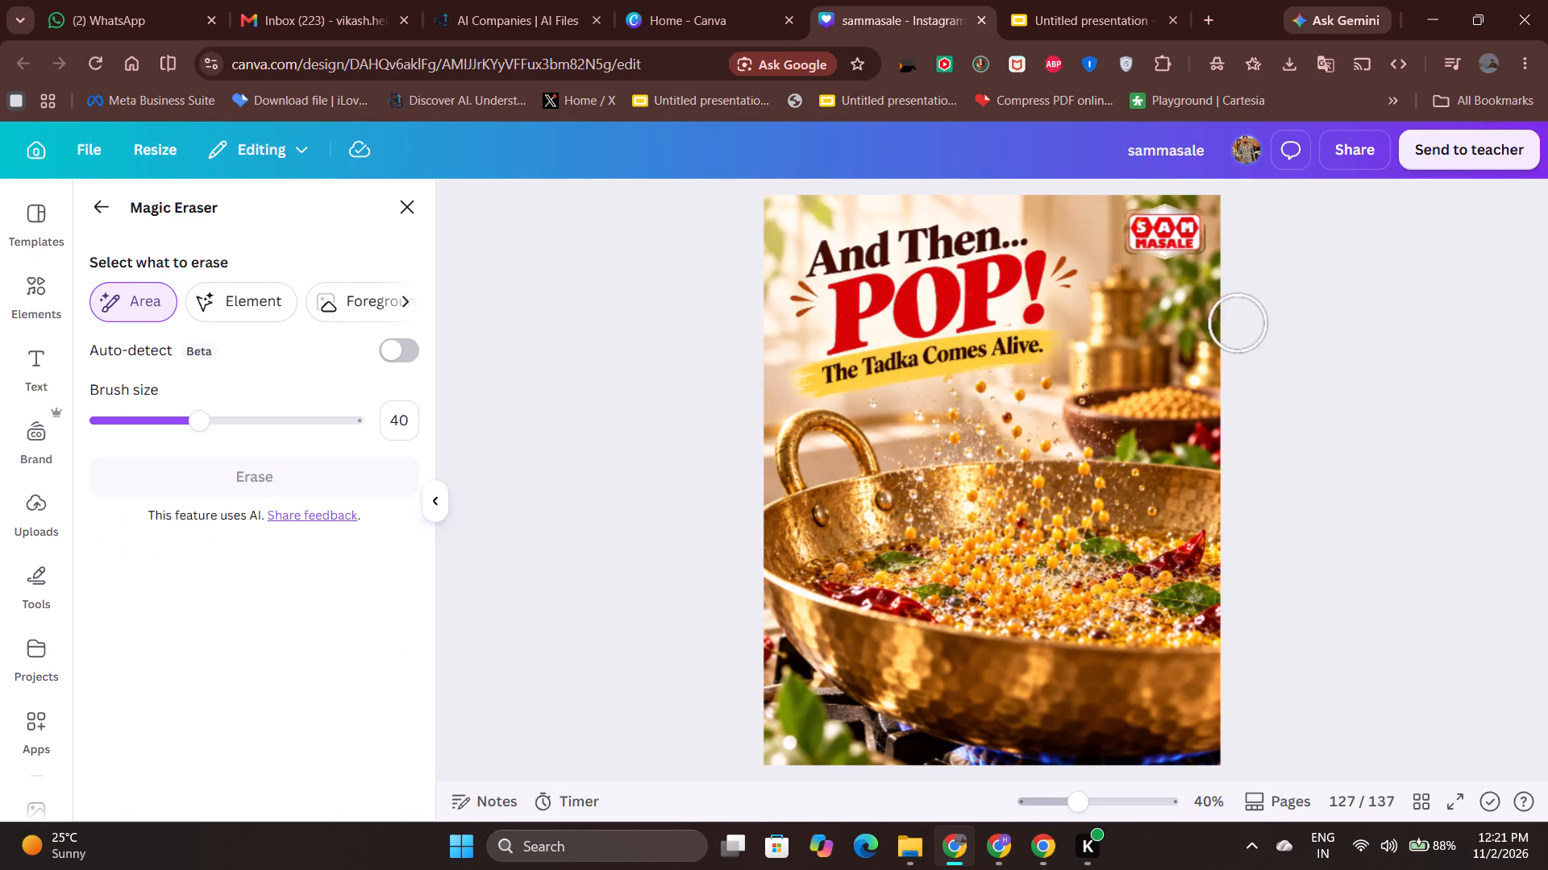
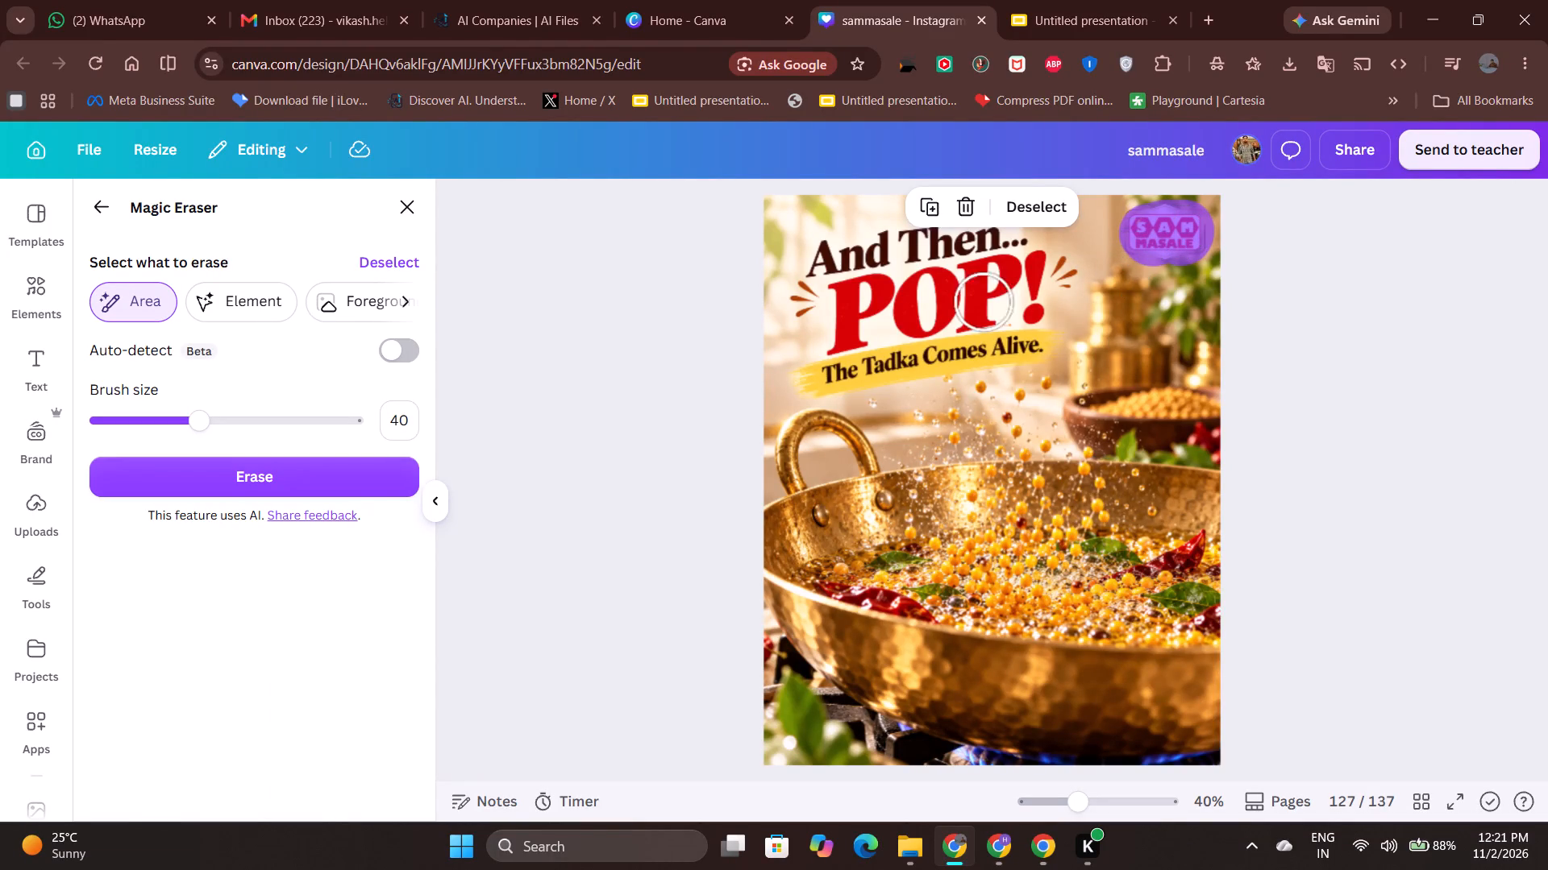
Erase the brushed SAM Masale corner logo from the page 127 image and return to the image editing options.
click(372, 477)
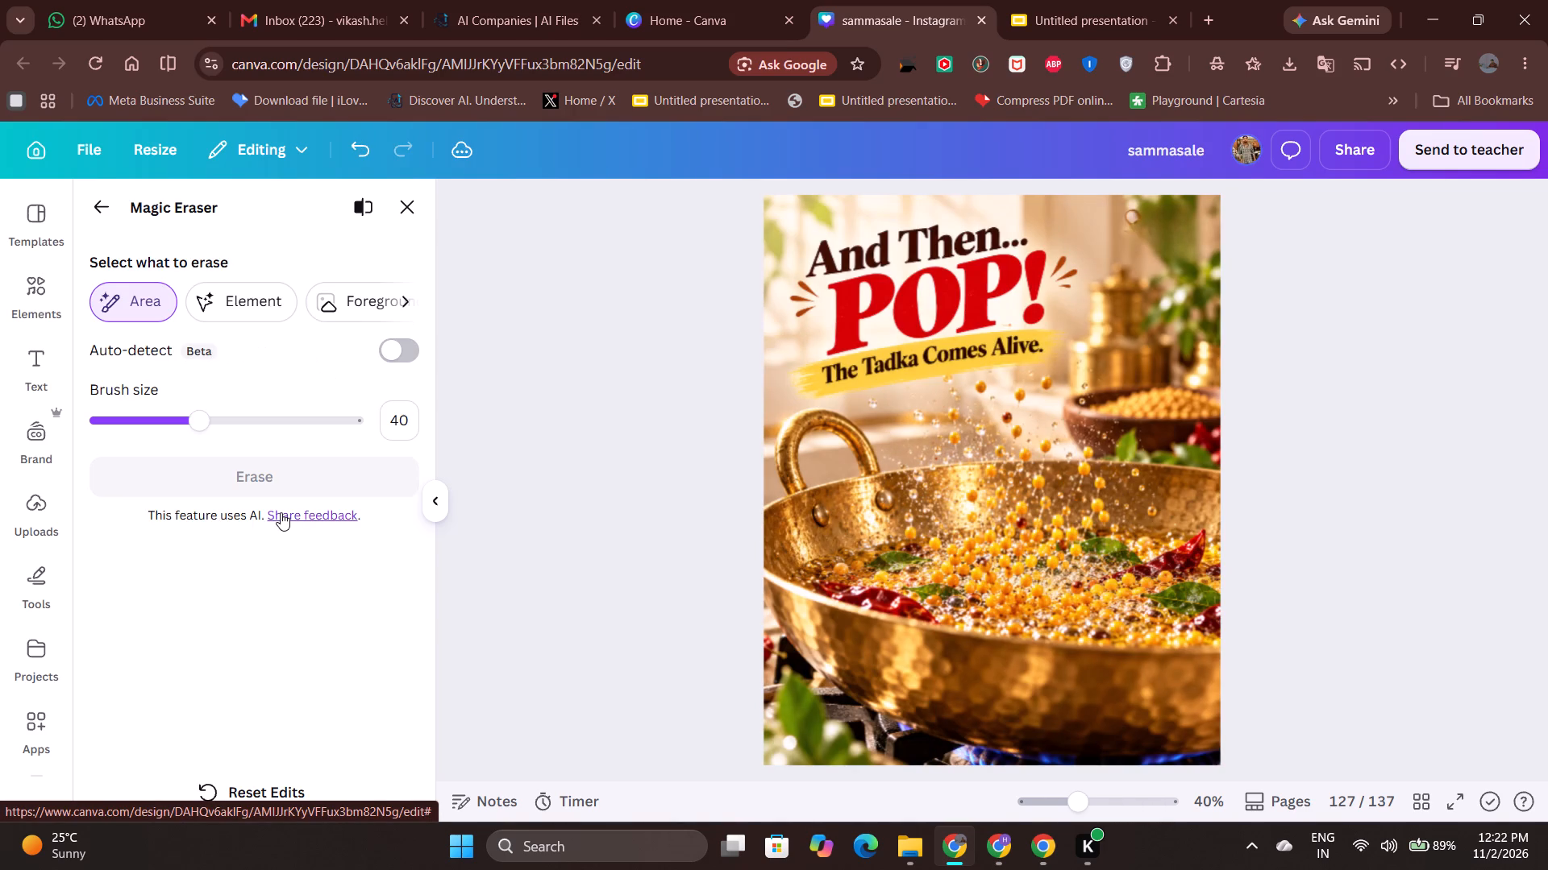
click(104, 209)
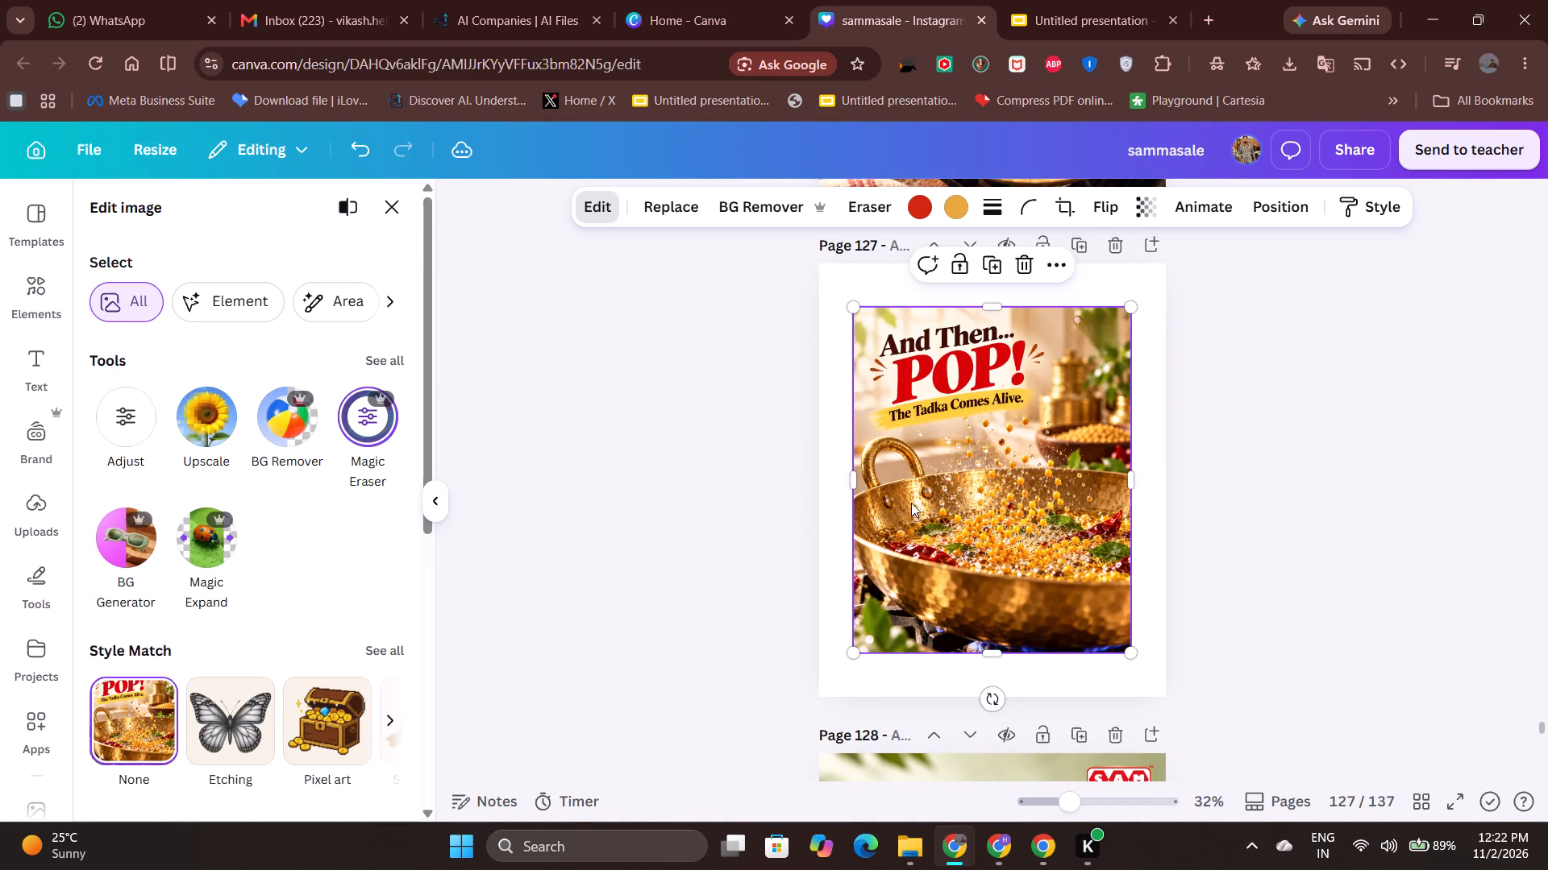
Upscale the detached "And Then... POP!" image on page 127.
click(221, 413)
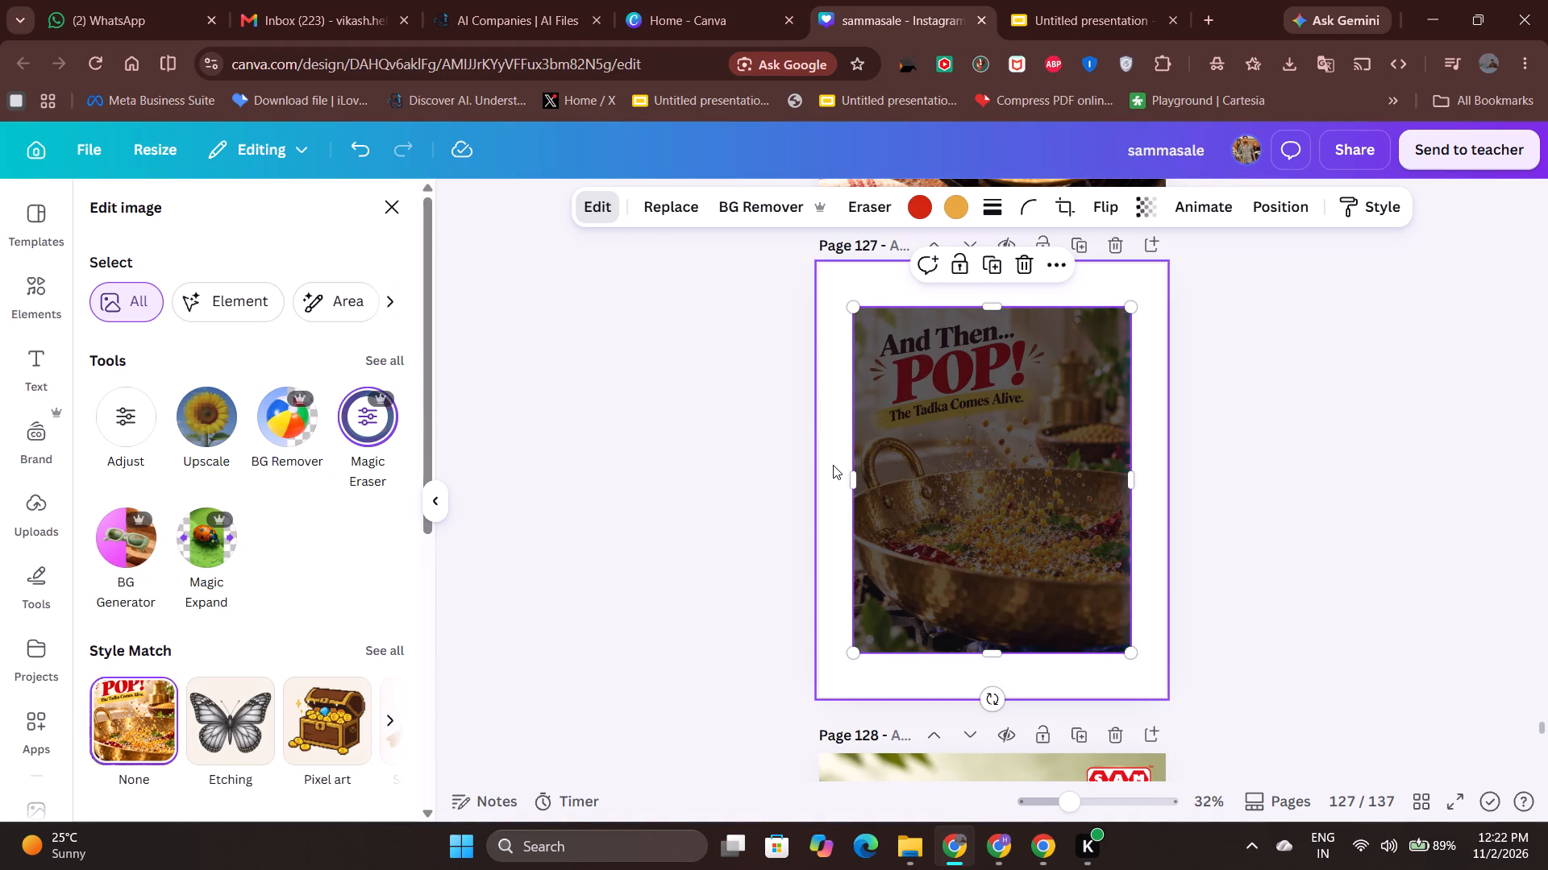
scroll(853, 443, down, 1)
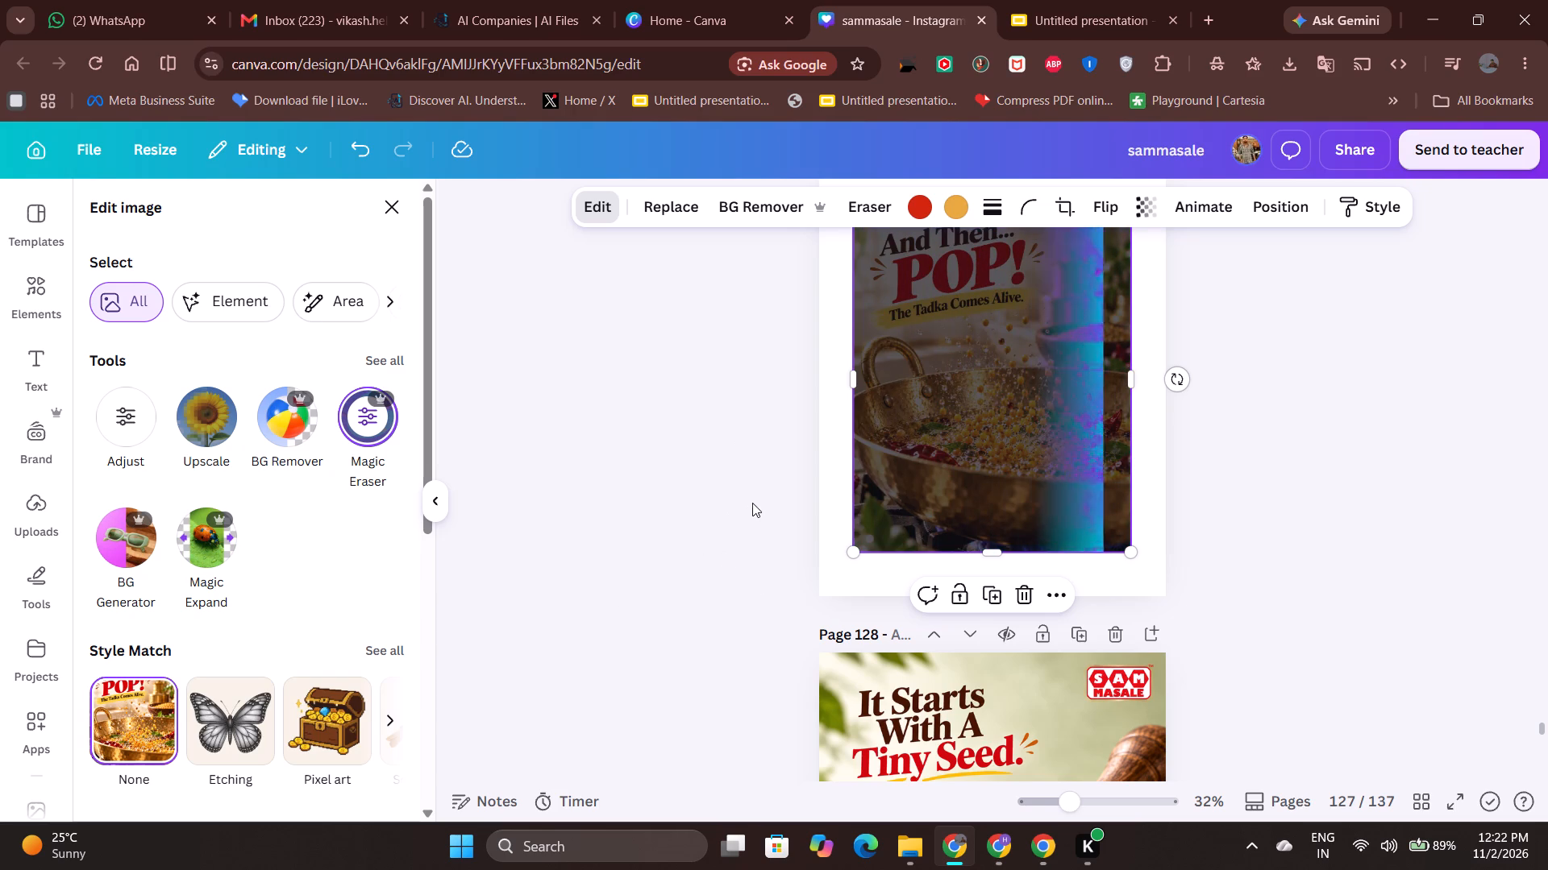
scroll(769, 507, up, 2)
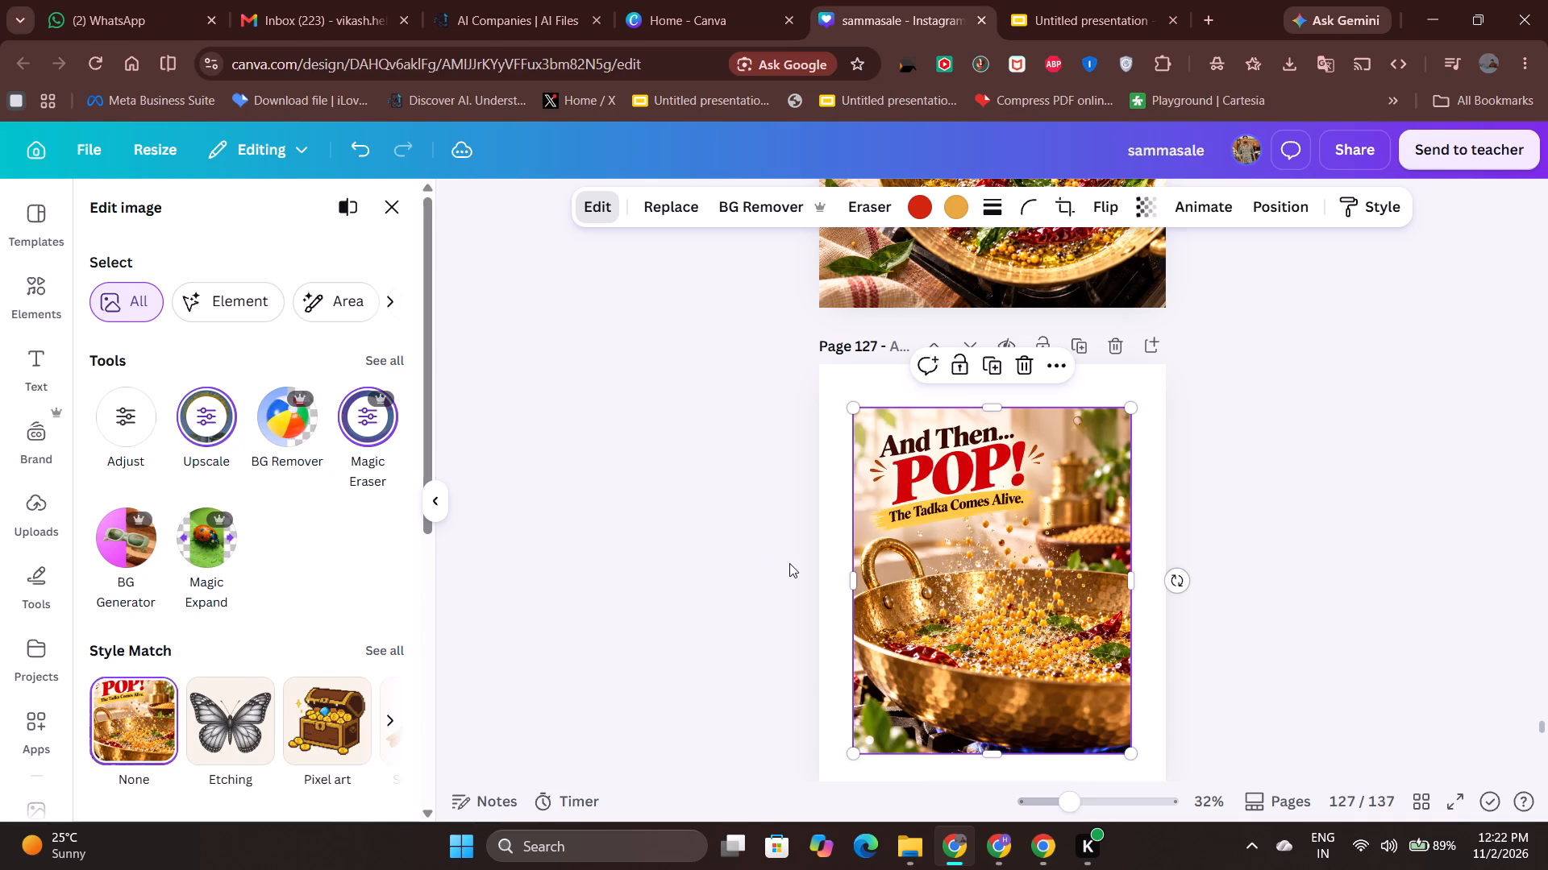
scroll(834, 475, down, 1)
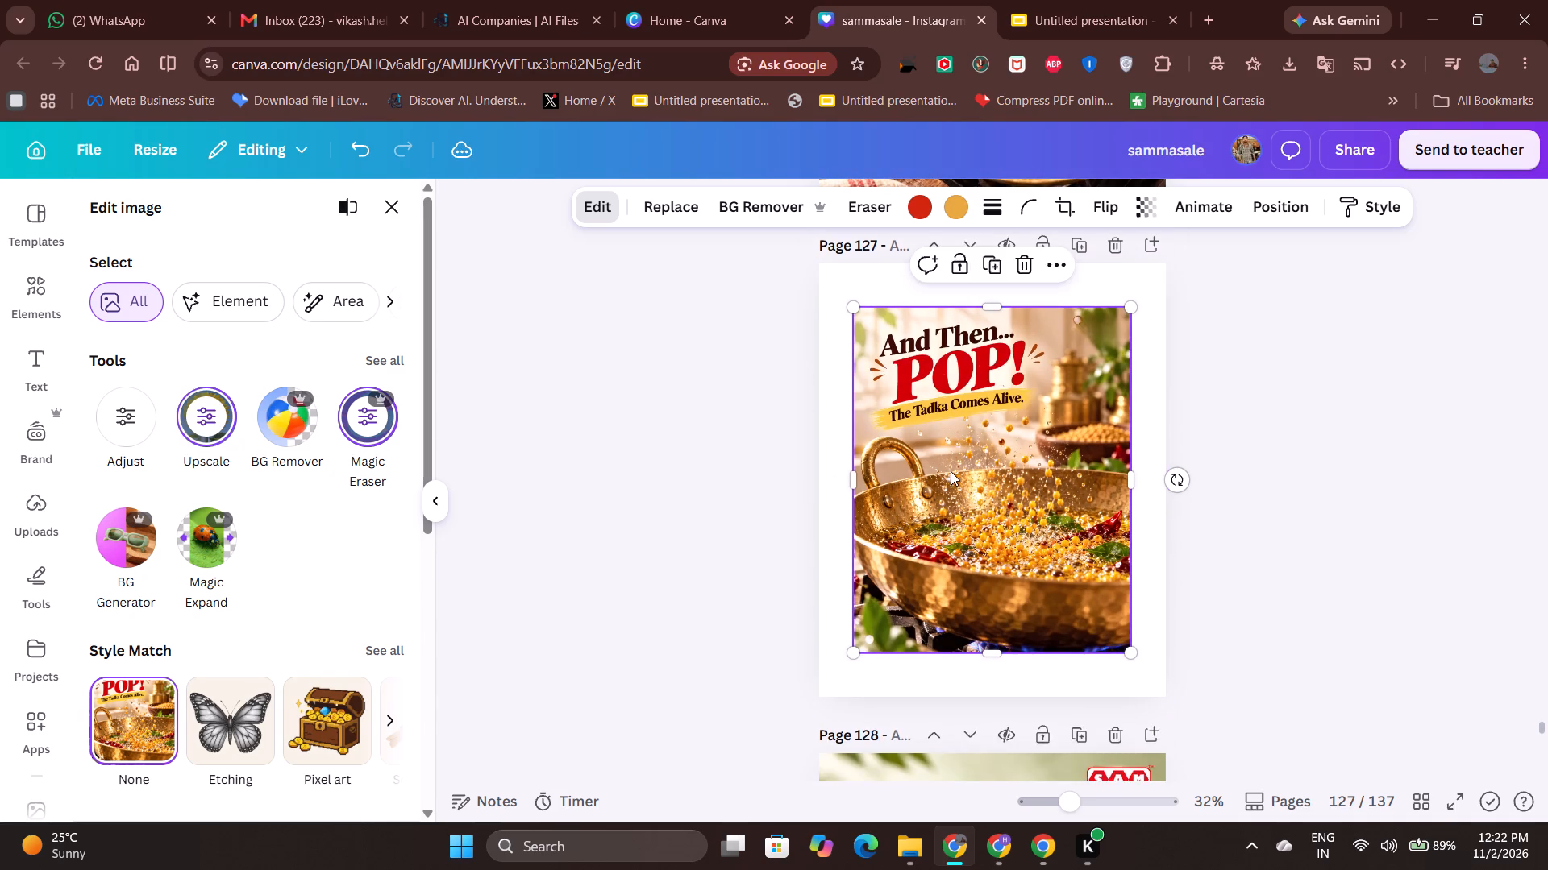
Set the edited image on page 127 as the page background.
right_click(951, 471)
click(921, 455)
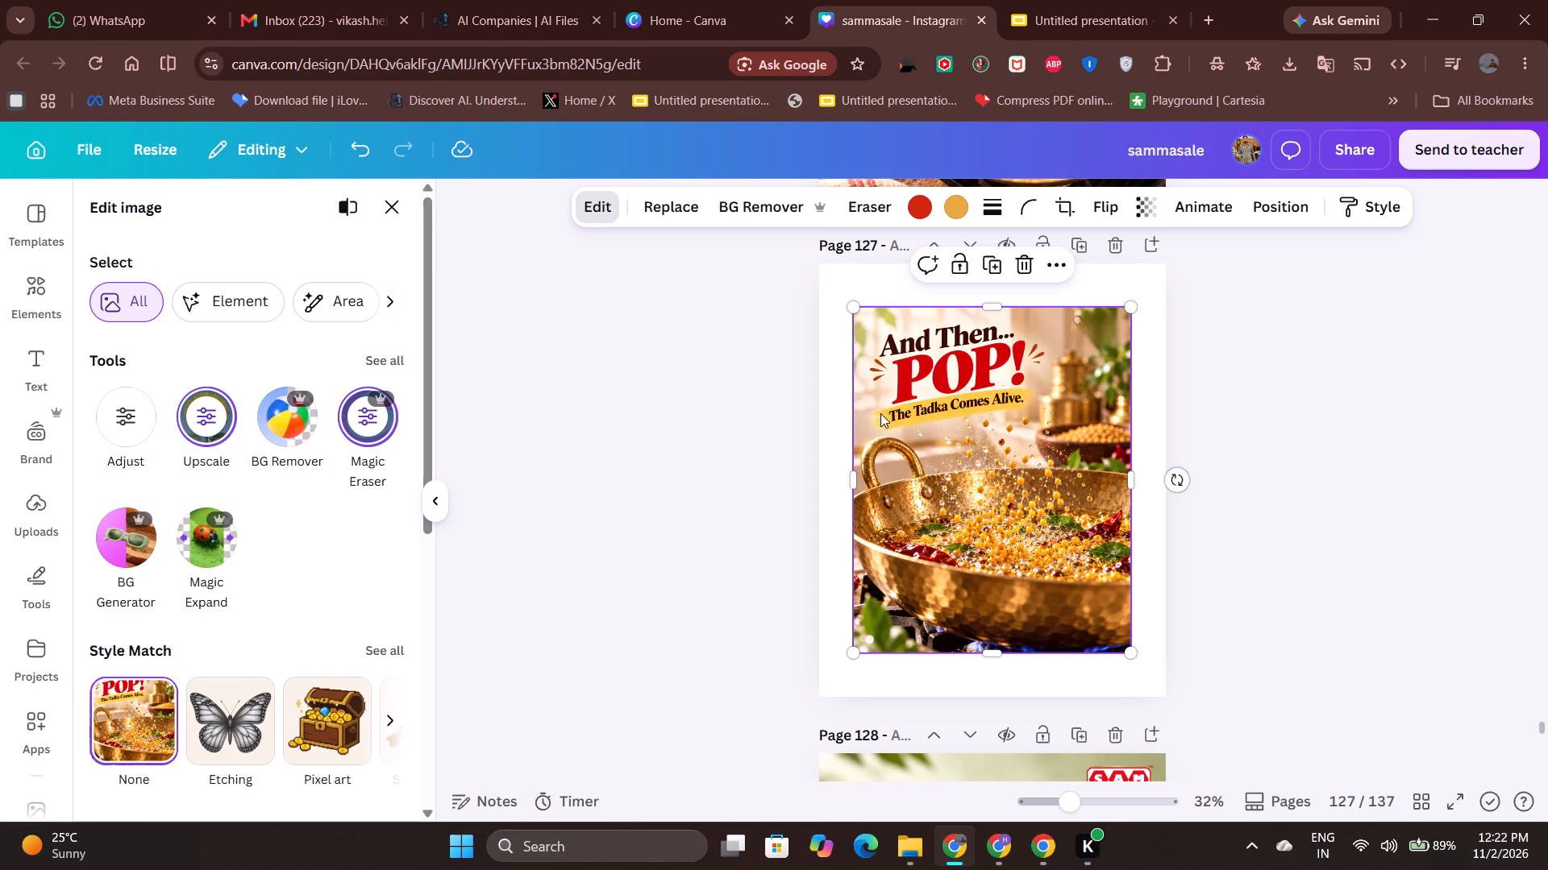
right_click(954, 441)
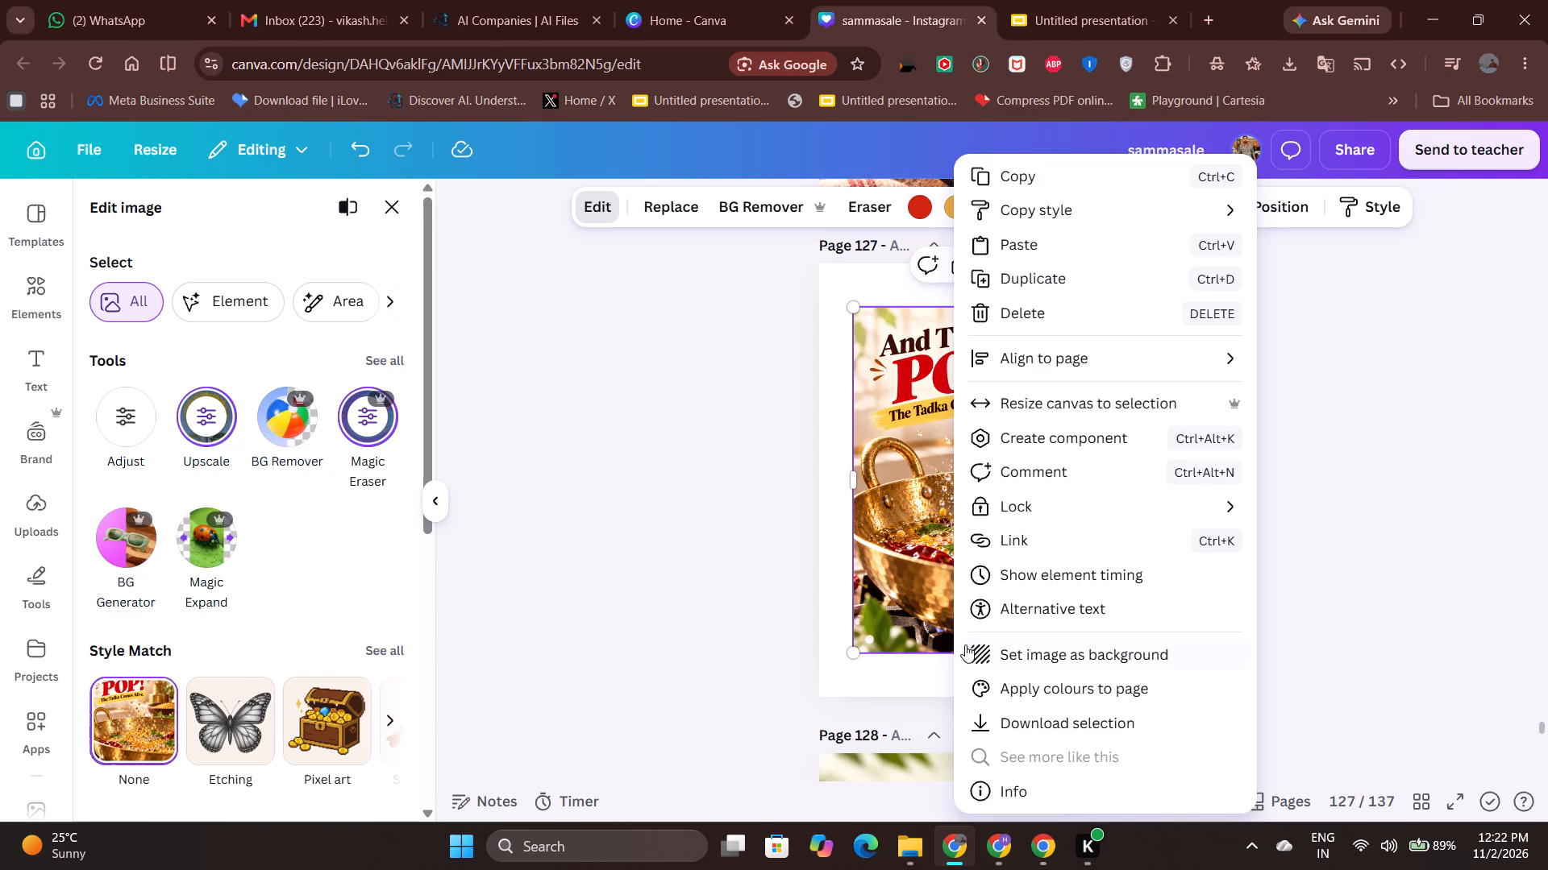
click(979, 650)
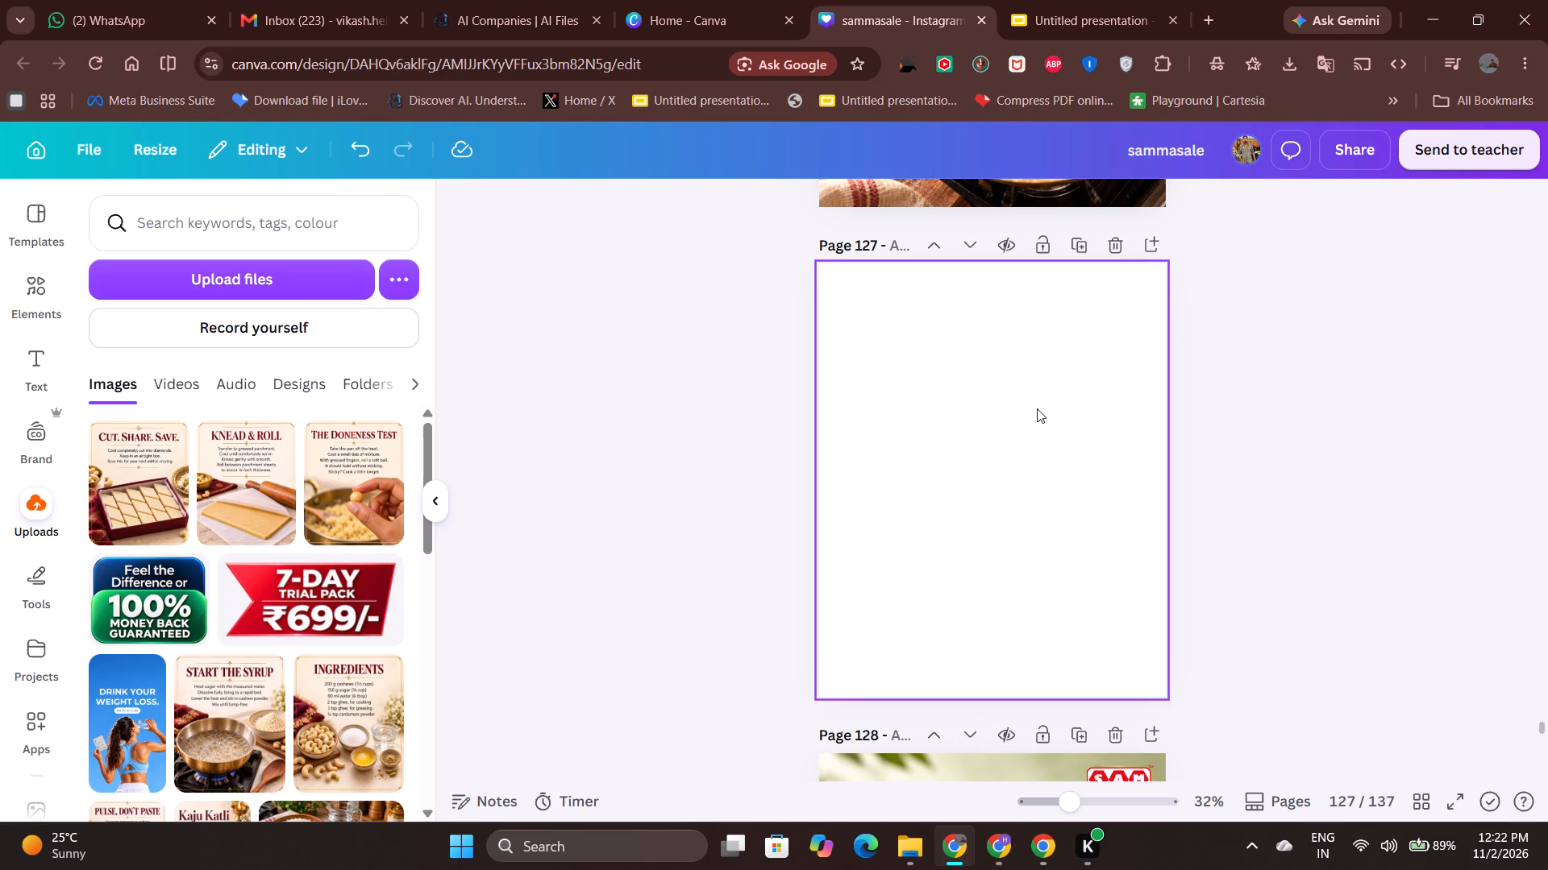
Look through pages 126 to 129 to check page 127's background and the corner logos on the neighbouring pages.
scroll(1045, 356, up, 1)
scroll(932, 441, up, 1)
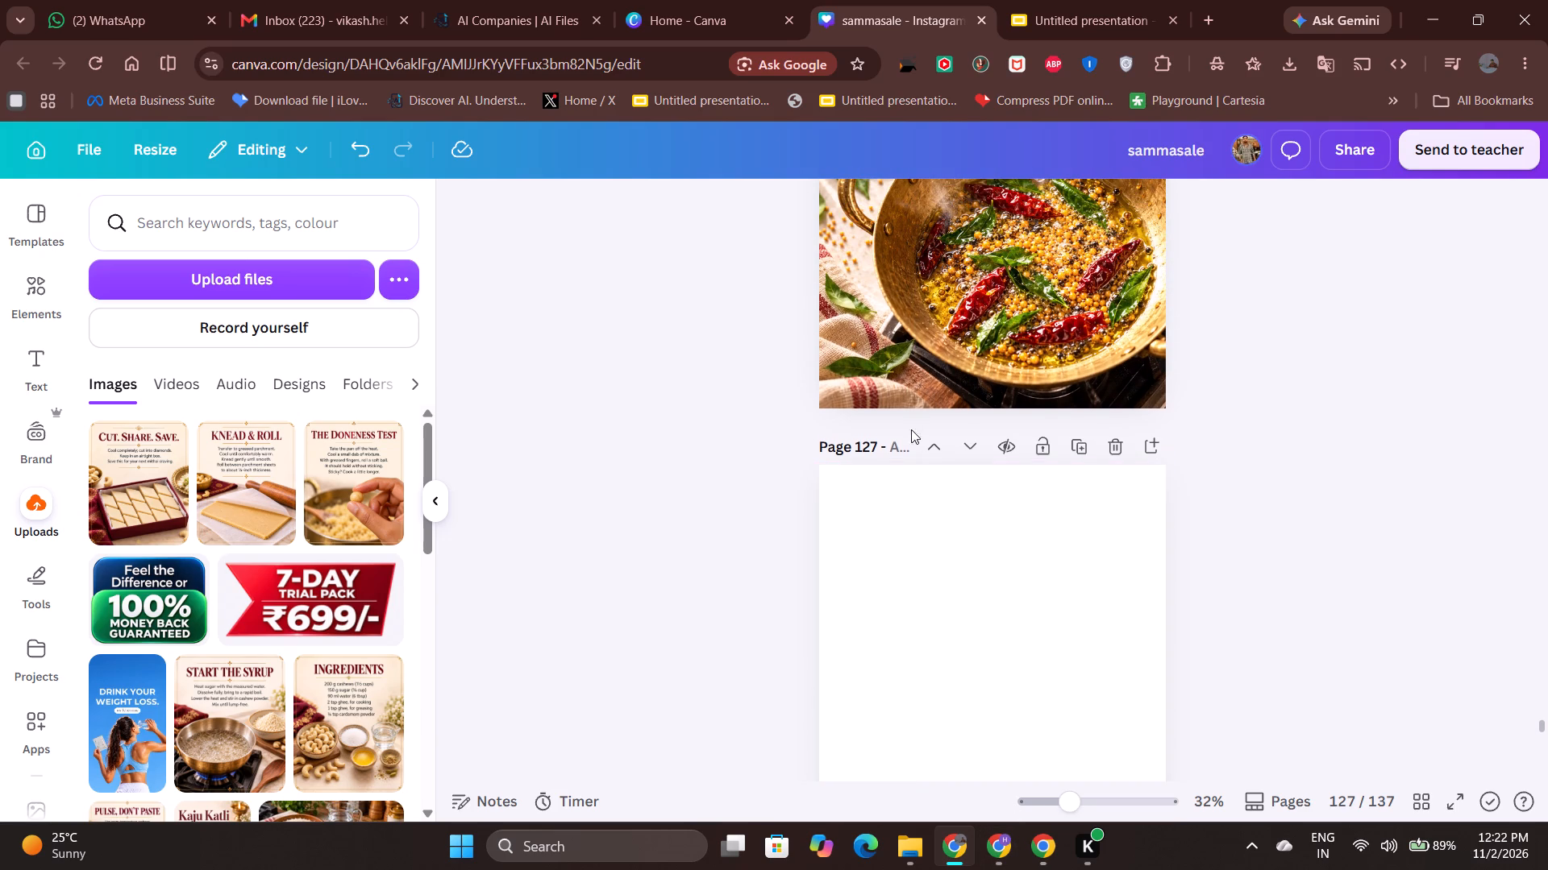
scroll(1064, 397, up, 3)
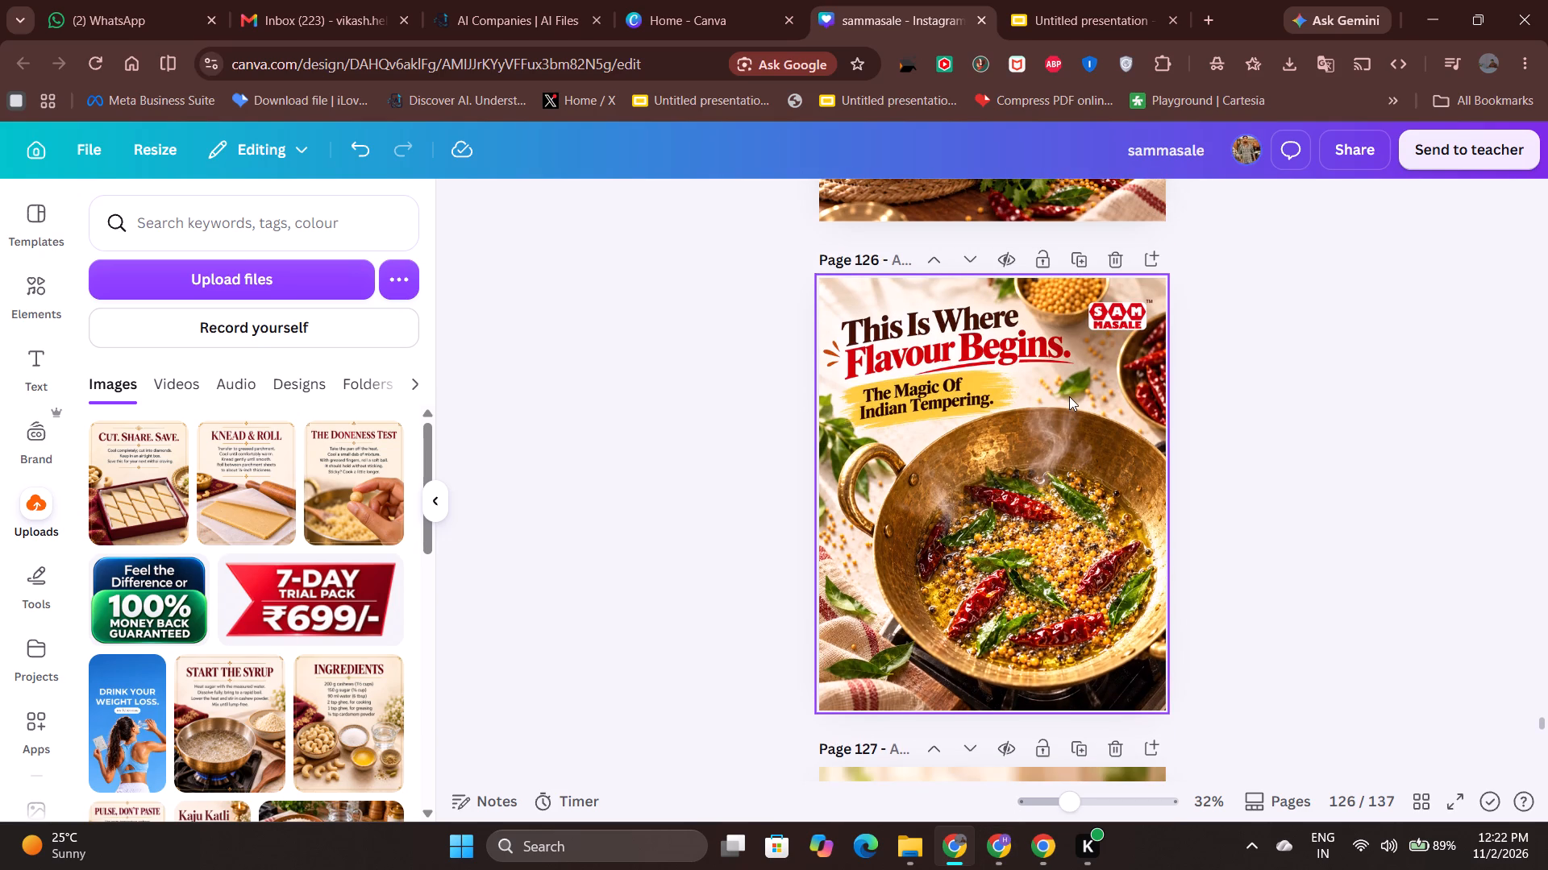
click(1121, 322)
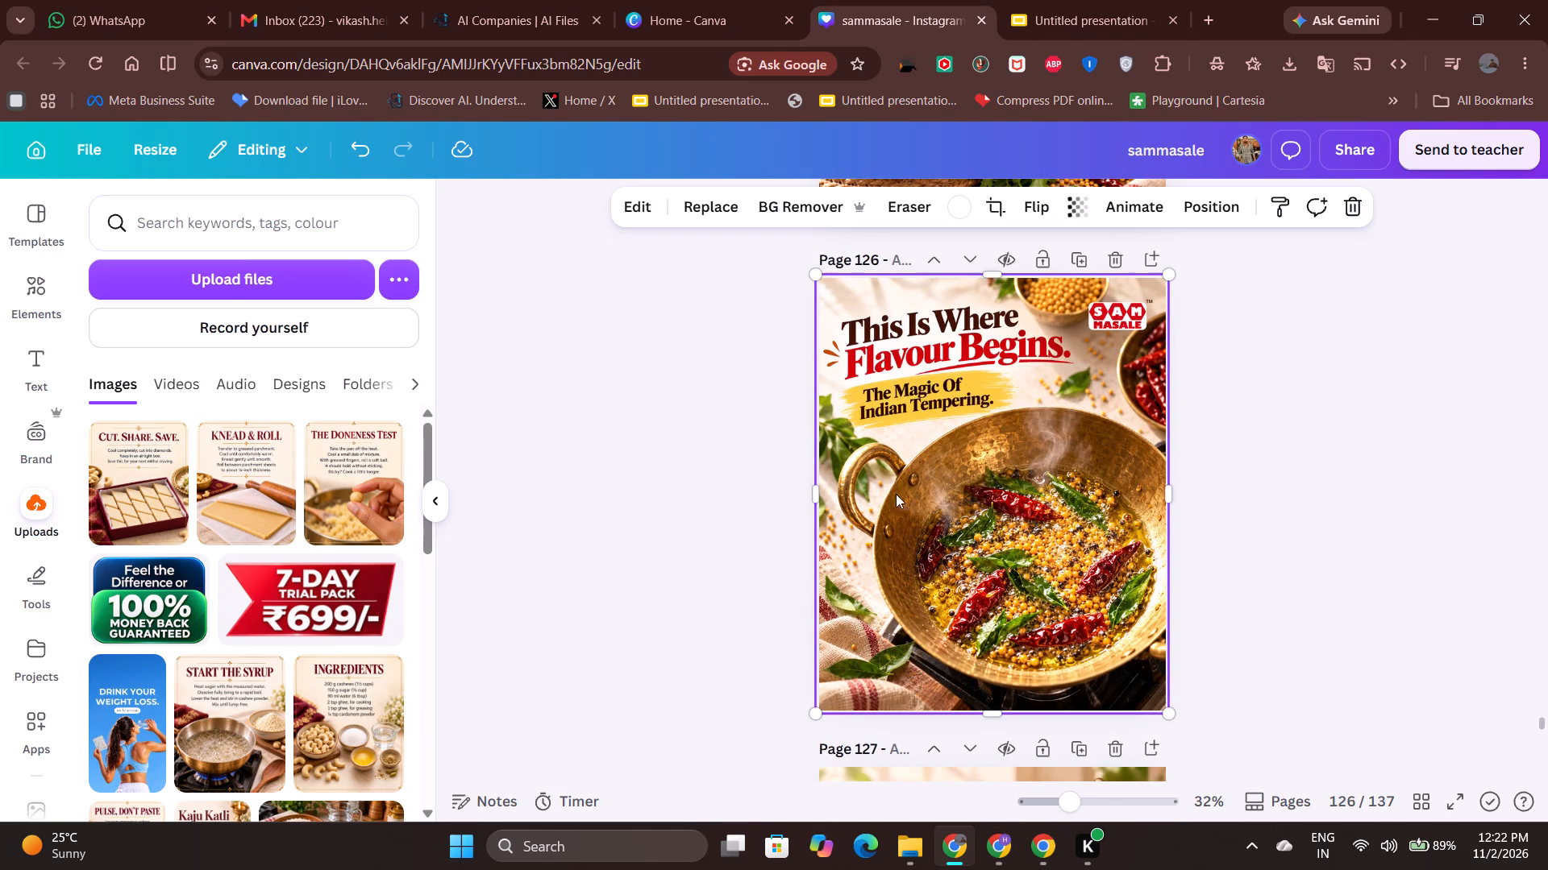
scroll(903, 506, down, 5)
scroll(988, 491, down, 2)
scroll(1024, 424, up, 2)
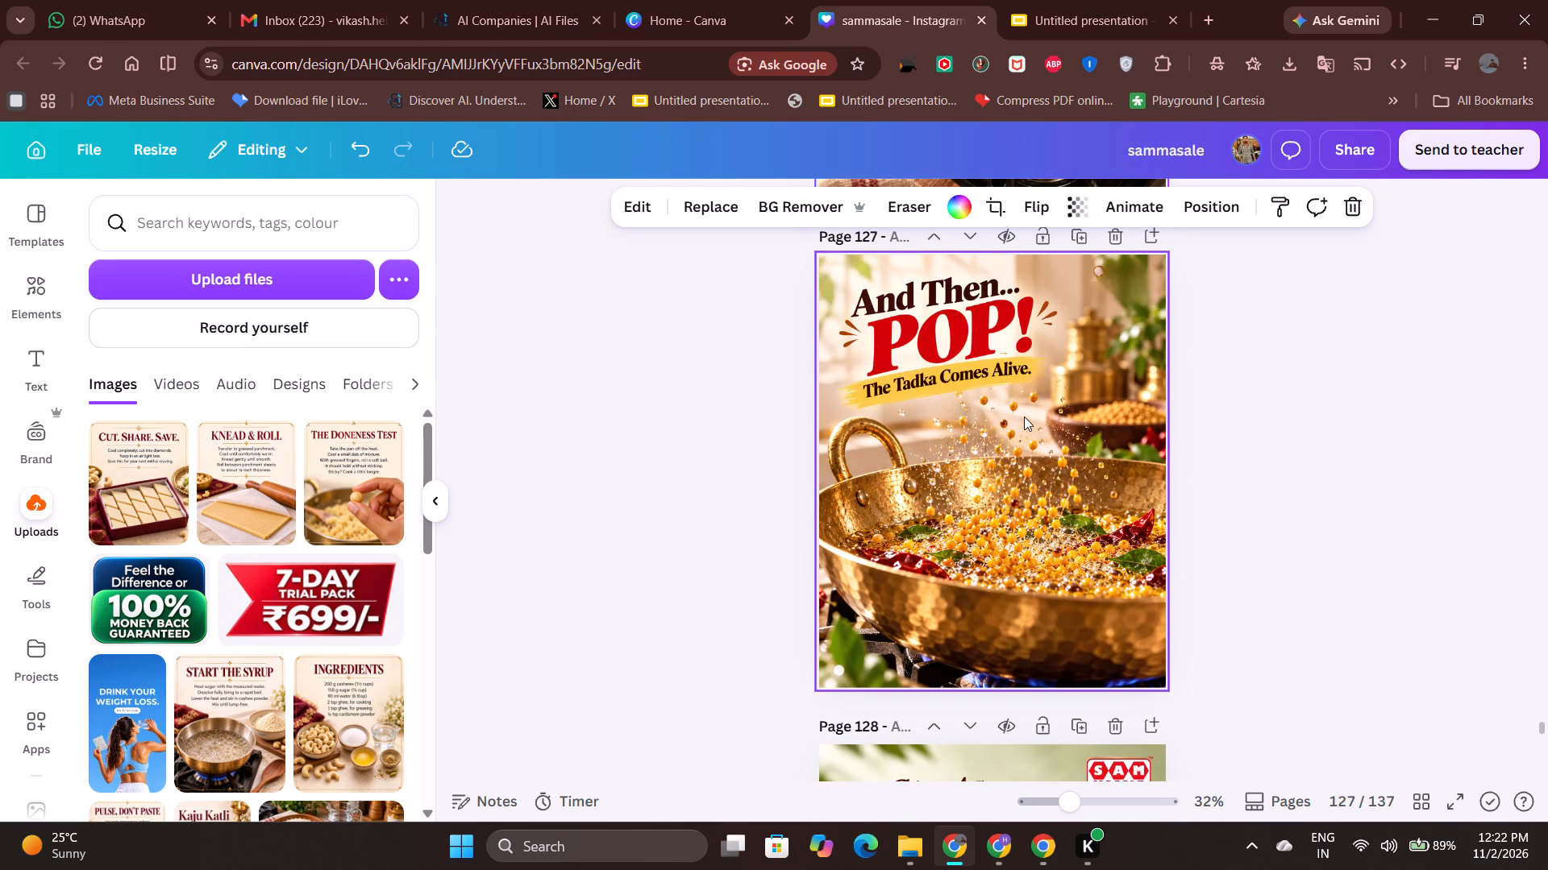
click(1024, 416)
scroll(973, 535, down, 7)
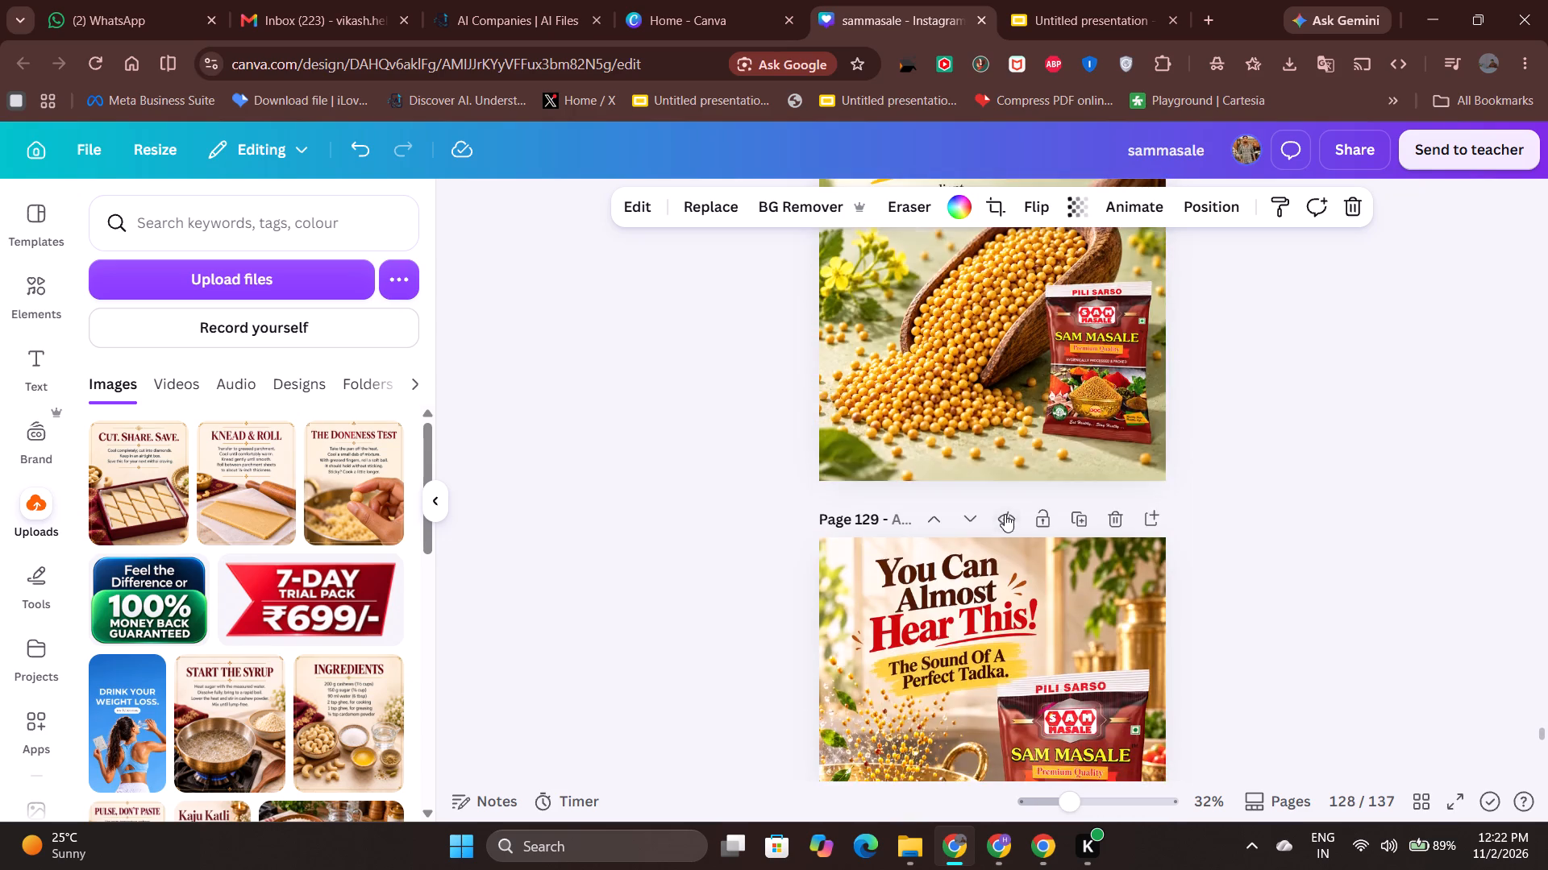
scroll(1006, 511, up, 2)
click(1007, 505)
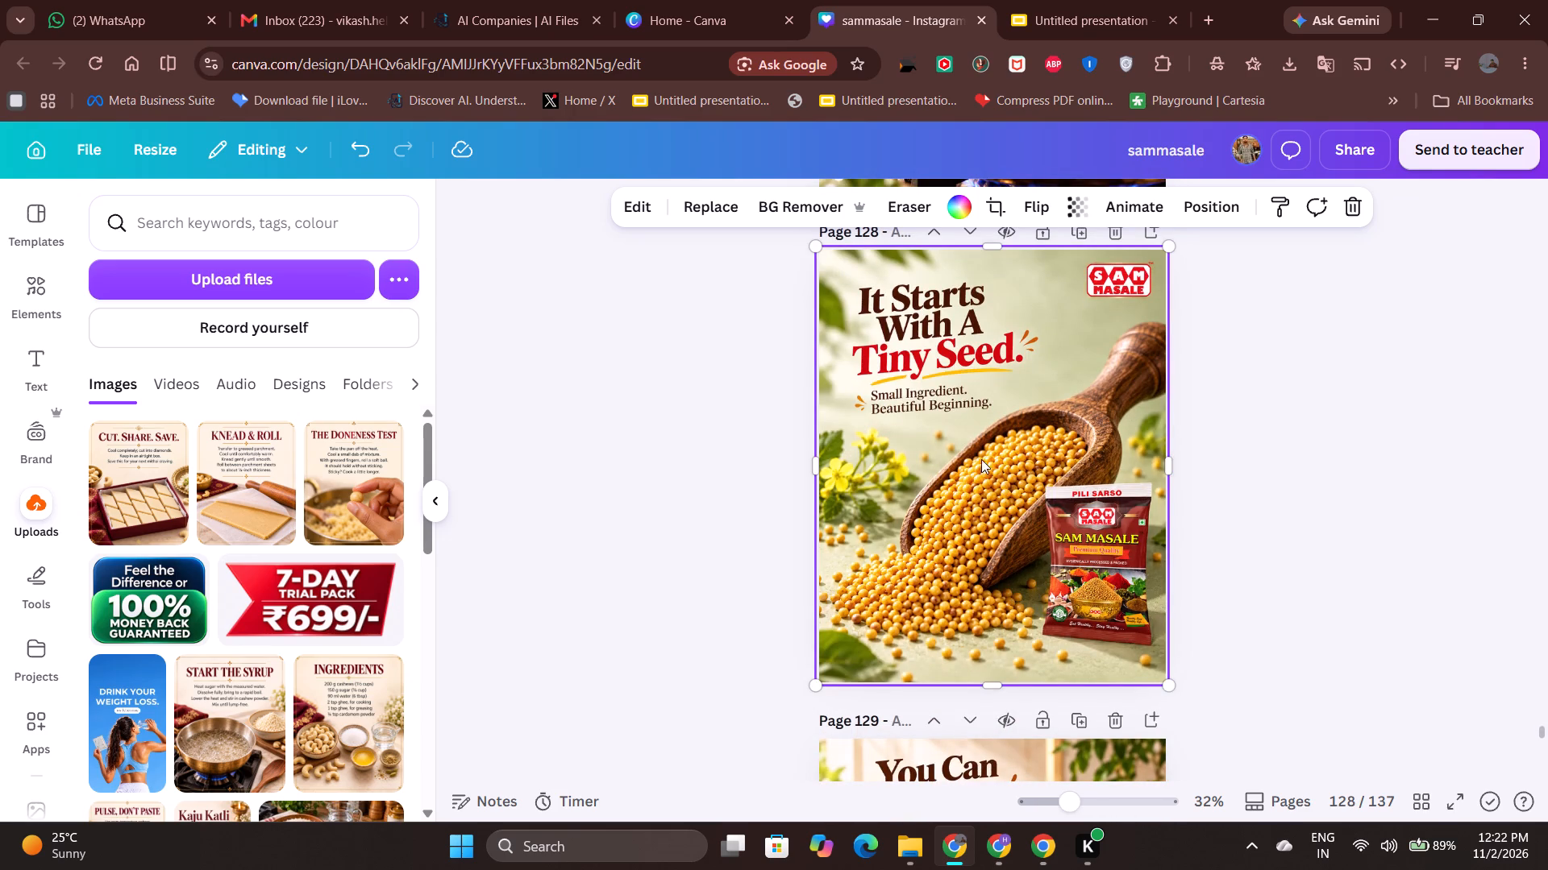
scroll(972, 477, down, 8)
scroll(978, 462, up, 4)
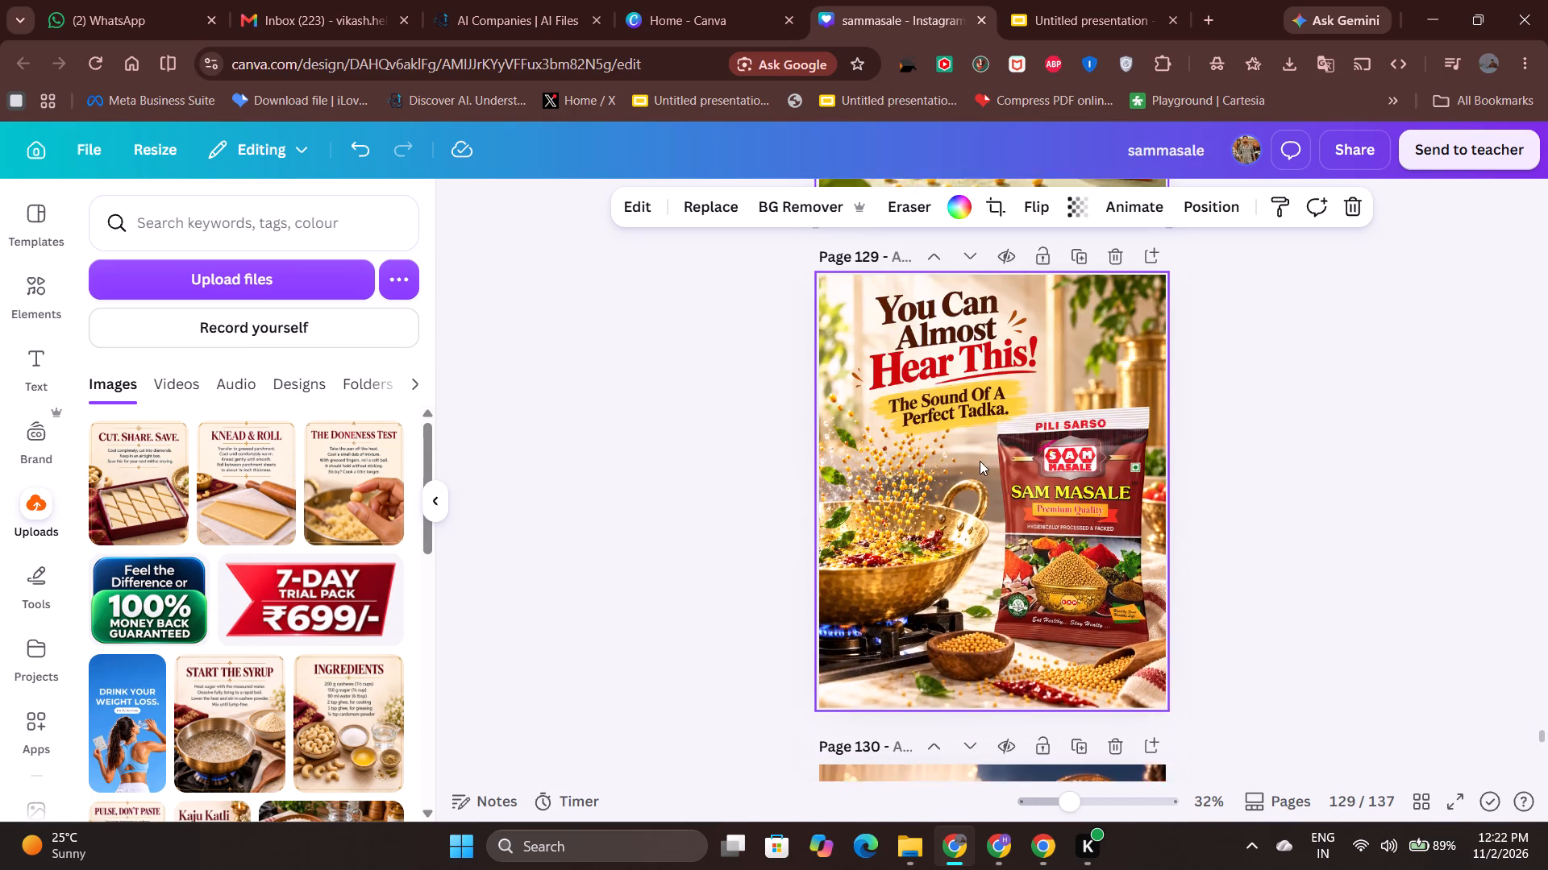
scroll(984, 457, up, 10)
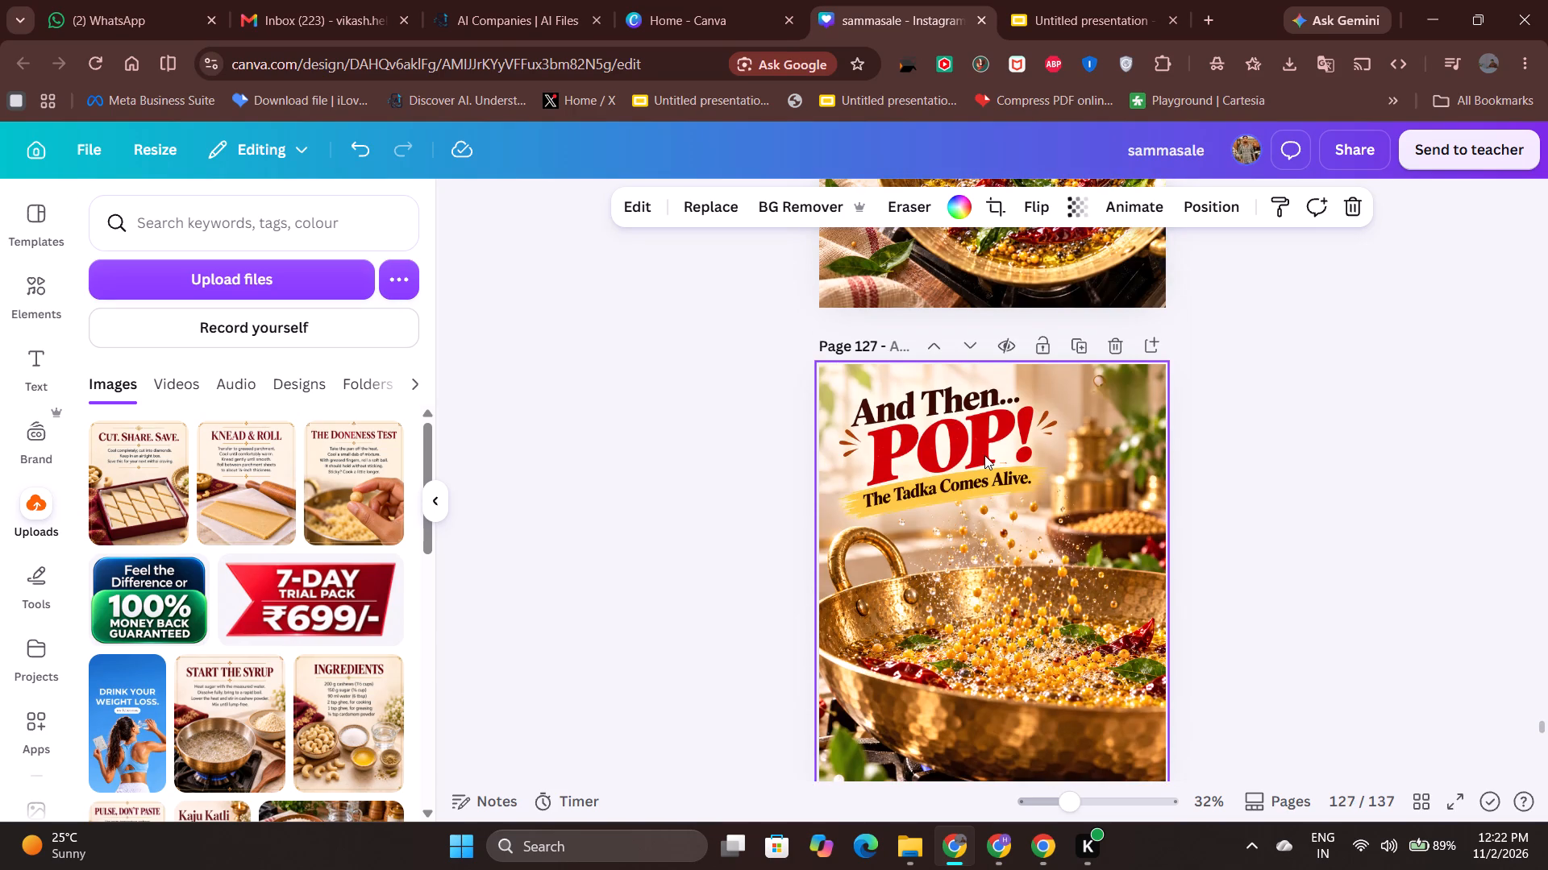
scroll(990, 462, down, 2)
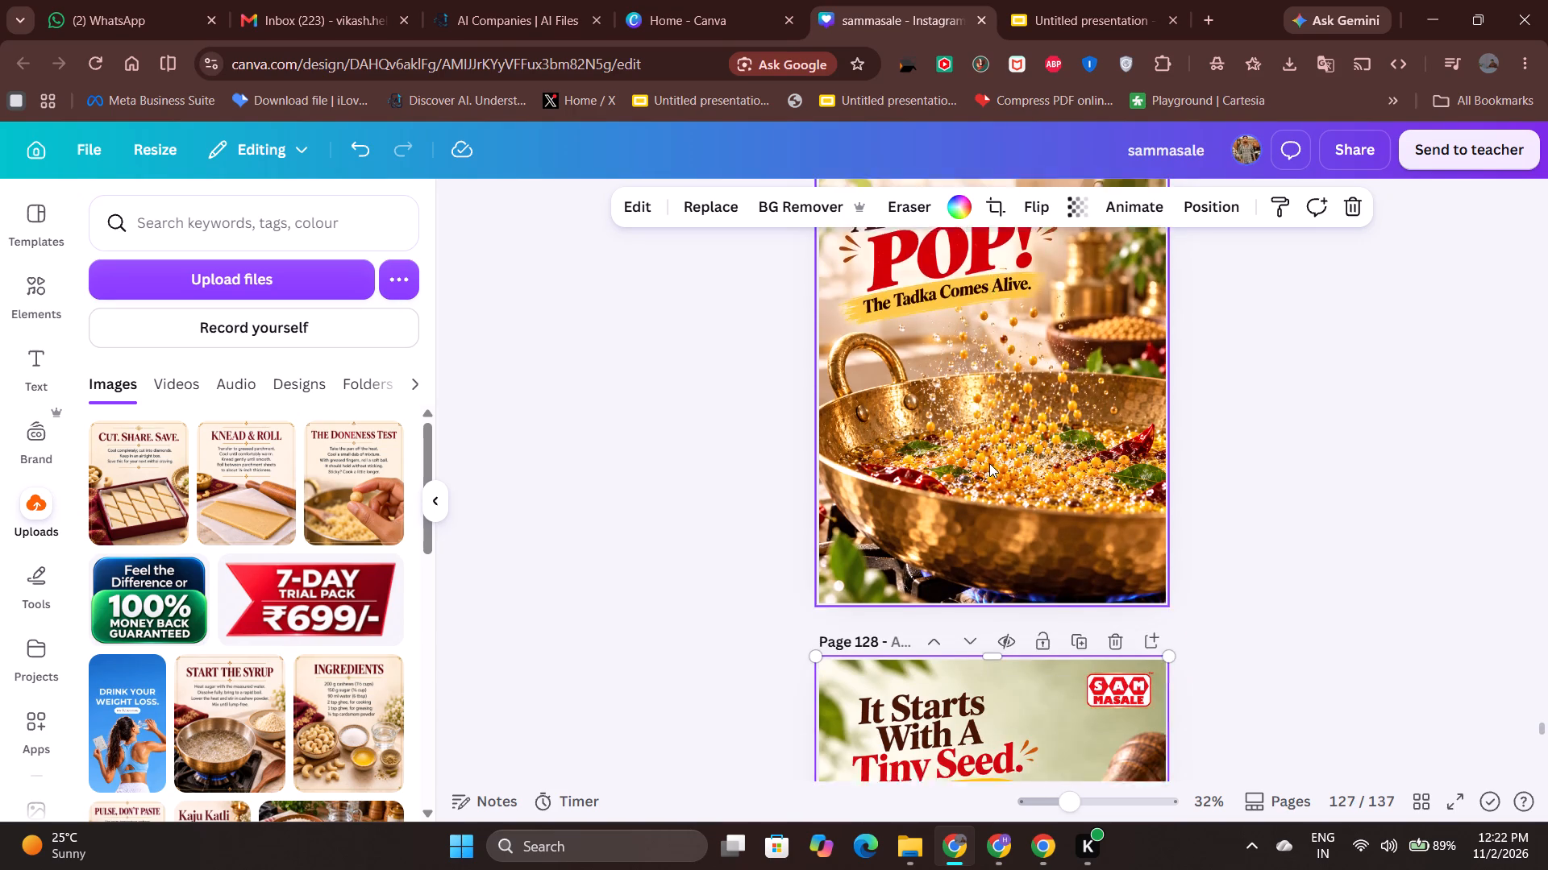
scroll(989, 463, down, 2)
Detach the "It Starts With A Tiny Seed" image on page 128 from its background.
drag(1101, 483, 1103, 495)
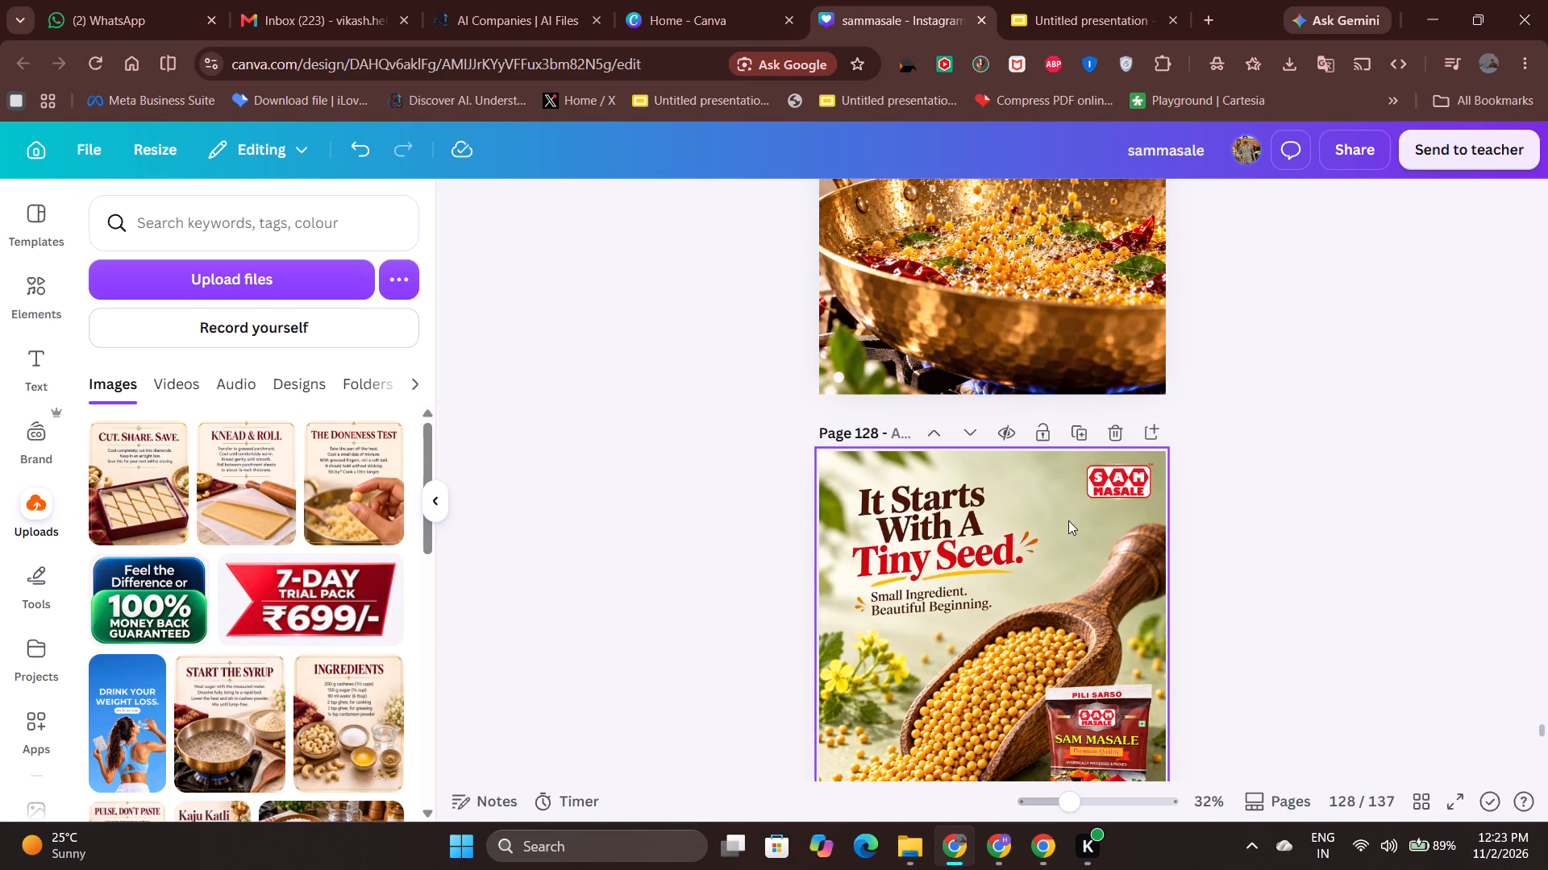
scroll(1013, 373, down, 2)
right_click(1022, 422)
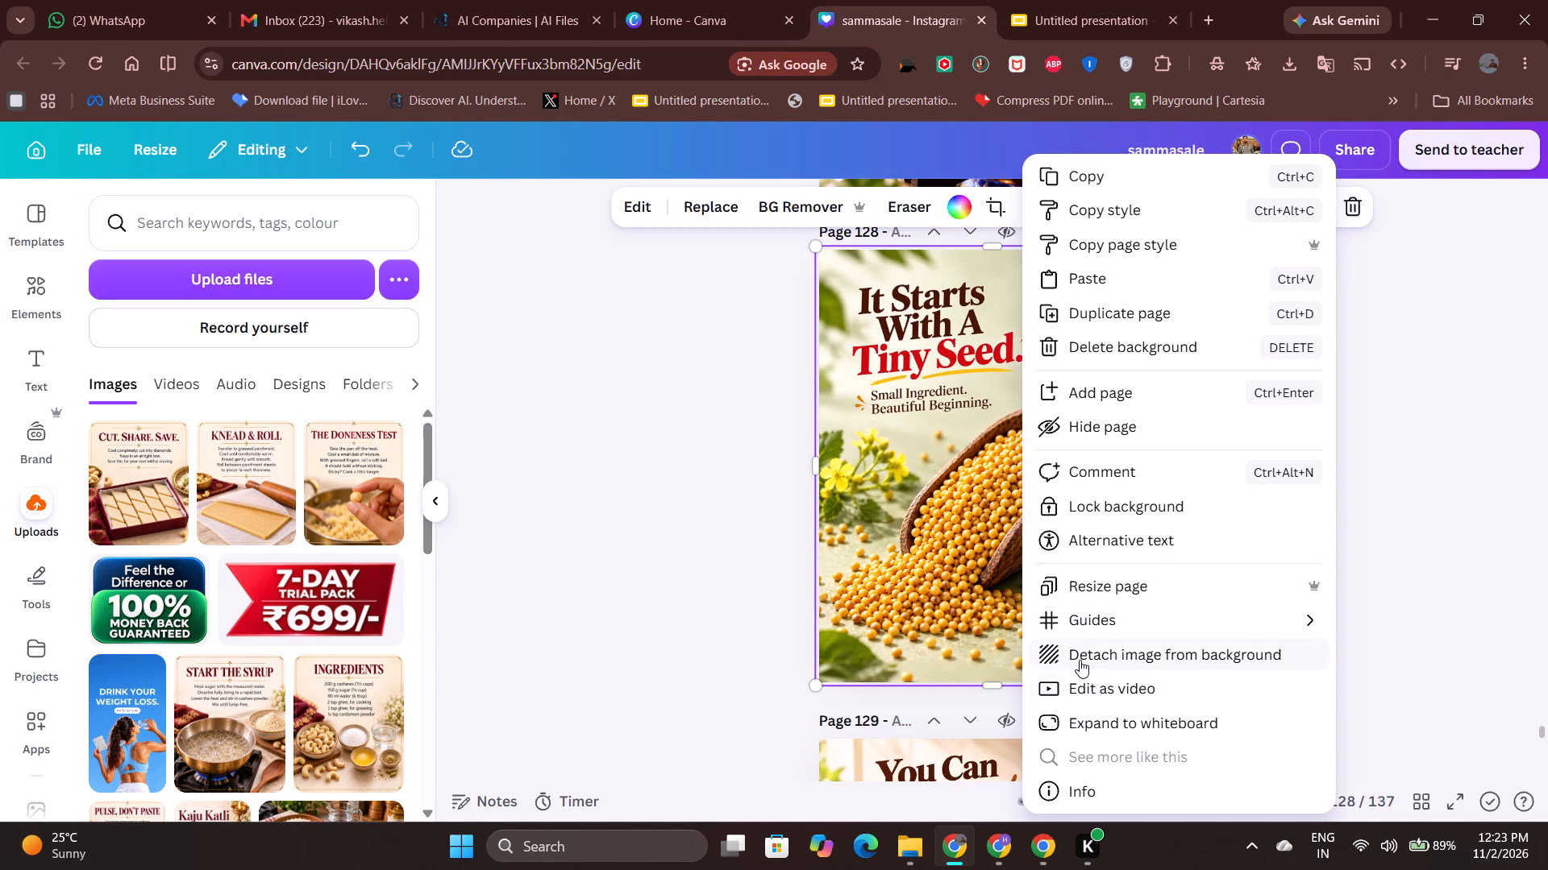
click(1080, 658)
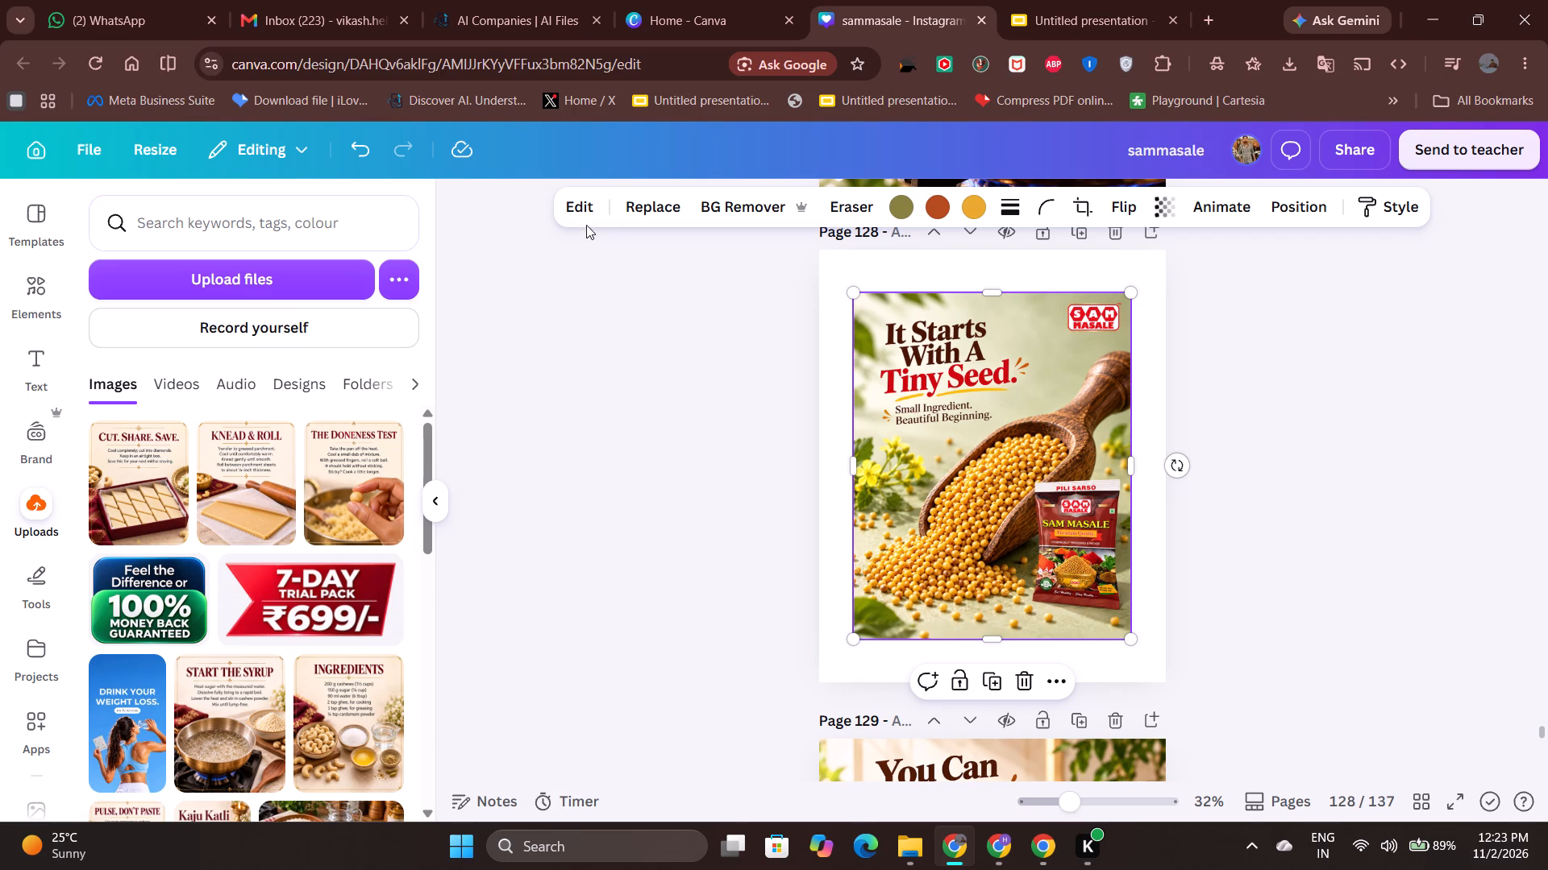
Erase the SAM Masale corner logo from the page 128 image with Magic Eraser's Area brush.
click(568, 209)
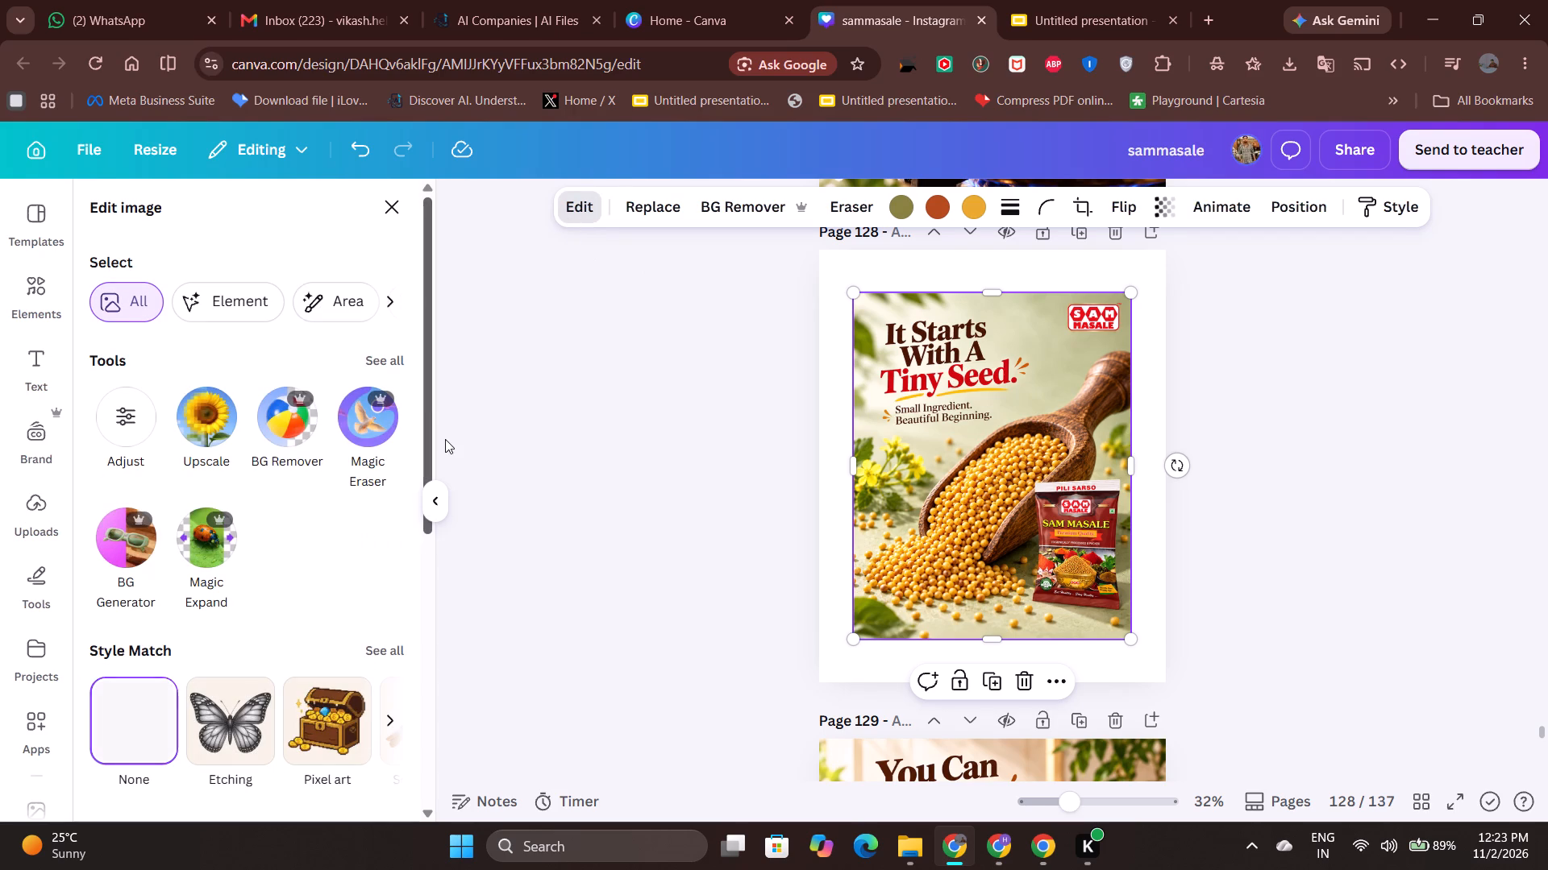
click(354, 406)
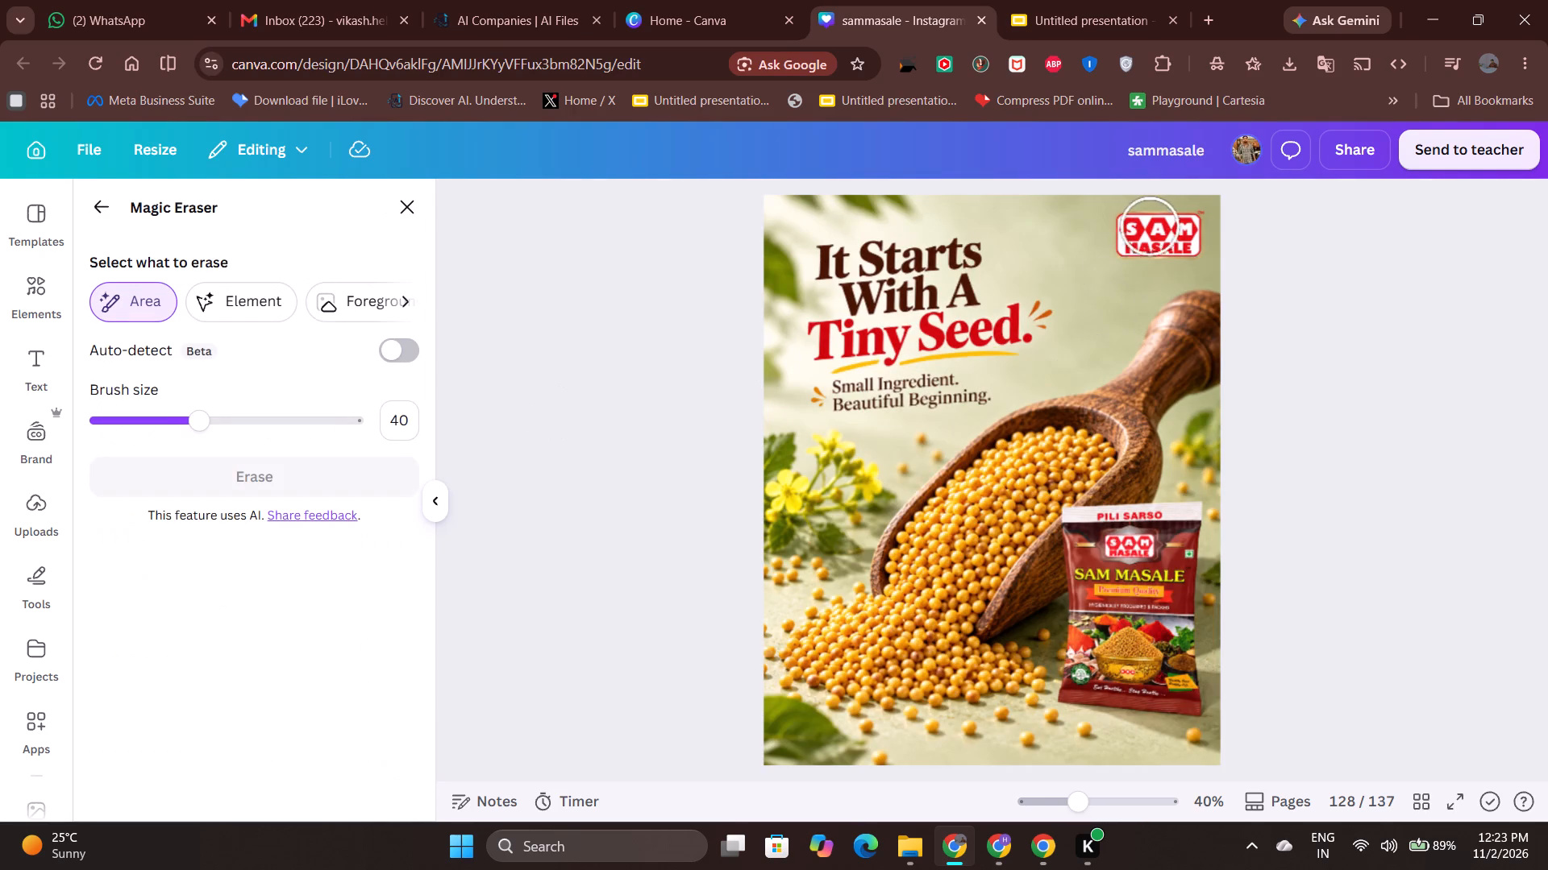
drag(1136, 234, 1182, 233)
double_click(1186, 232)
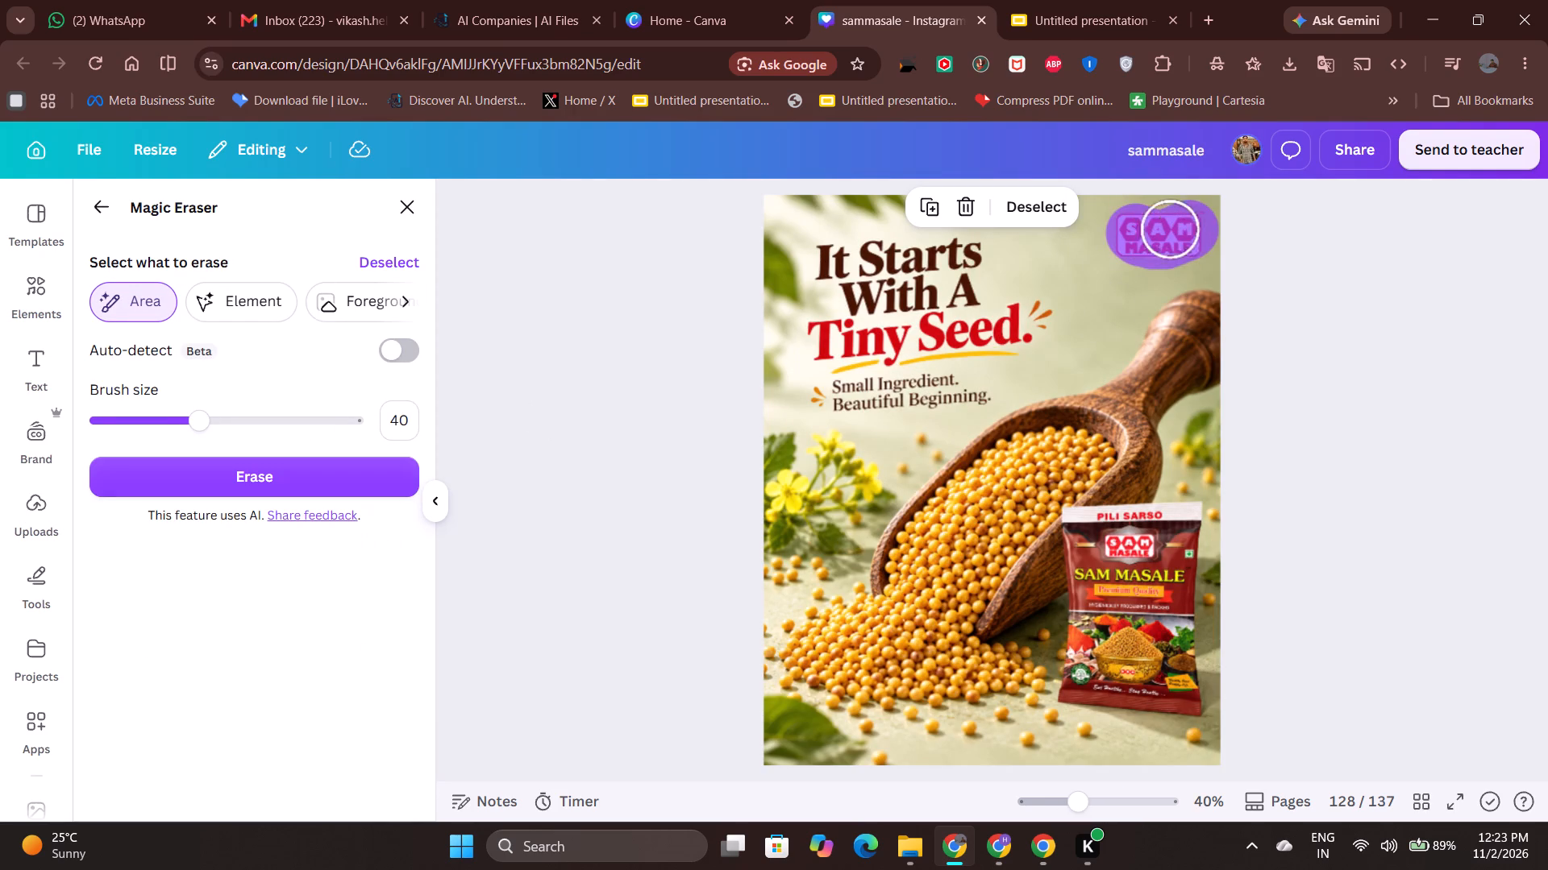
click(394, 476)
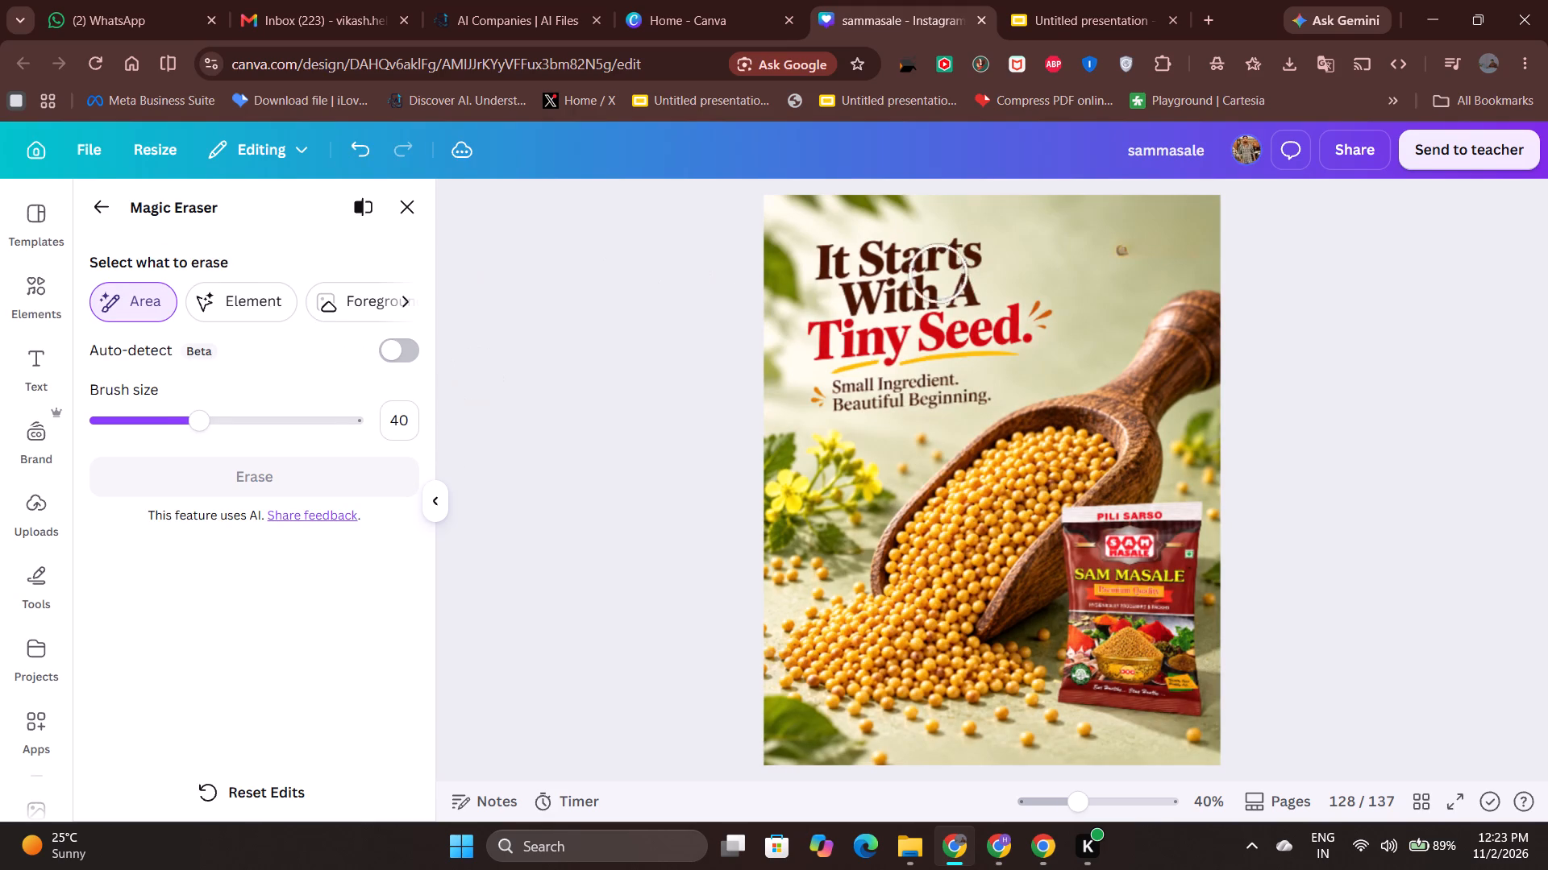
Erase the leftover speck and surrounding logo area on the page 128 image, and close Magic Eraser.
click(1130, 255)
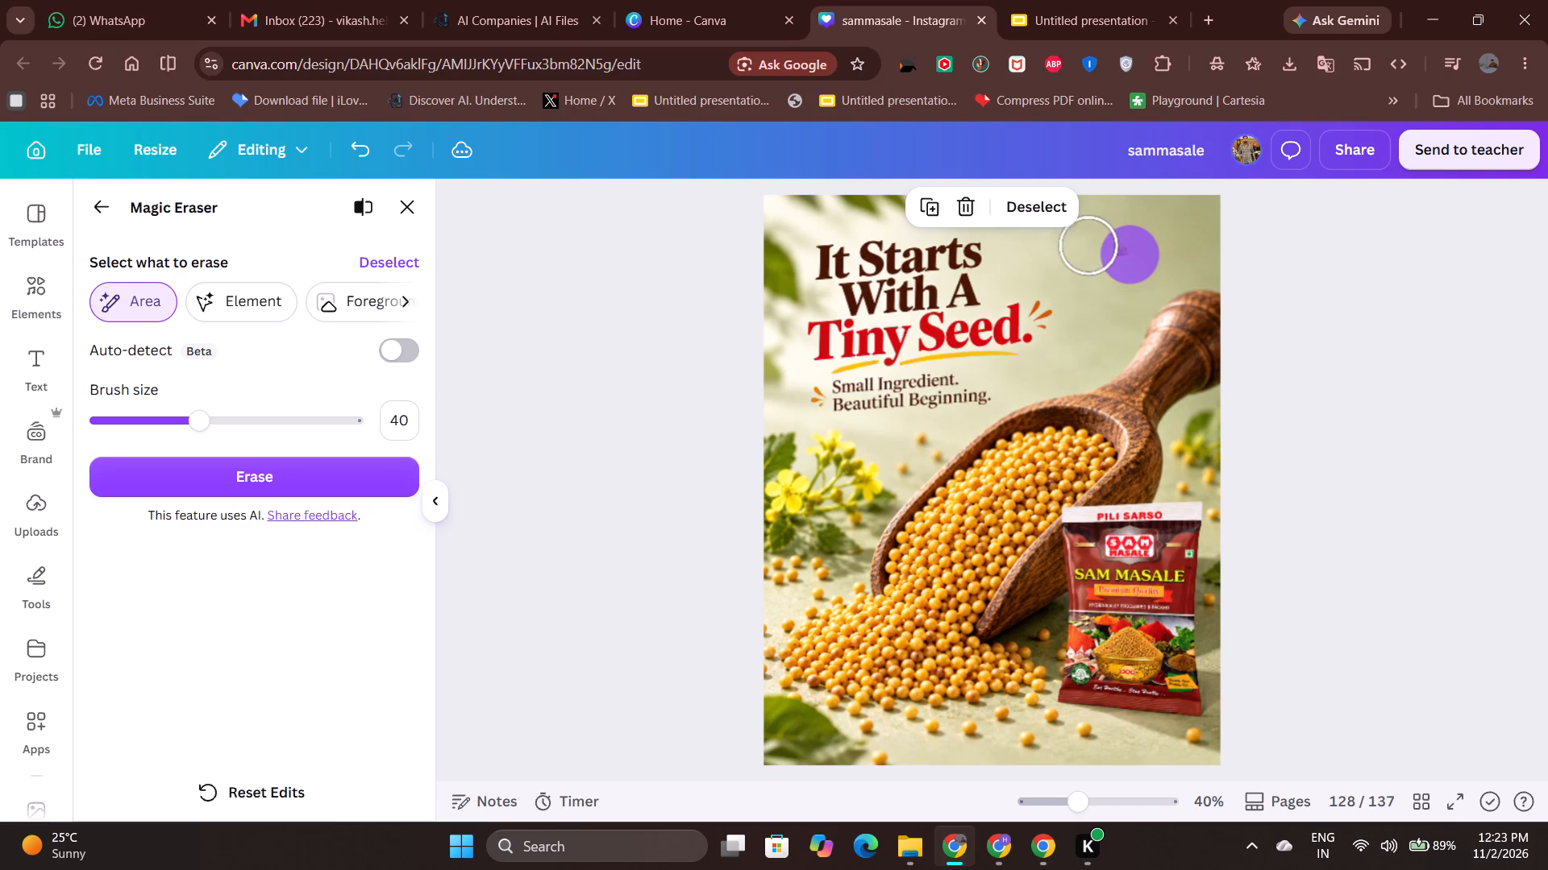
click(1085, 242)
click(1187, 247)
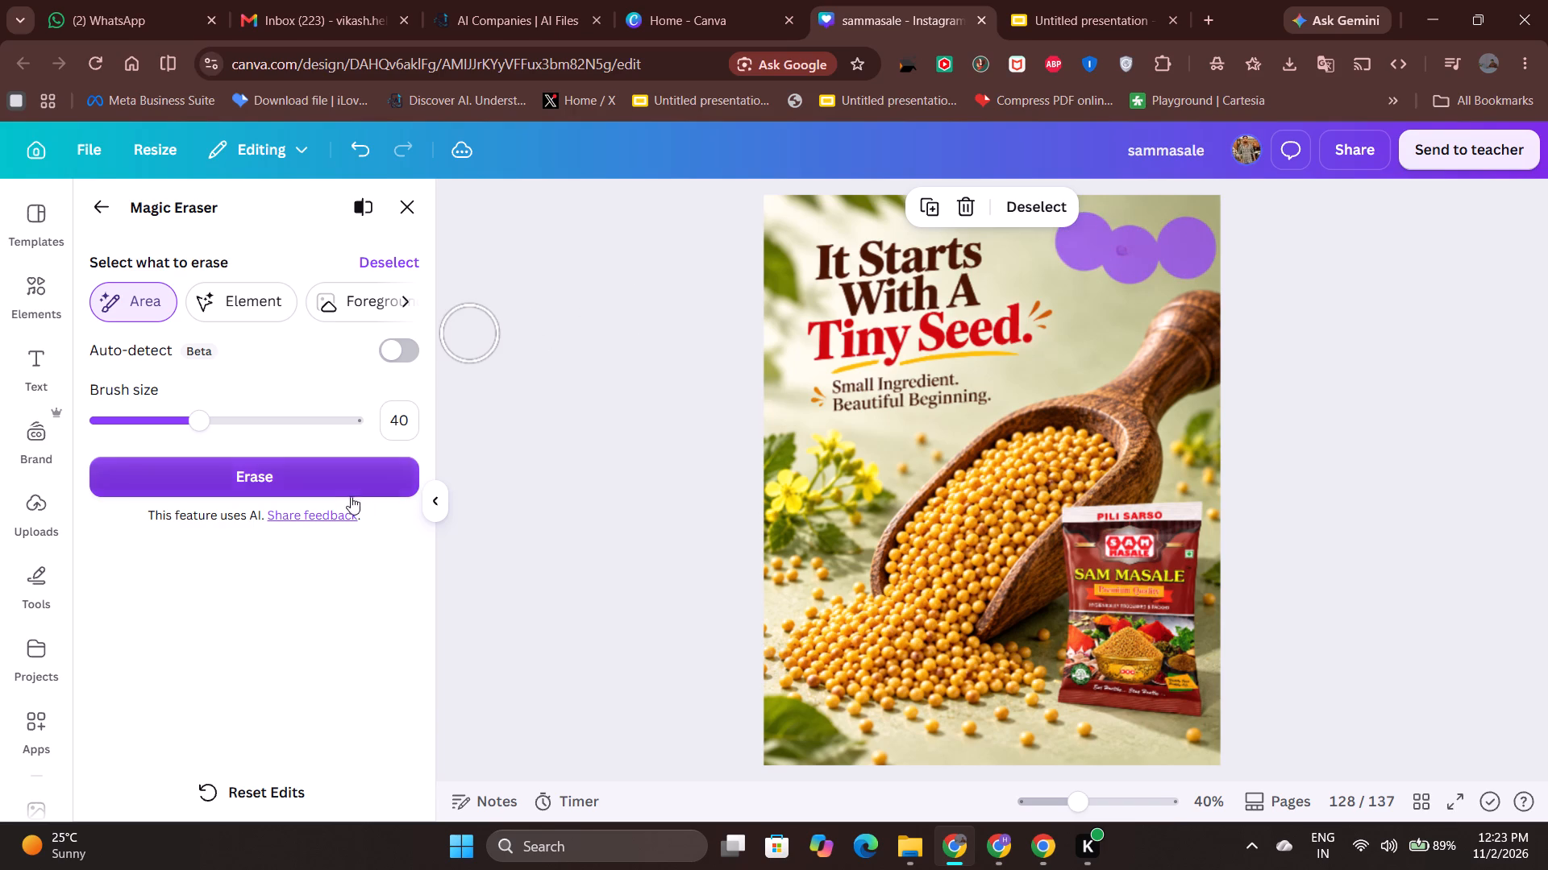
click(343, 477)
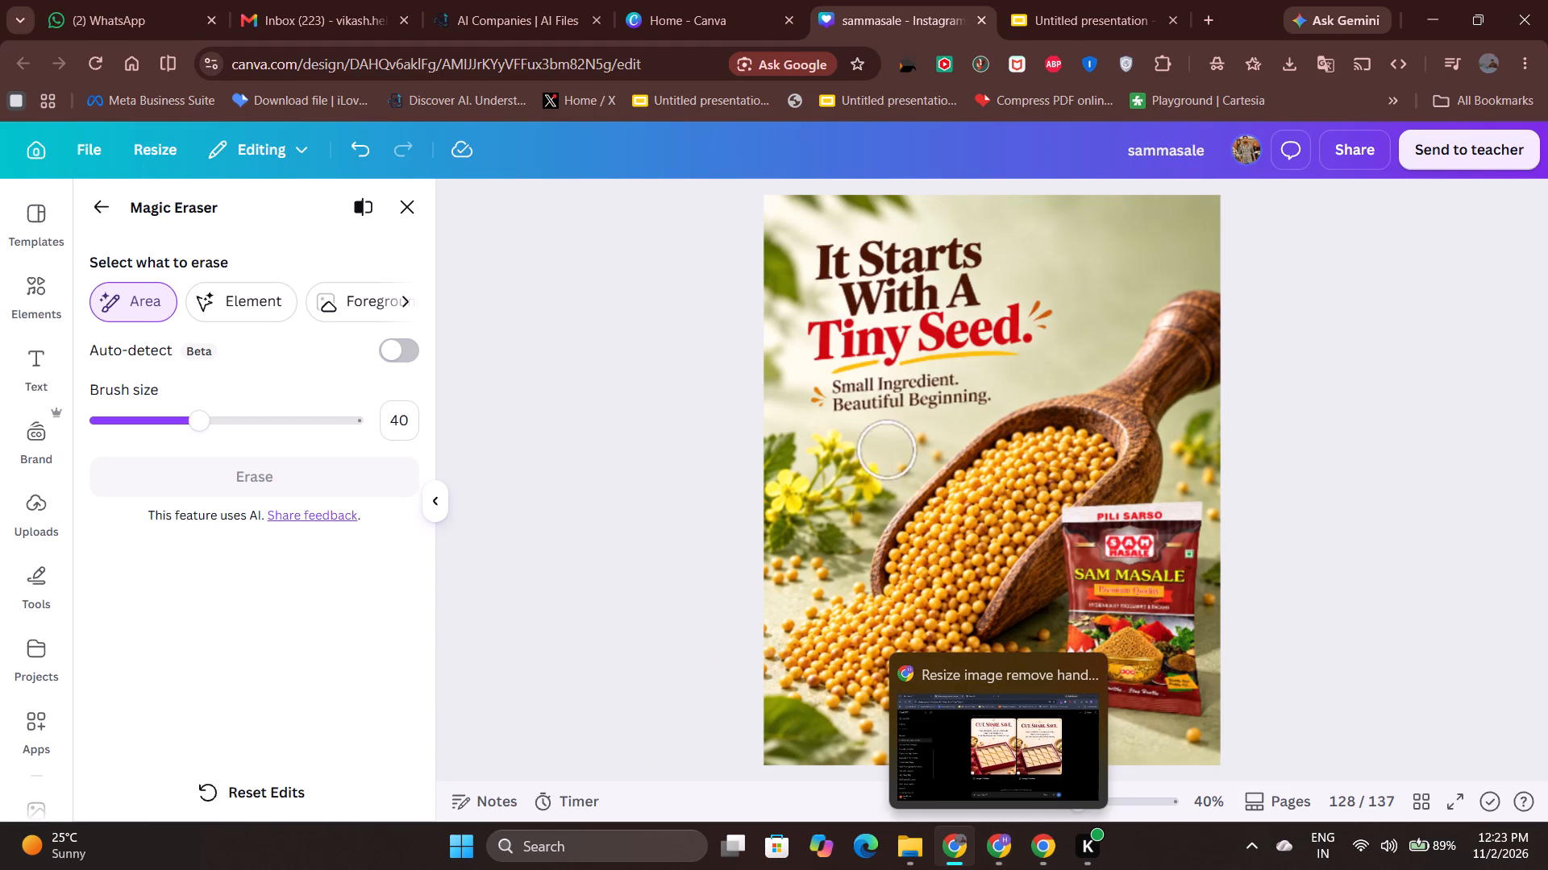
click(413, 211)
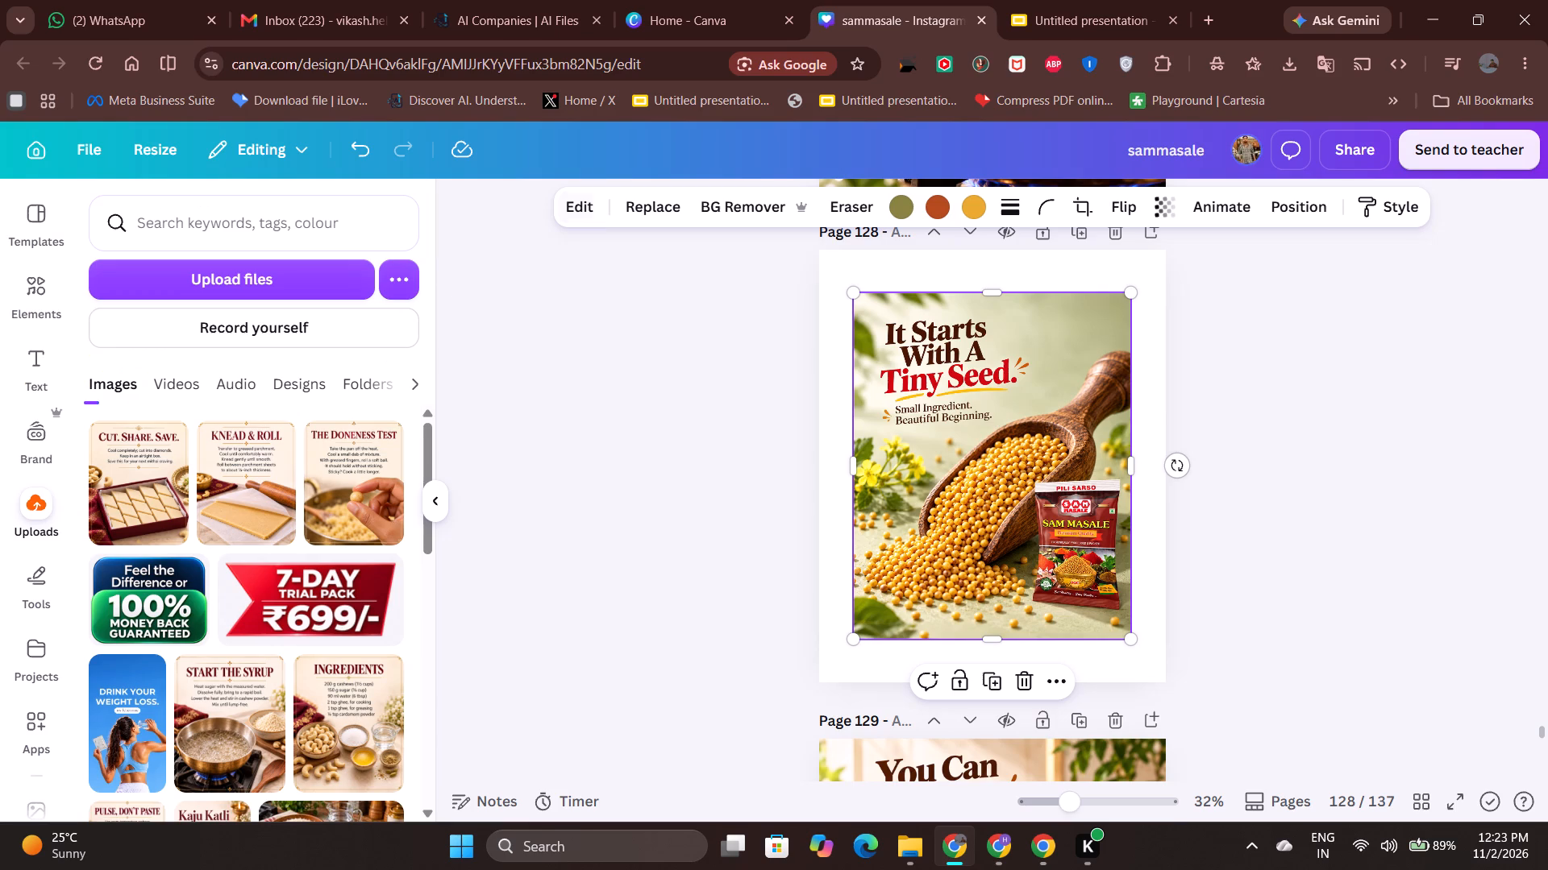
Upscale the detached image on page 128.
click(576, 215)
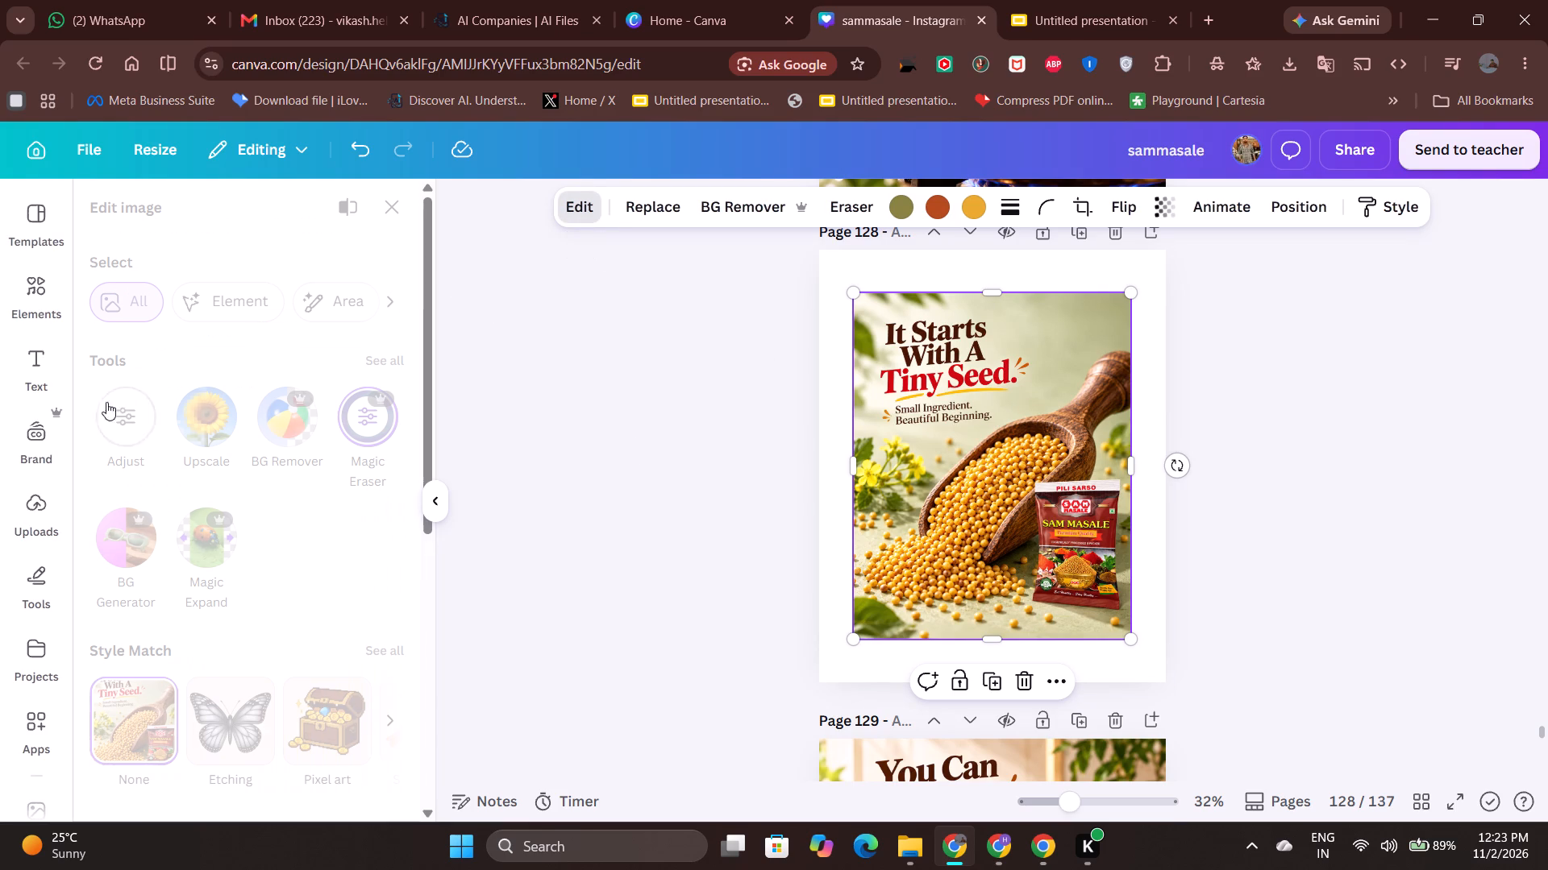
click(180, 410)
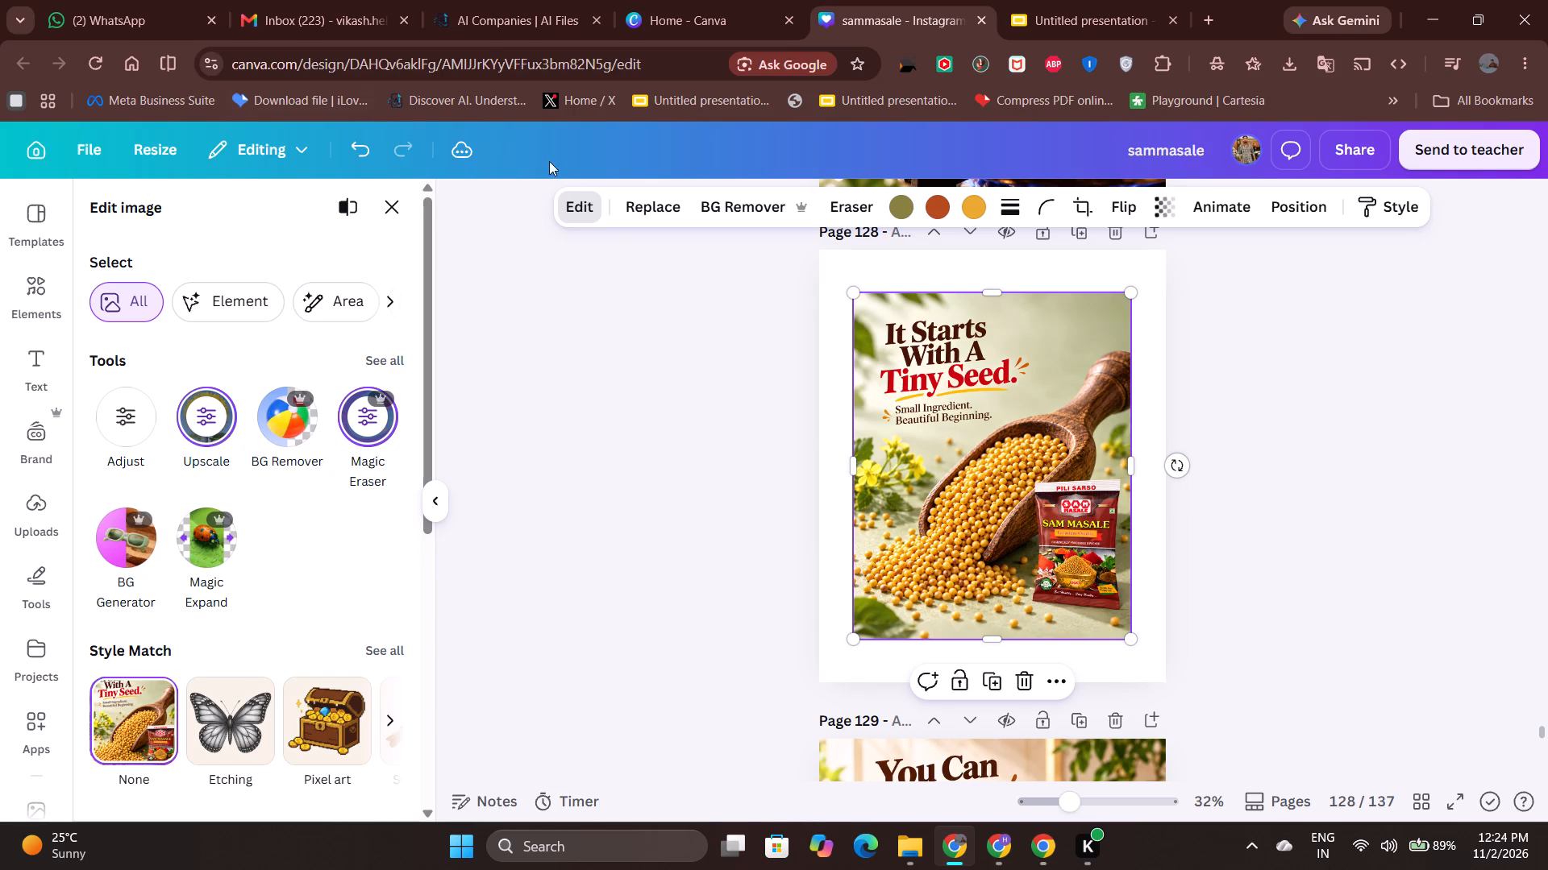
Set the edited image on page 128 as the page background.
right_click(1002, 413)
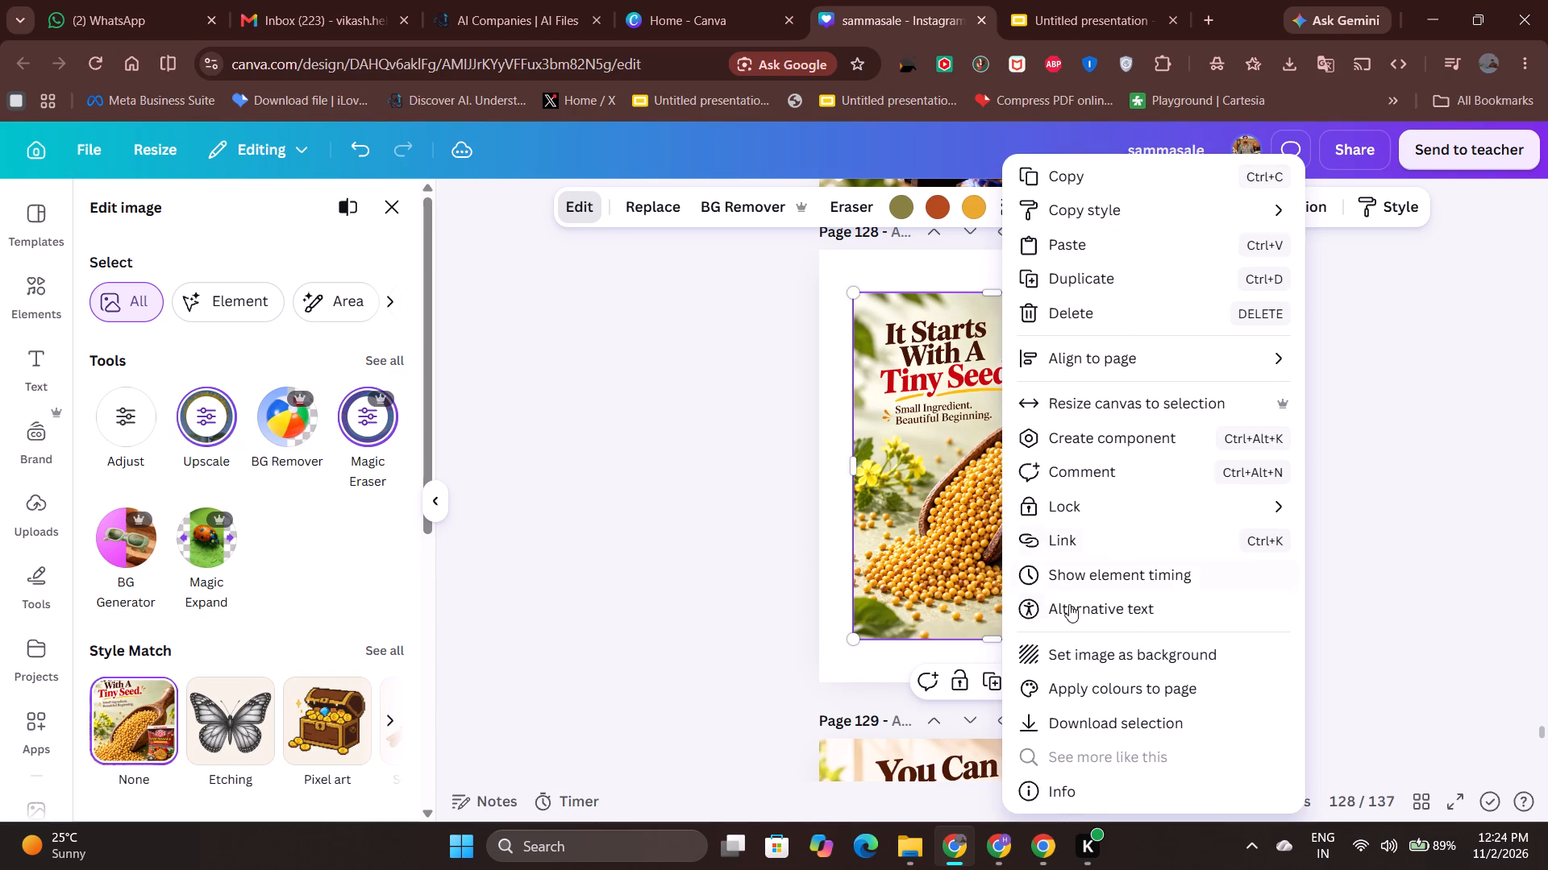
click(1083, 648)
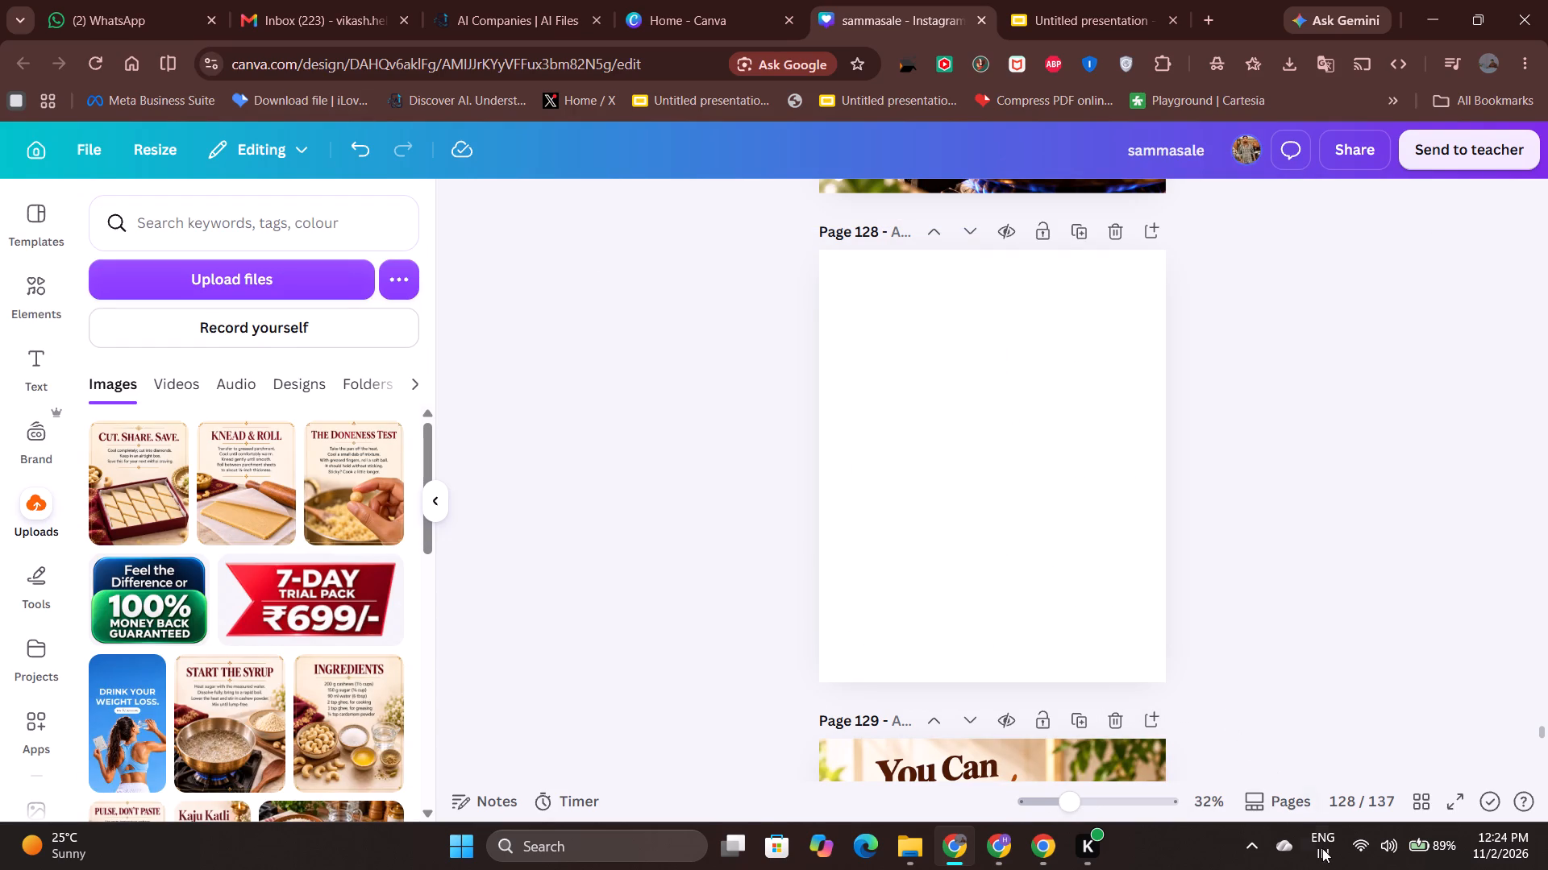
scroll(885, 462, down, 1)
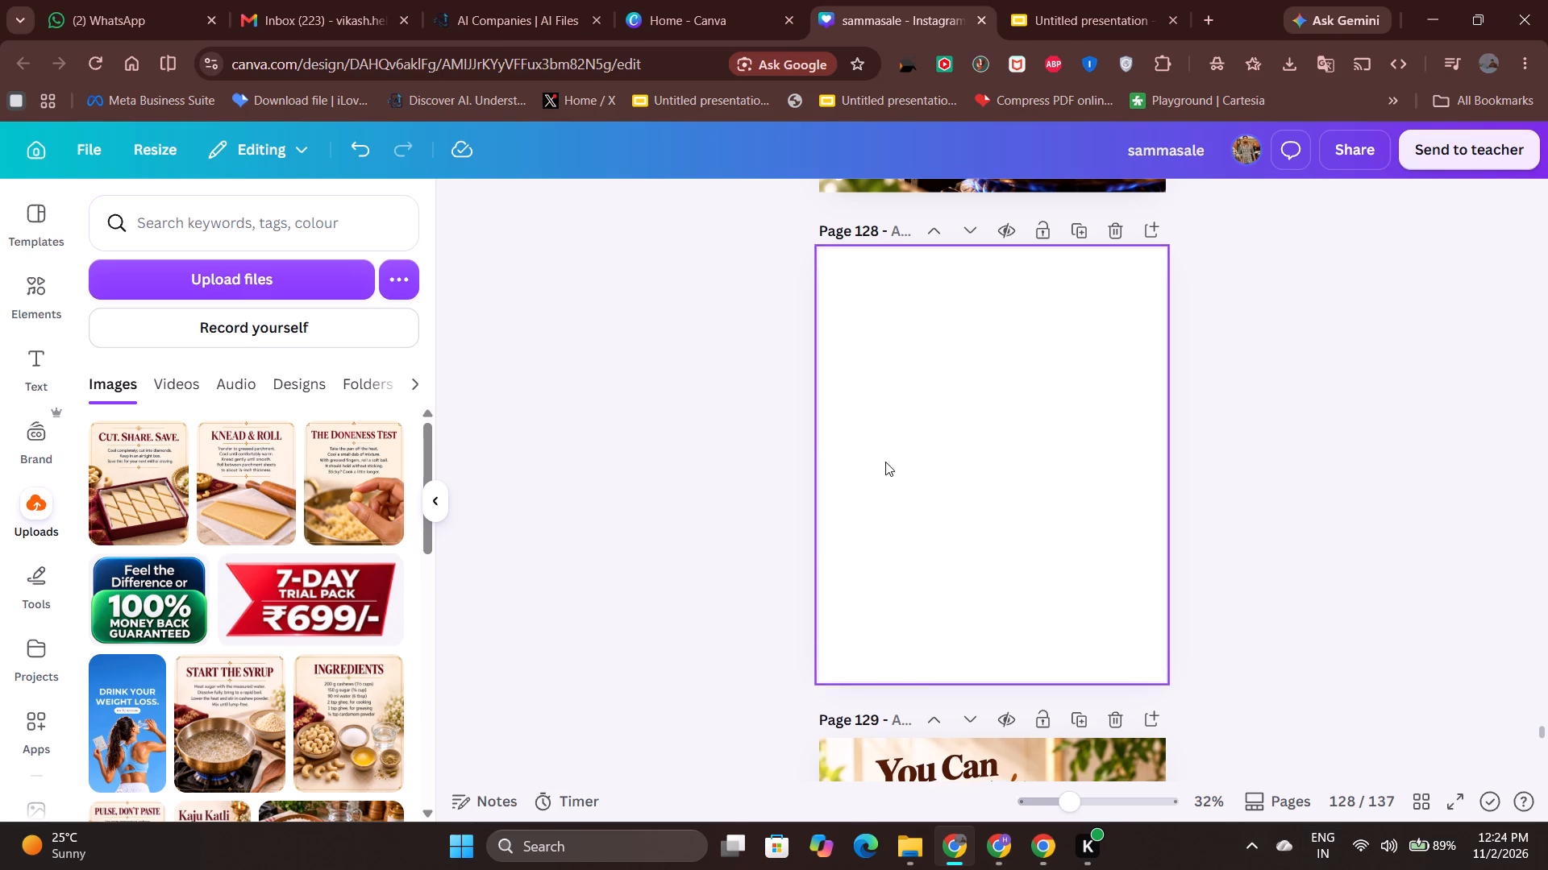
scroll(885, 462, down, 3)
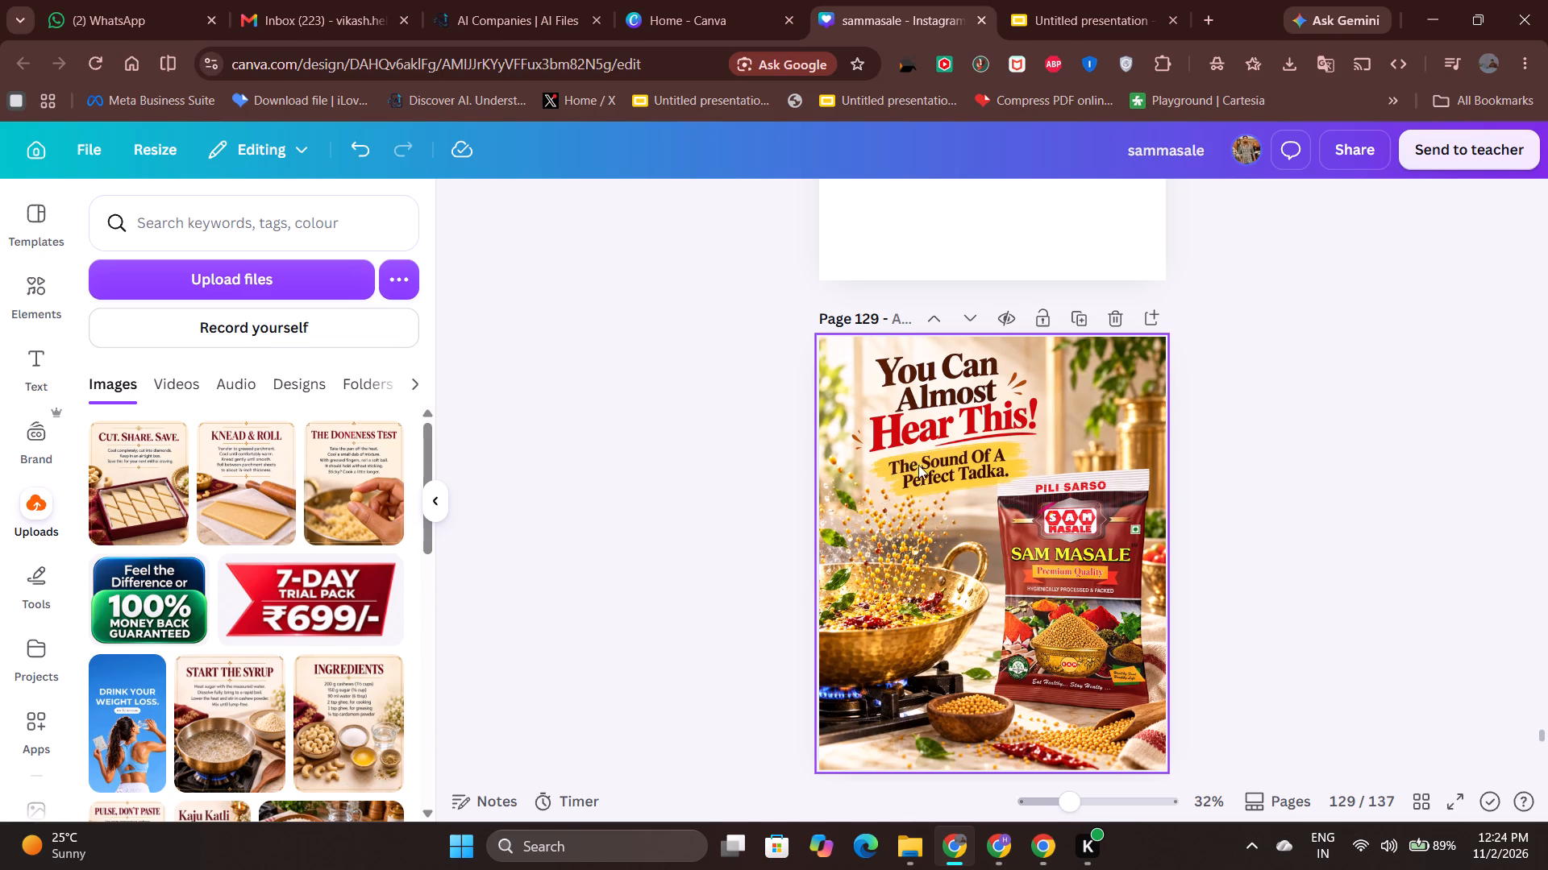
Check the pages around 125 to 130 for images that still carry the SAM Masale corner logo.
scroll(961, 521, up, 5)
scroll(961, 521, down, 4)
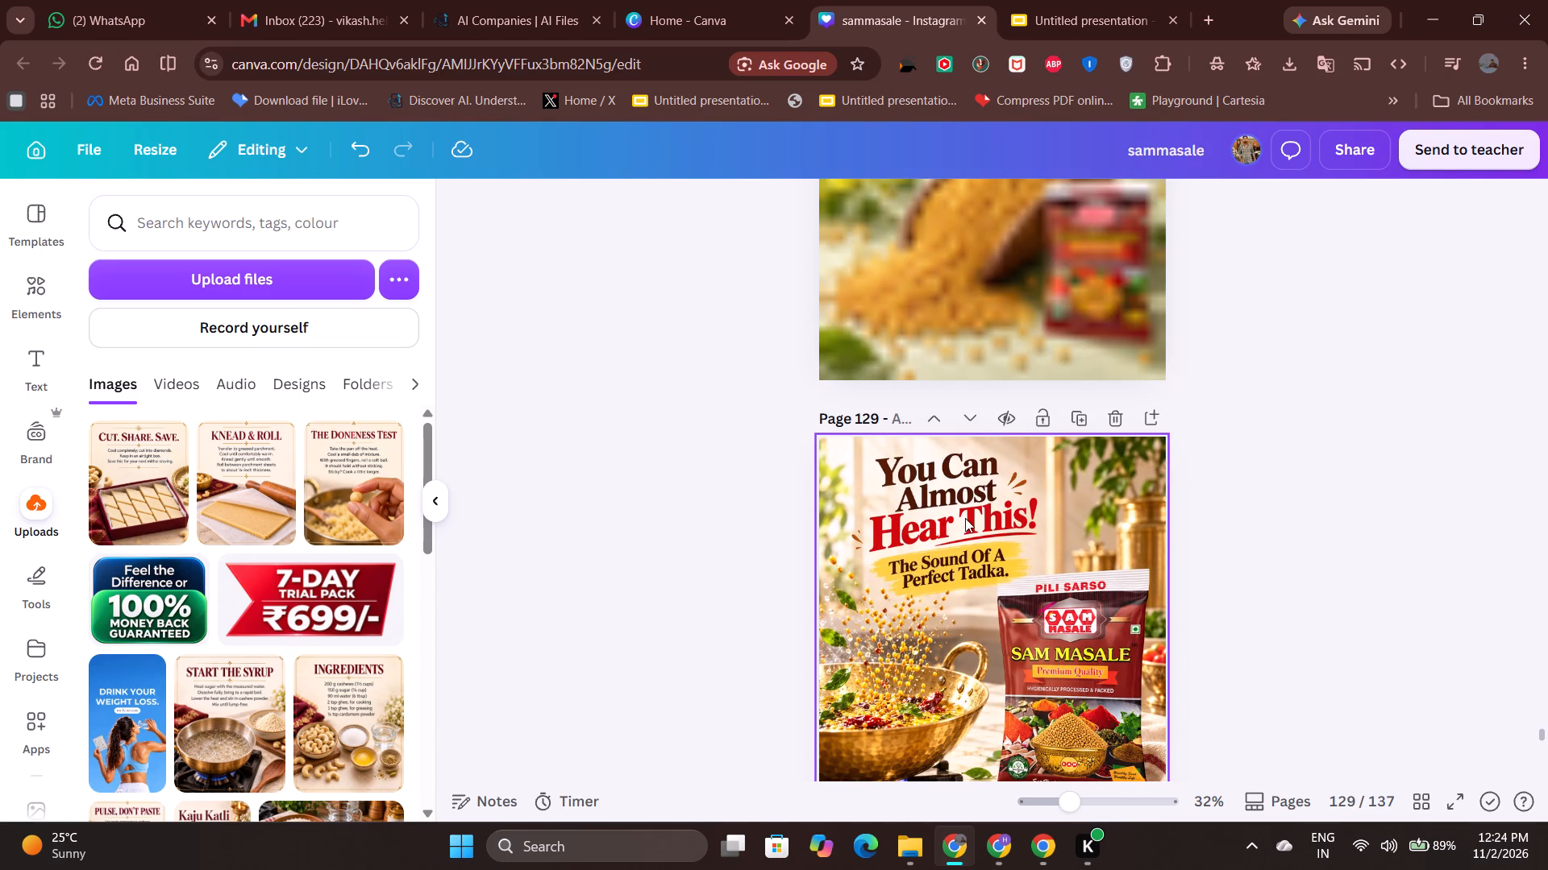
scroll(971, 495, up, 4)
scroll(972, 494, down, 3)
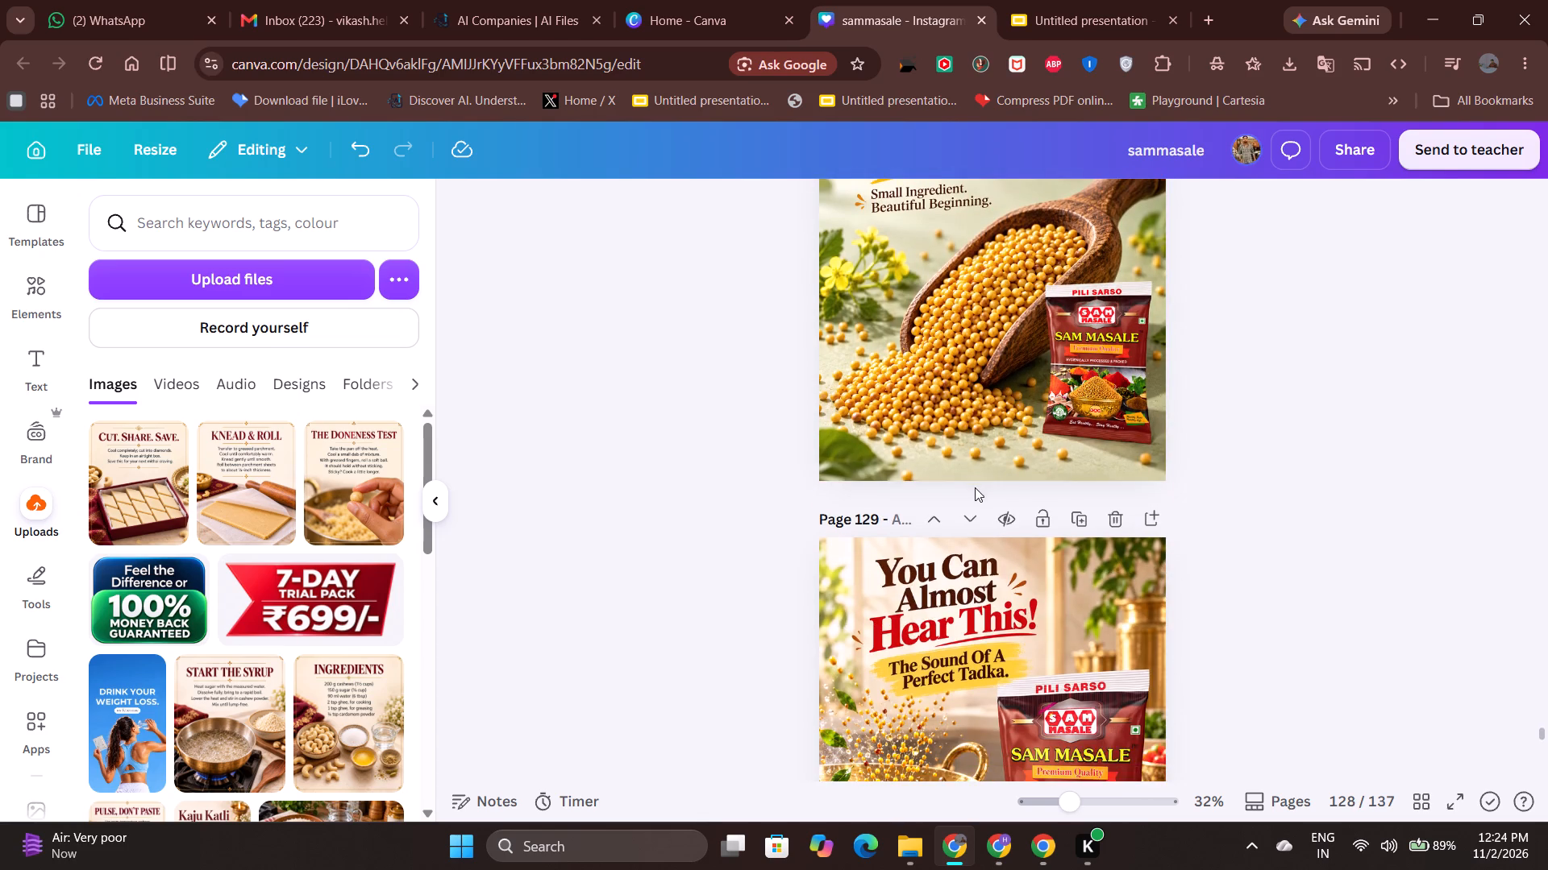
scroll(979, 483, down, 4)
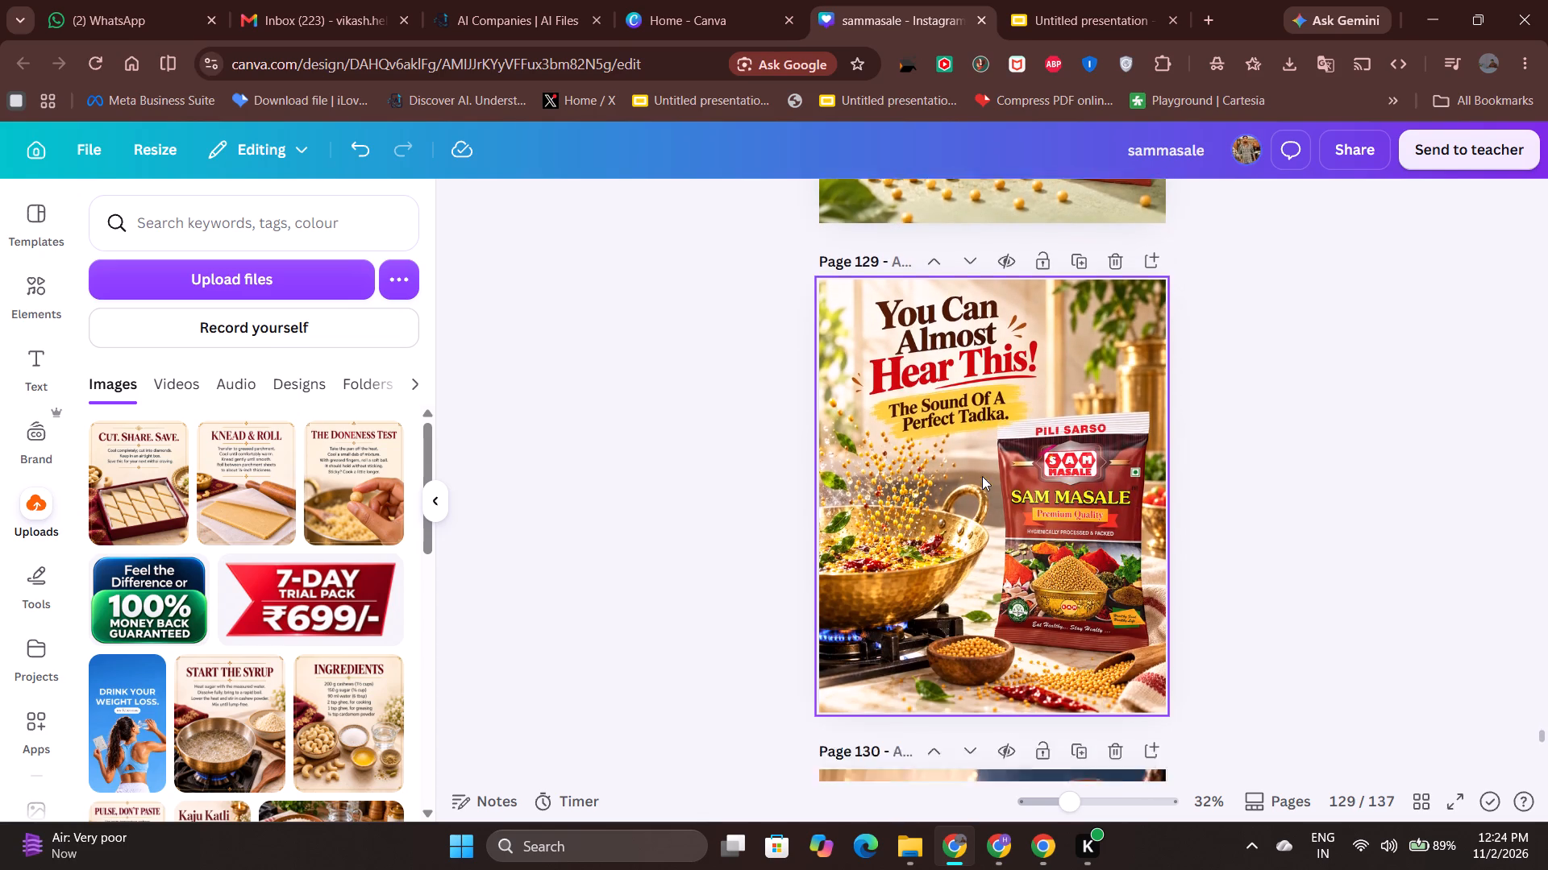
scroll(982, 476, down, 2)
scroll(992, 434, up, 3)
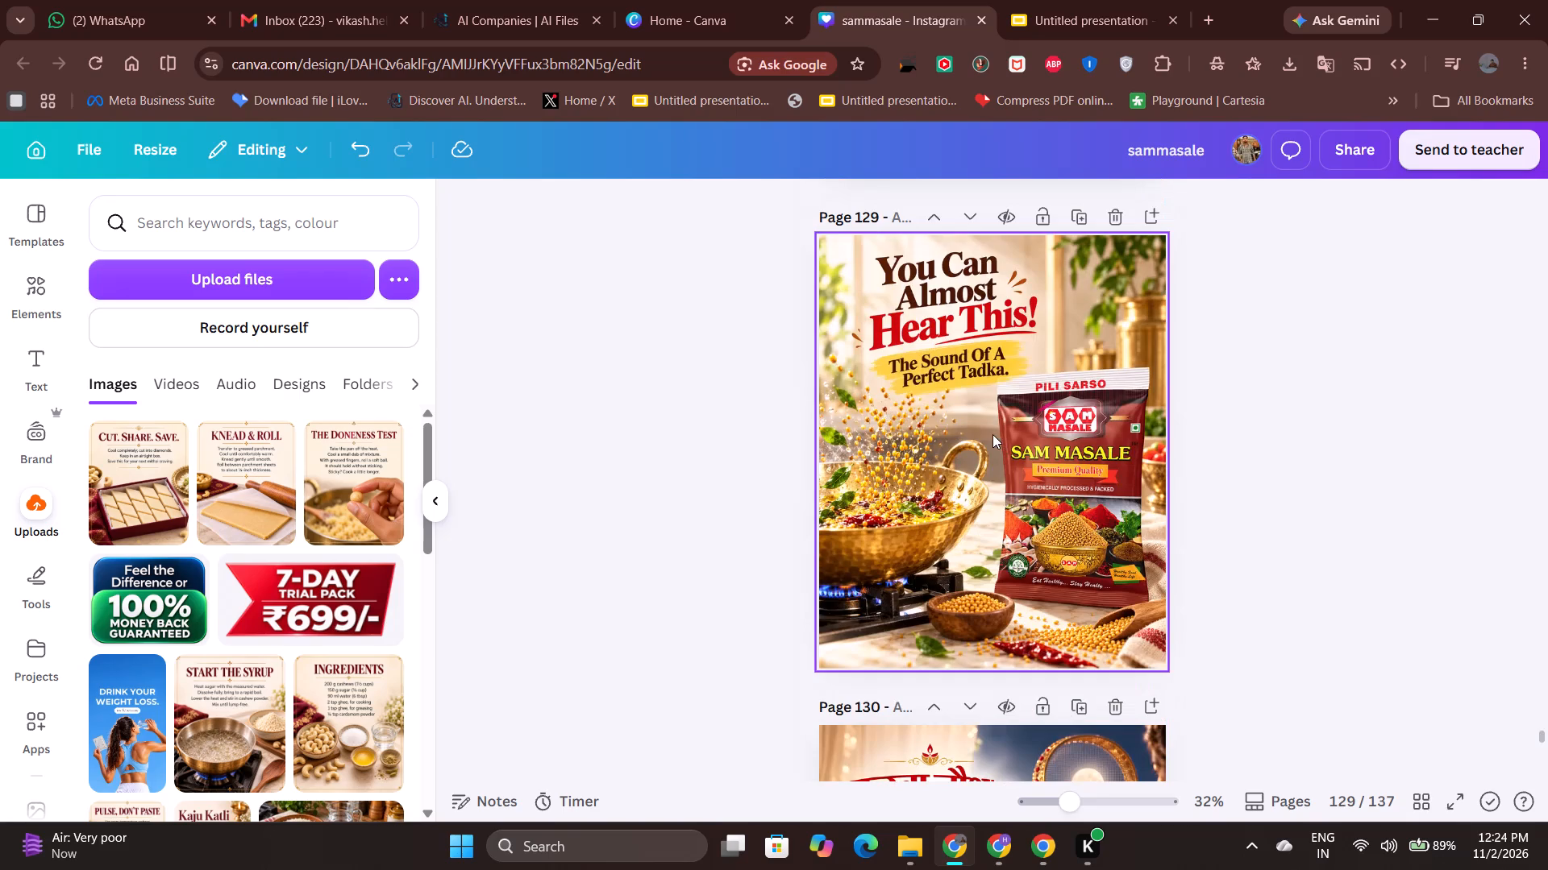
scroll(998, 424, up, 19)
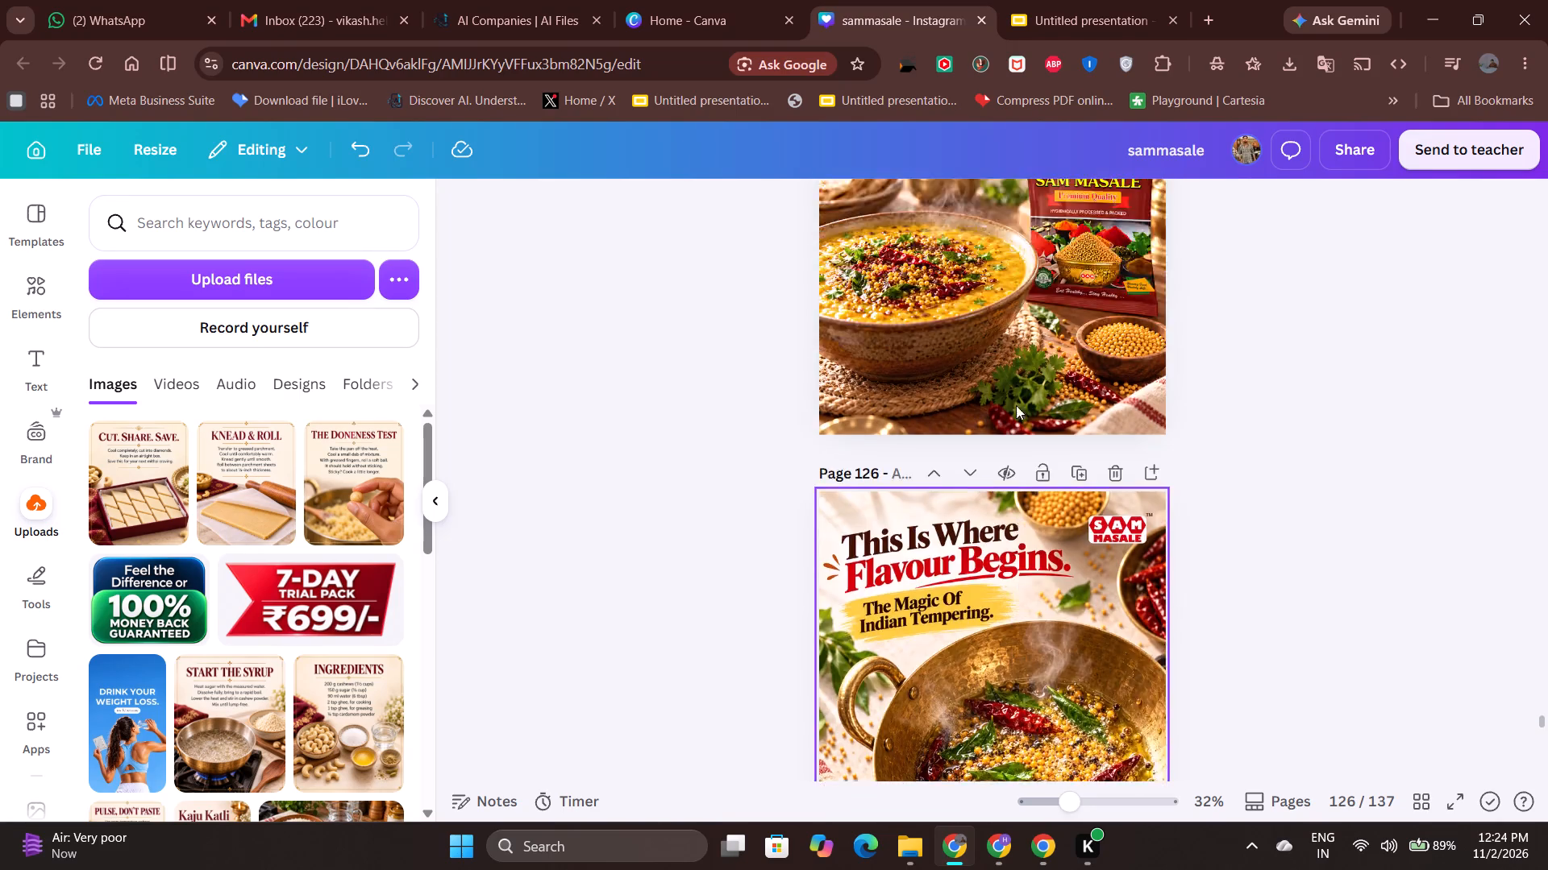
scroll(1016, 405, up, 4)
scroll(1017, 400, down, 7)
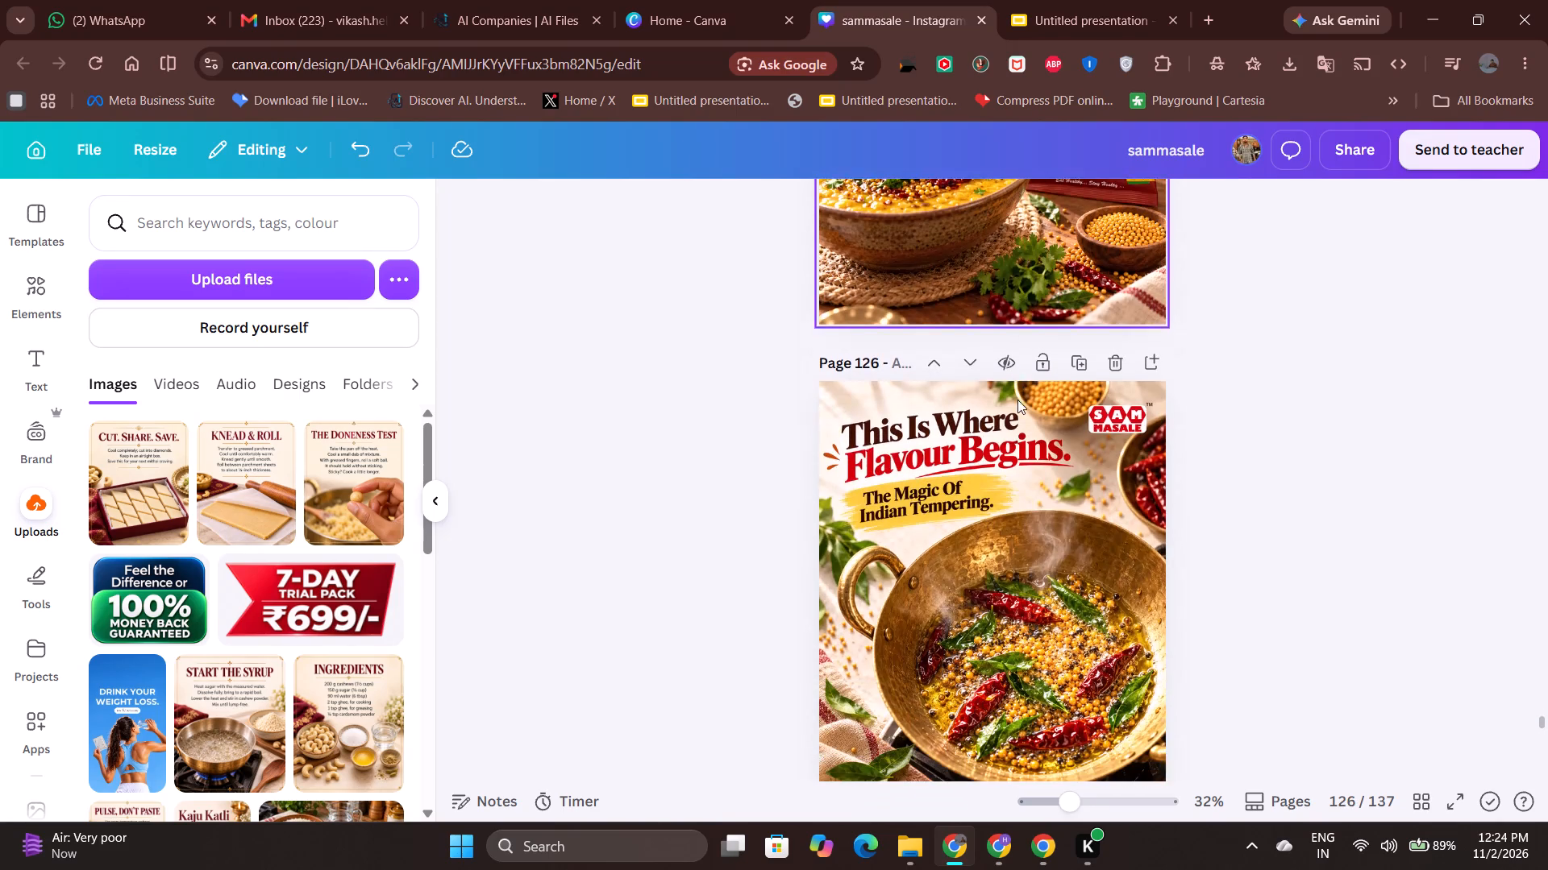
Detach the "This Is Where Flavour Begins" image on page 126 from the page background.
click(1019, 461)
right_click(1019, 462)
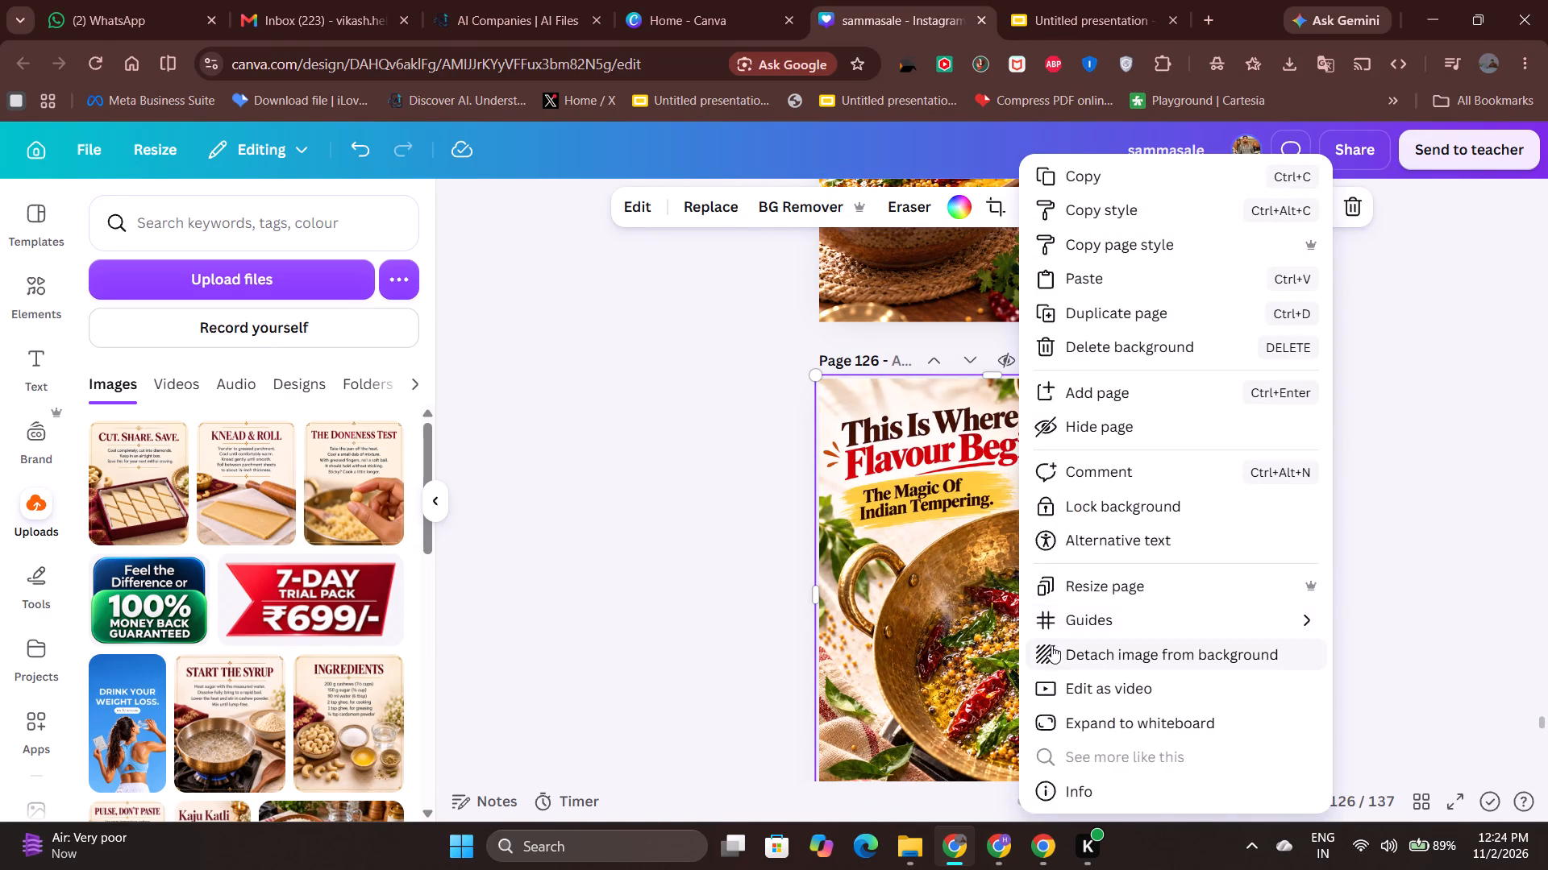
click(1051, 645)
click(1094, 462)
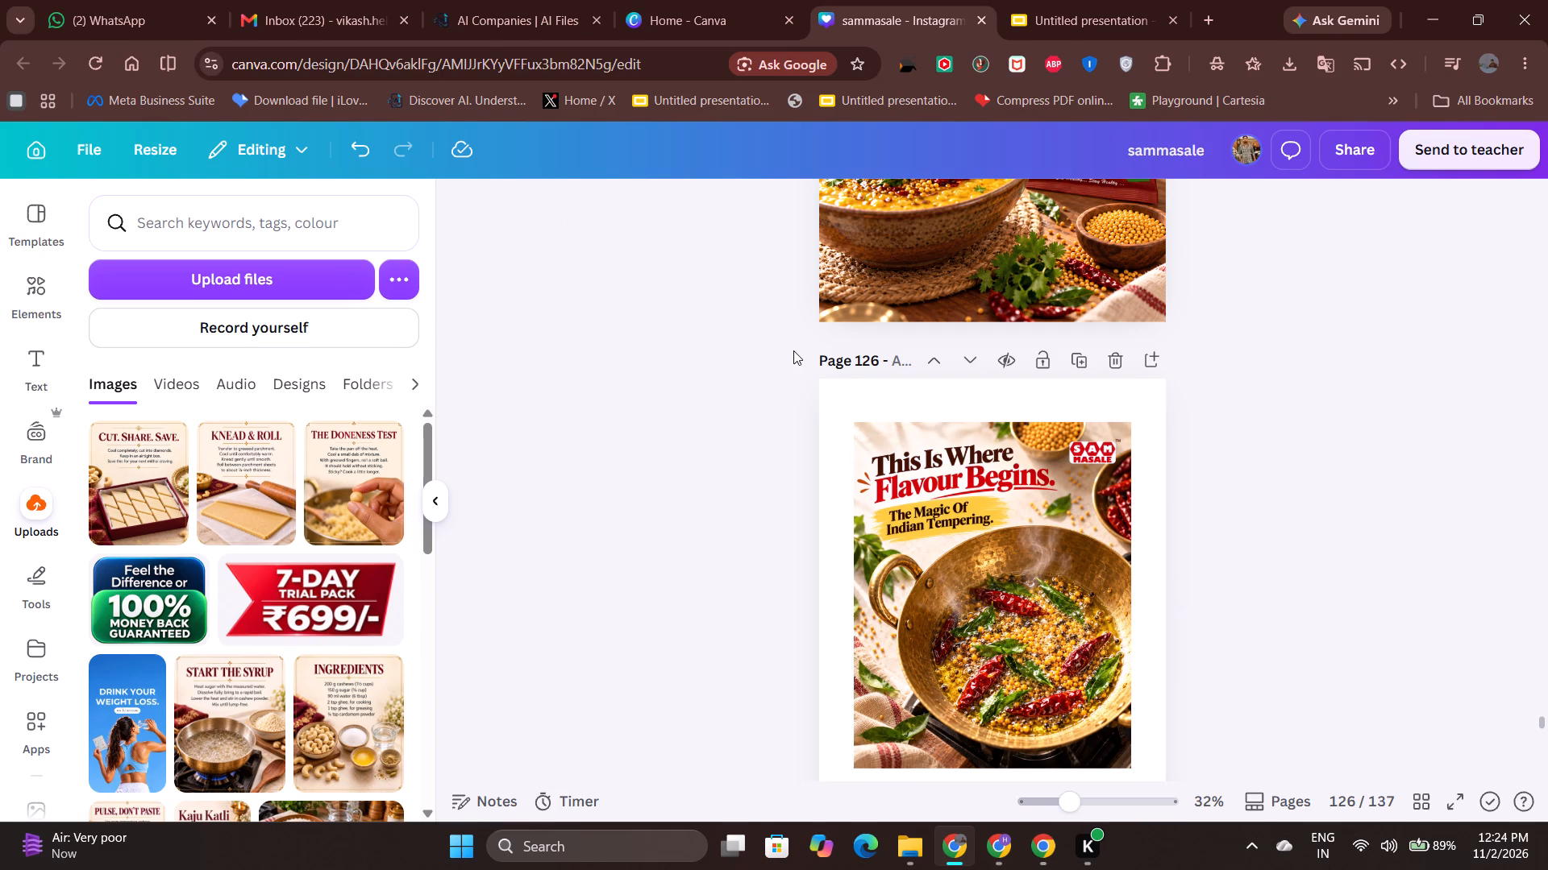
Erase the SAM Masale corner logo from the page 126 image with Magic Eraser's Area brush at size 40.
click(1006, 545)
click(602, 209)
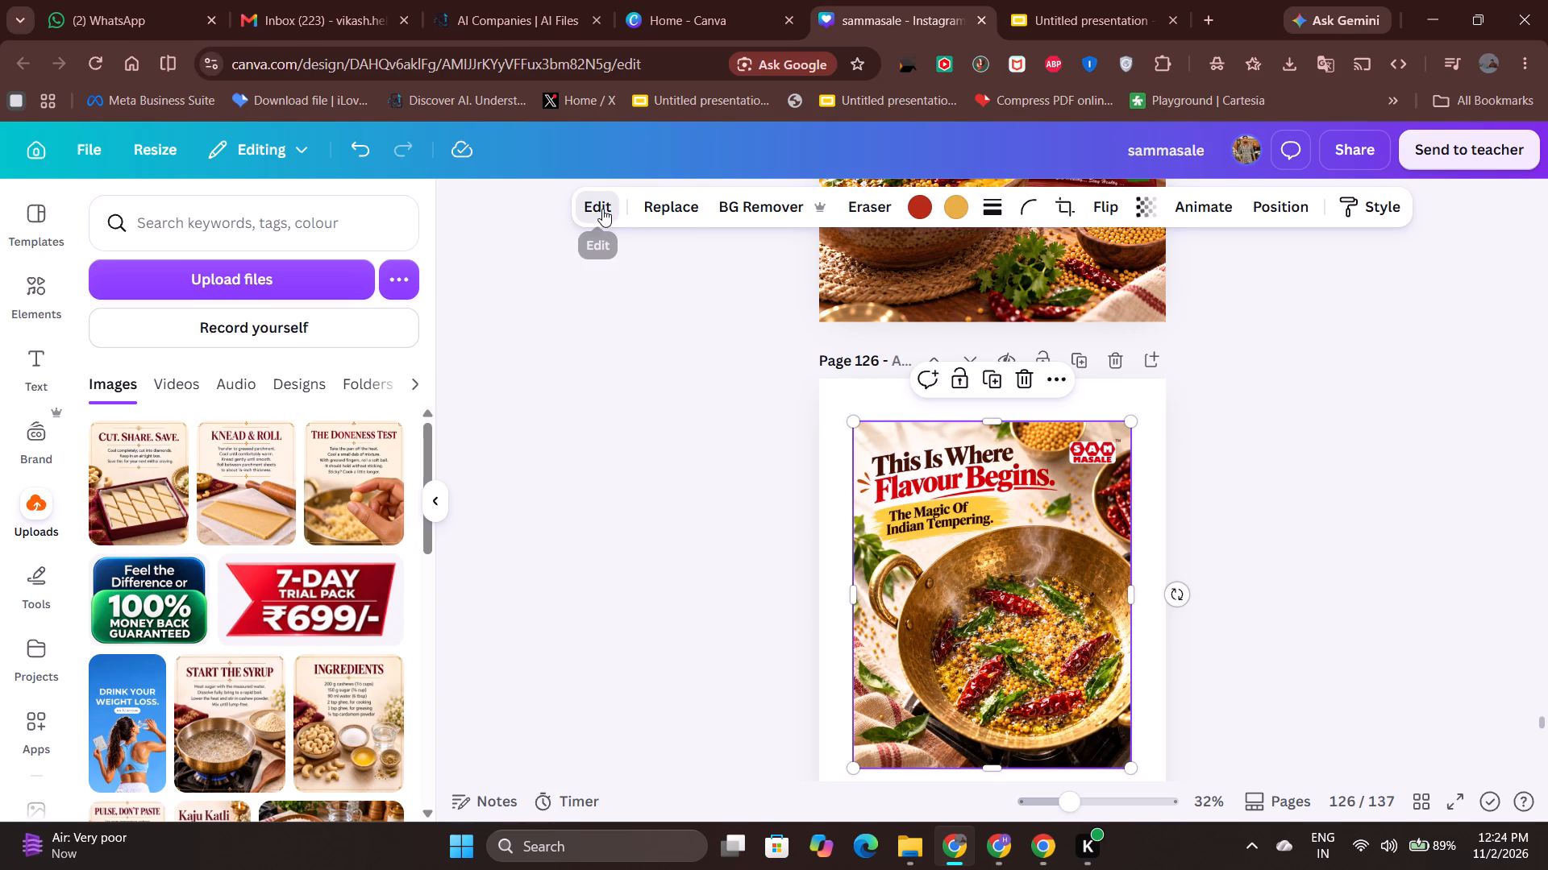
click(380, 412)
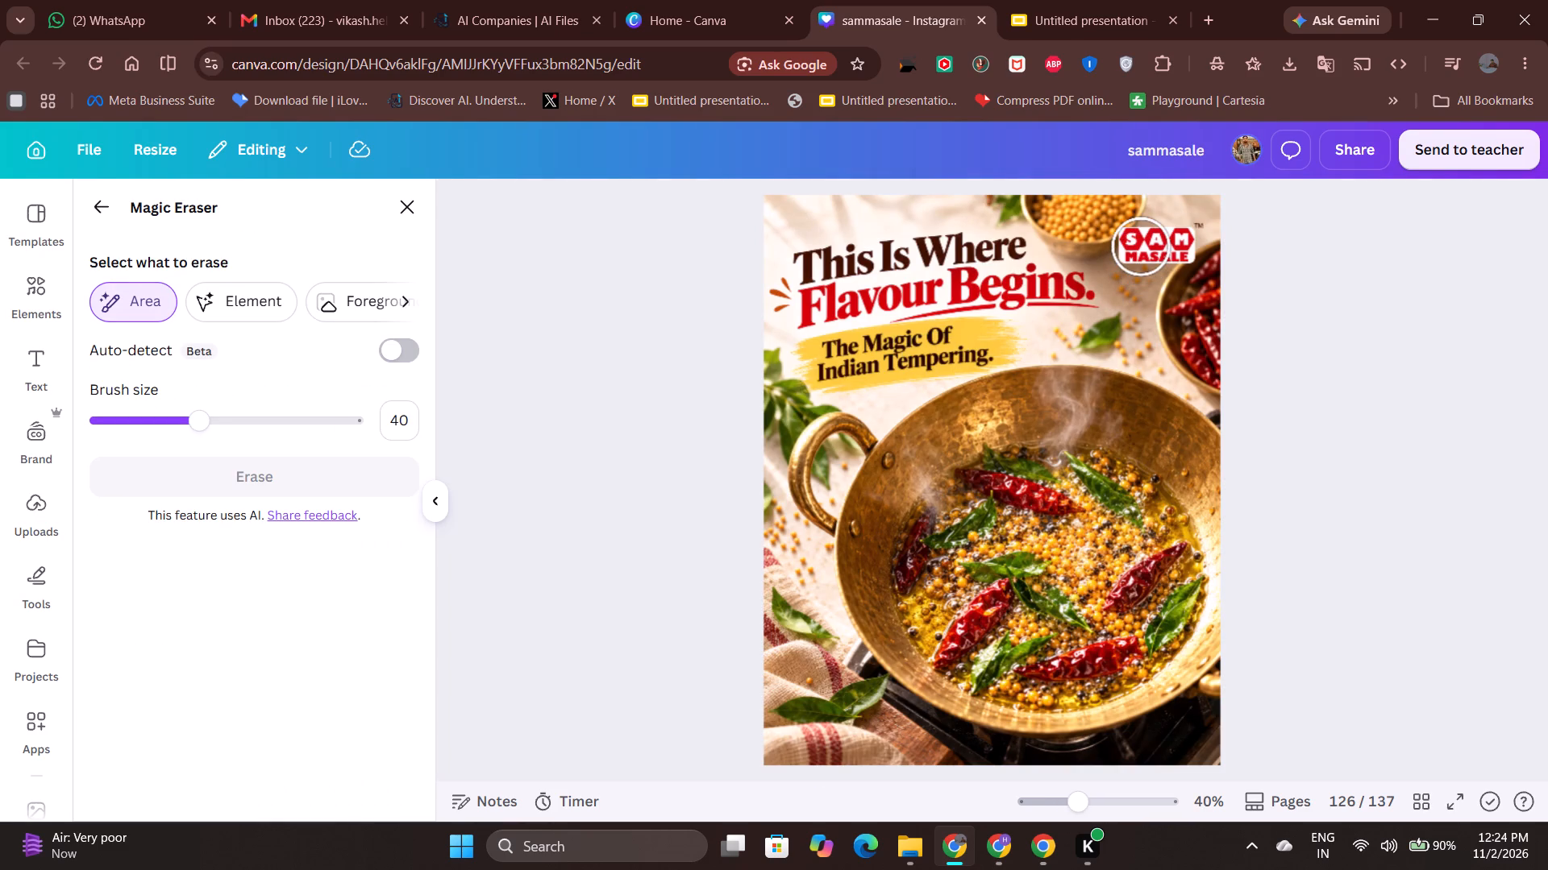
drag(1139, 246, 1171, 244)
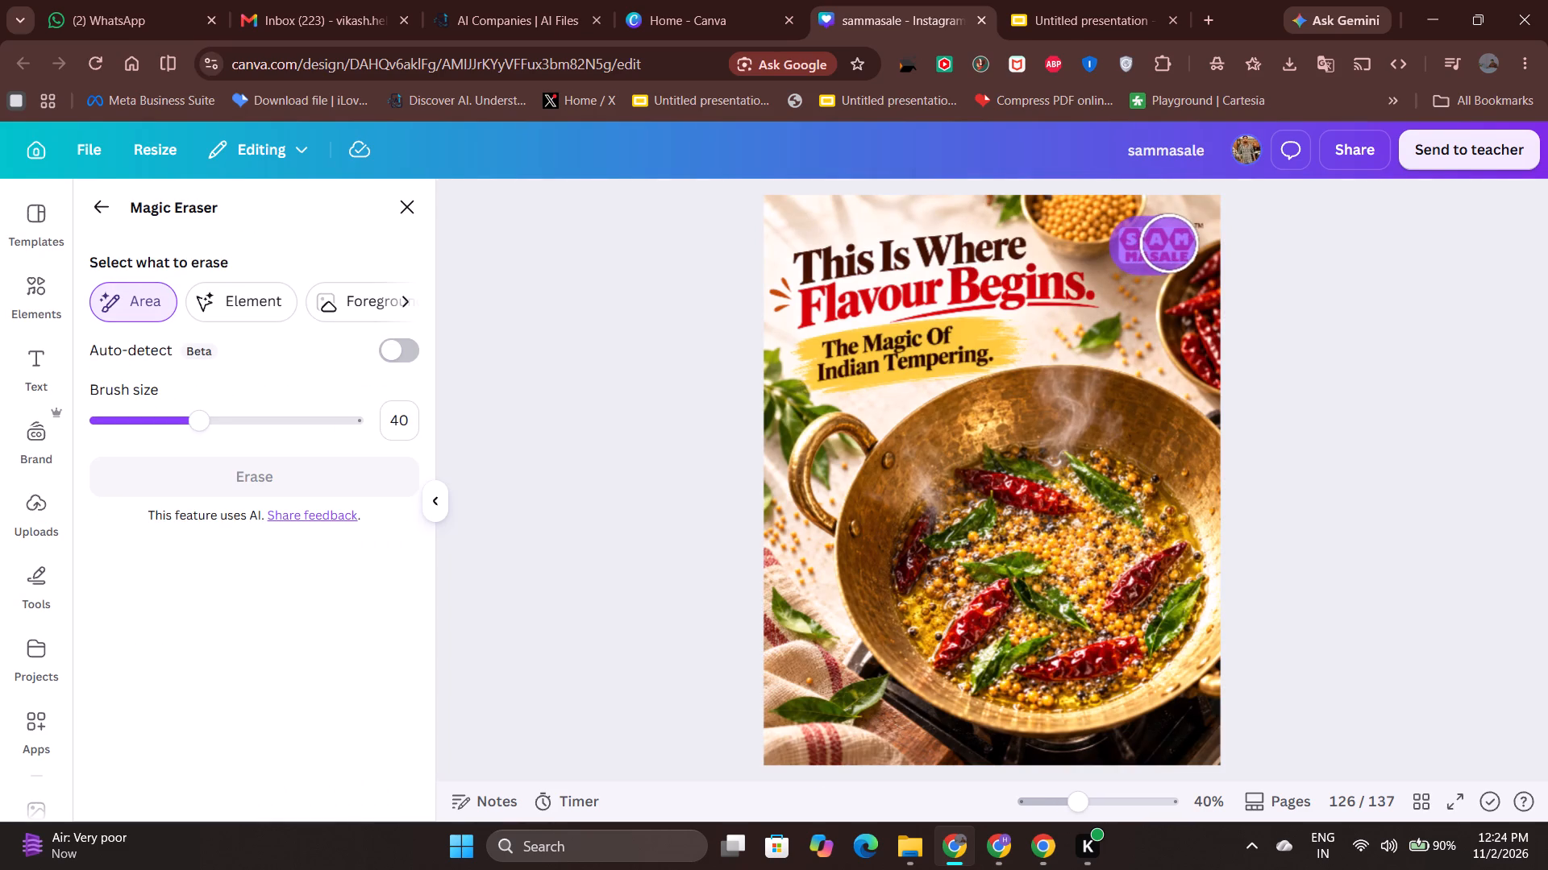
drag(1171, 244, 1175, 244)
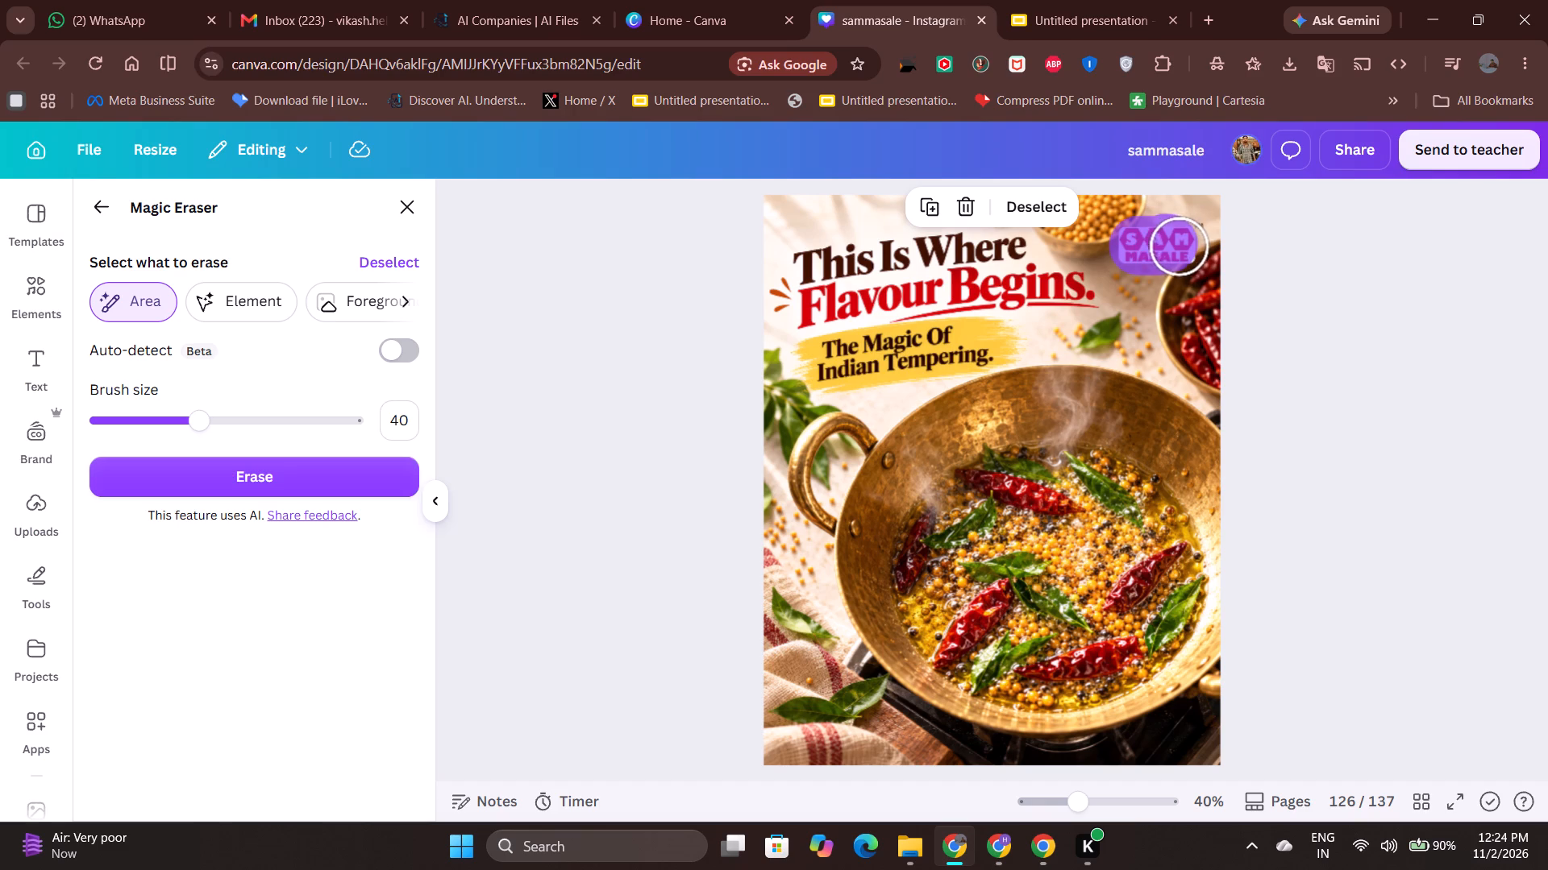
click(1173, 251)
click(1192, 238)
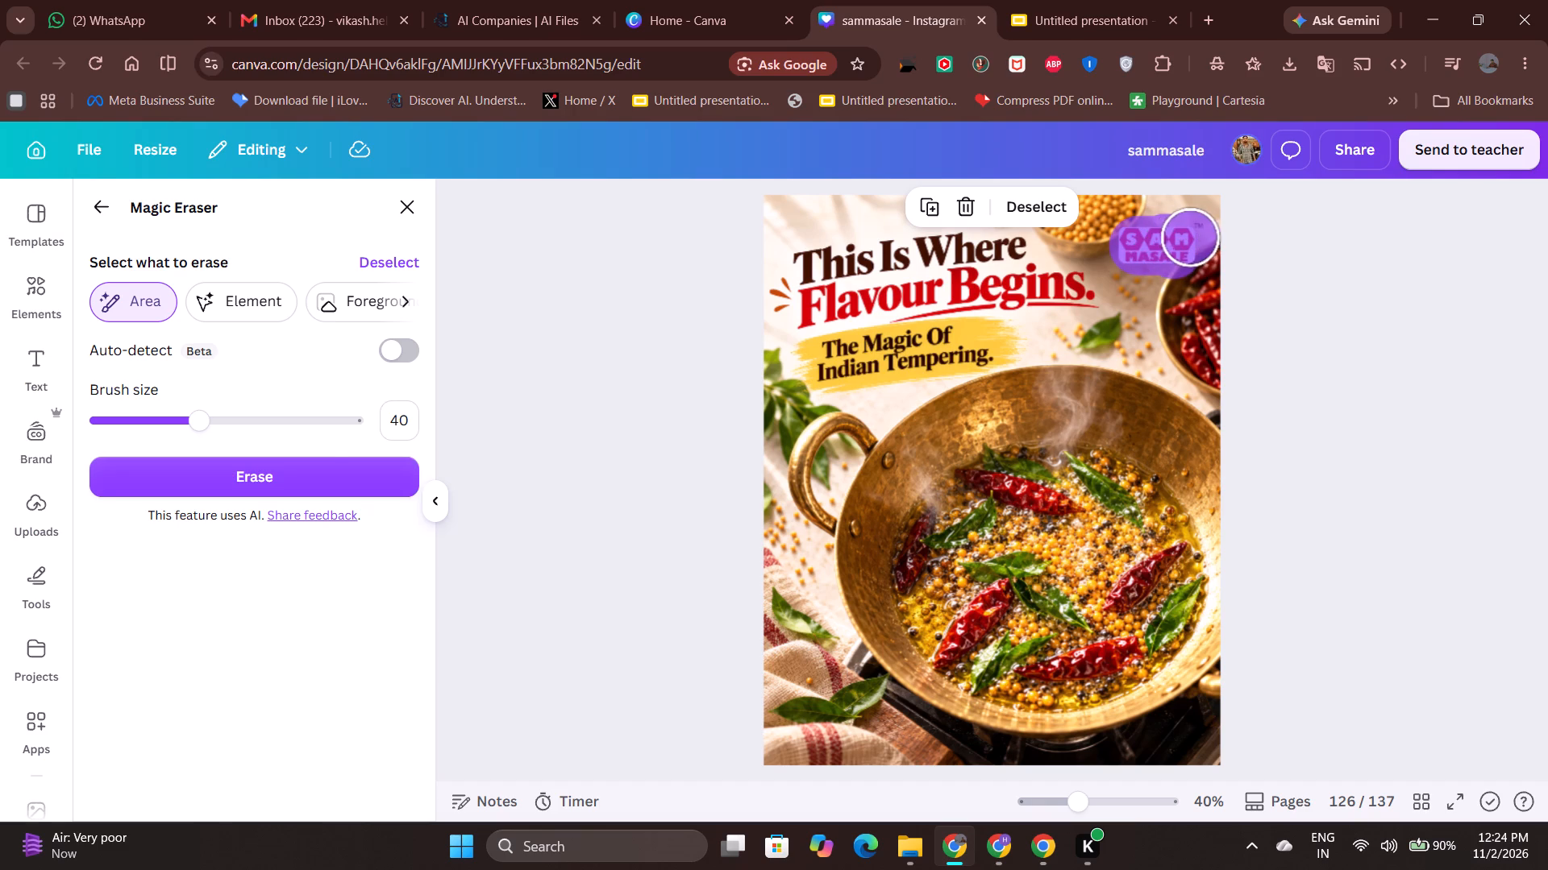
click(329, 472)
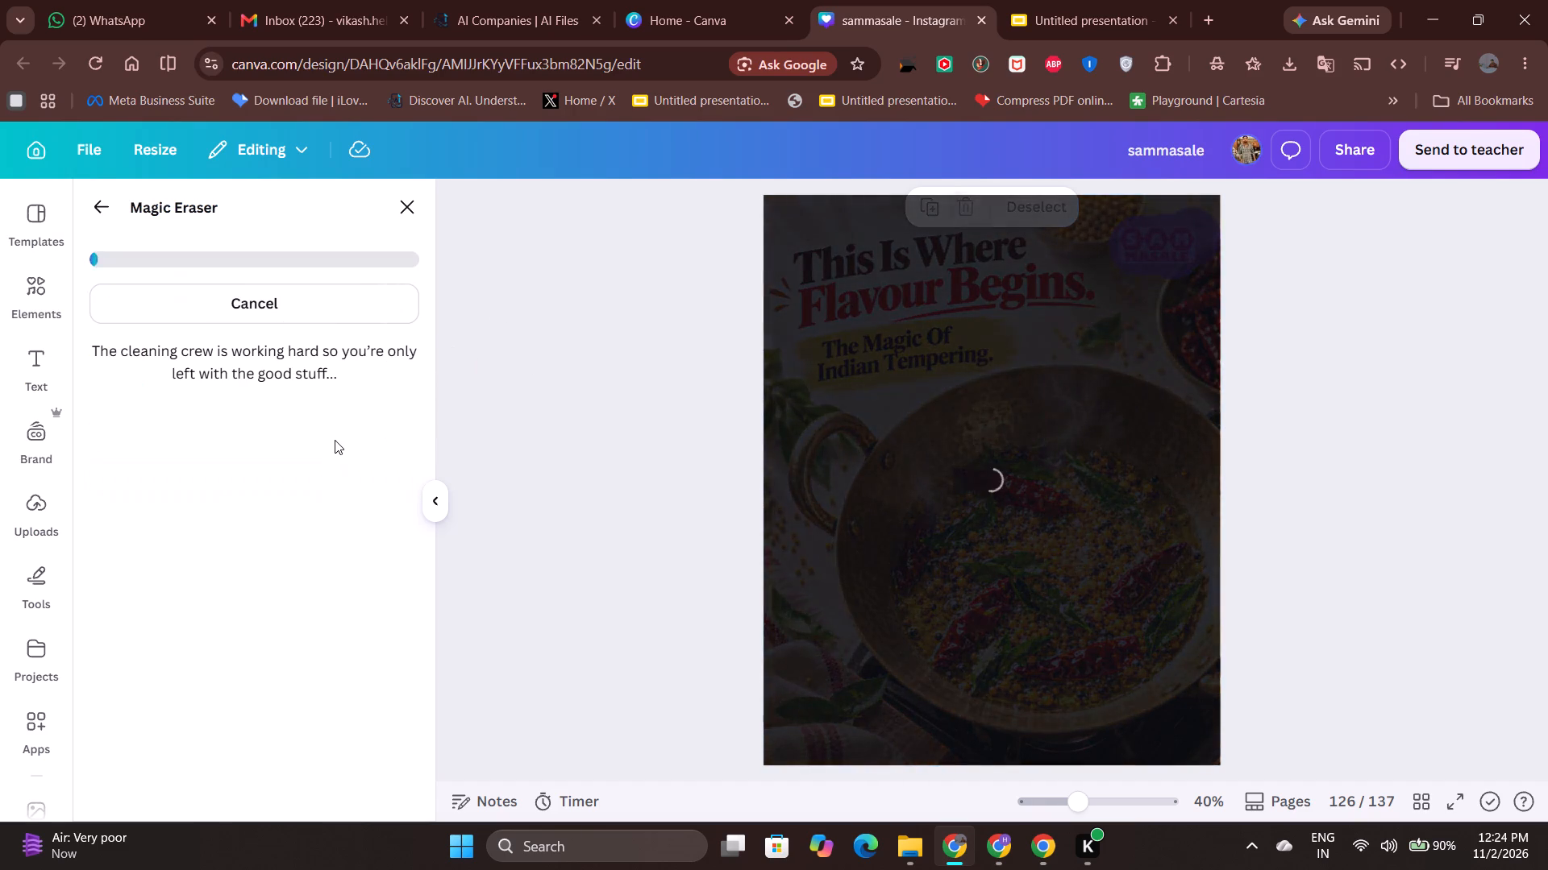
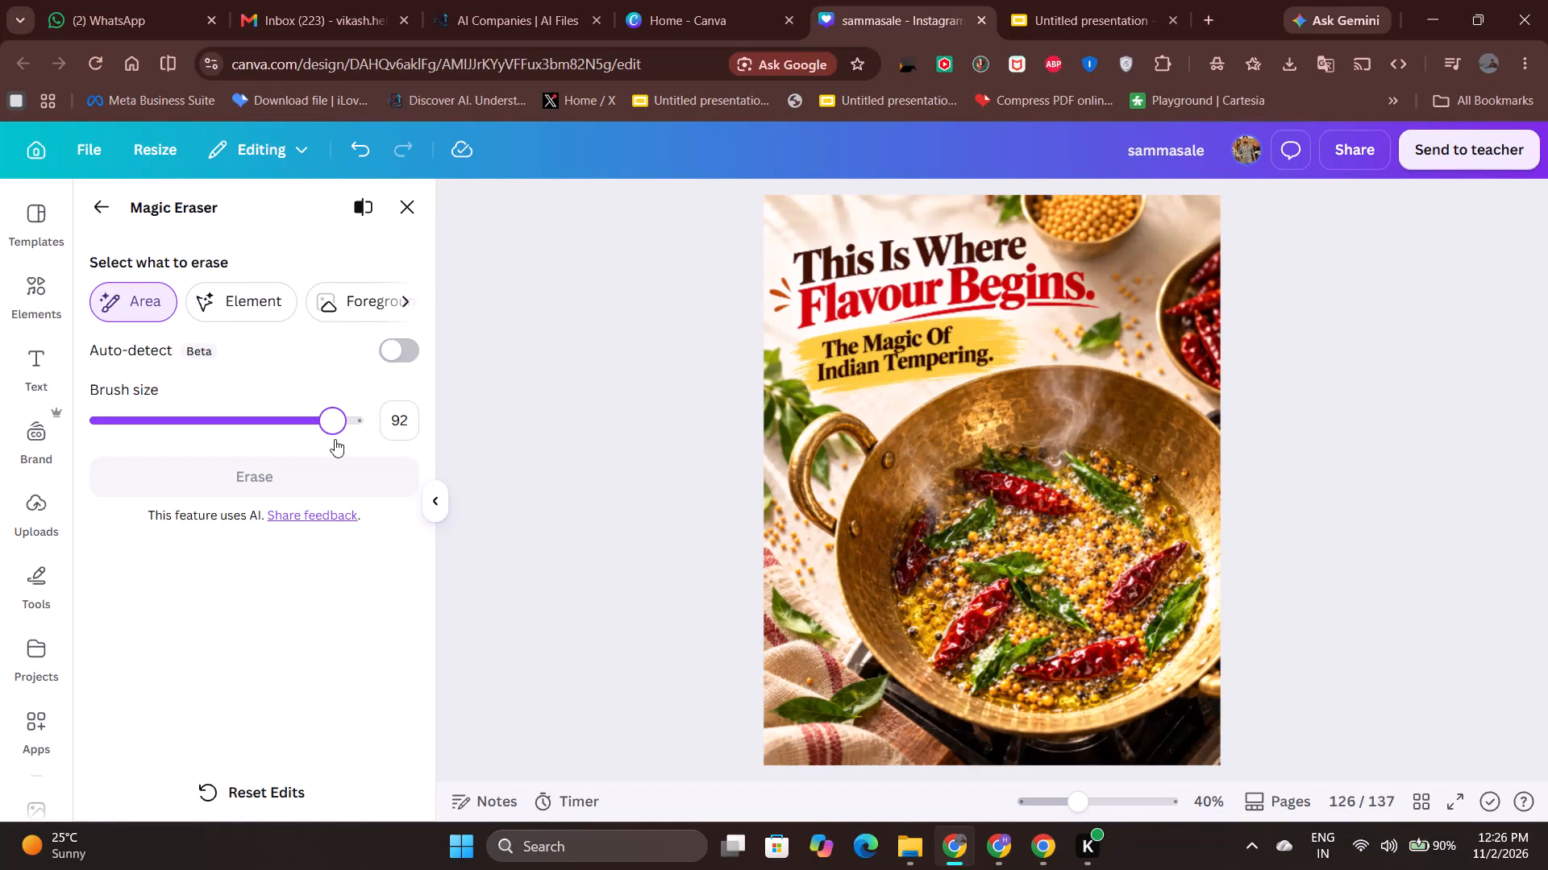
Leave Magic Eraser and return to the page 126 design with the edited image.
click(402, 201)
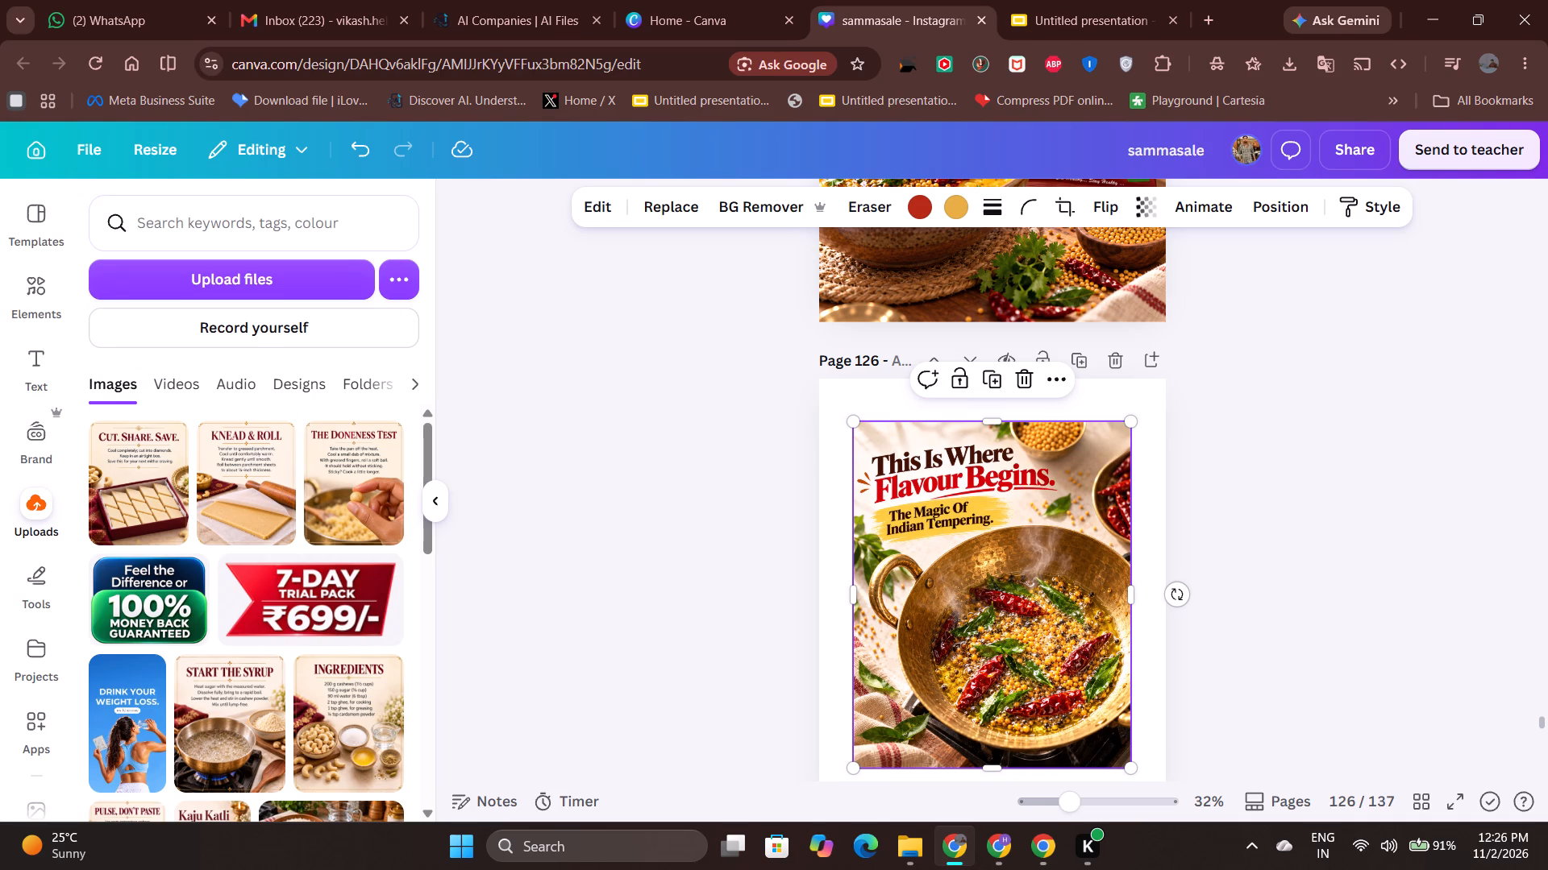
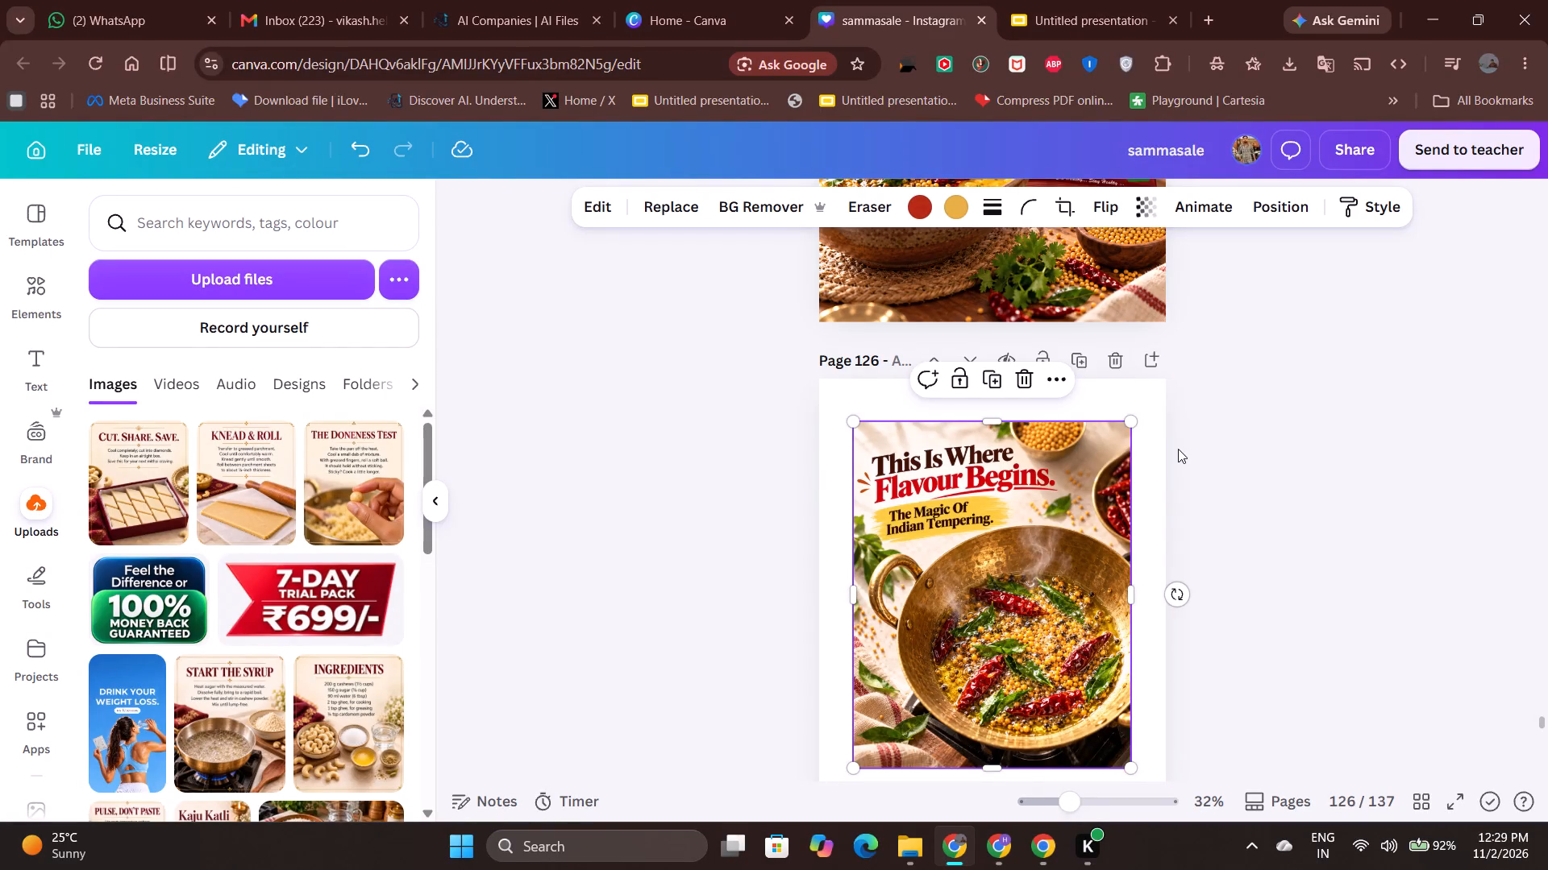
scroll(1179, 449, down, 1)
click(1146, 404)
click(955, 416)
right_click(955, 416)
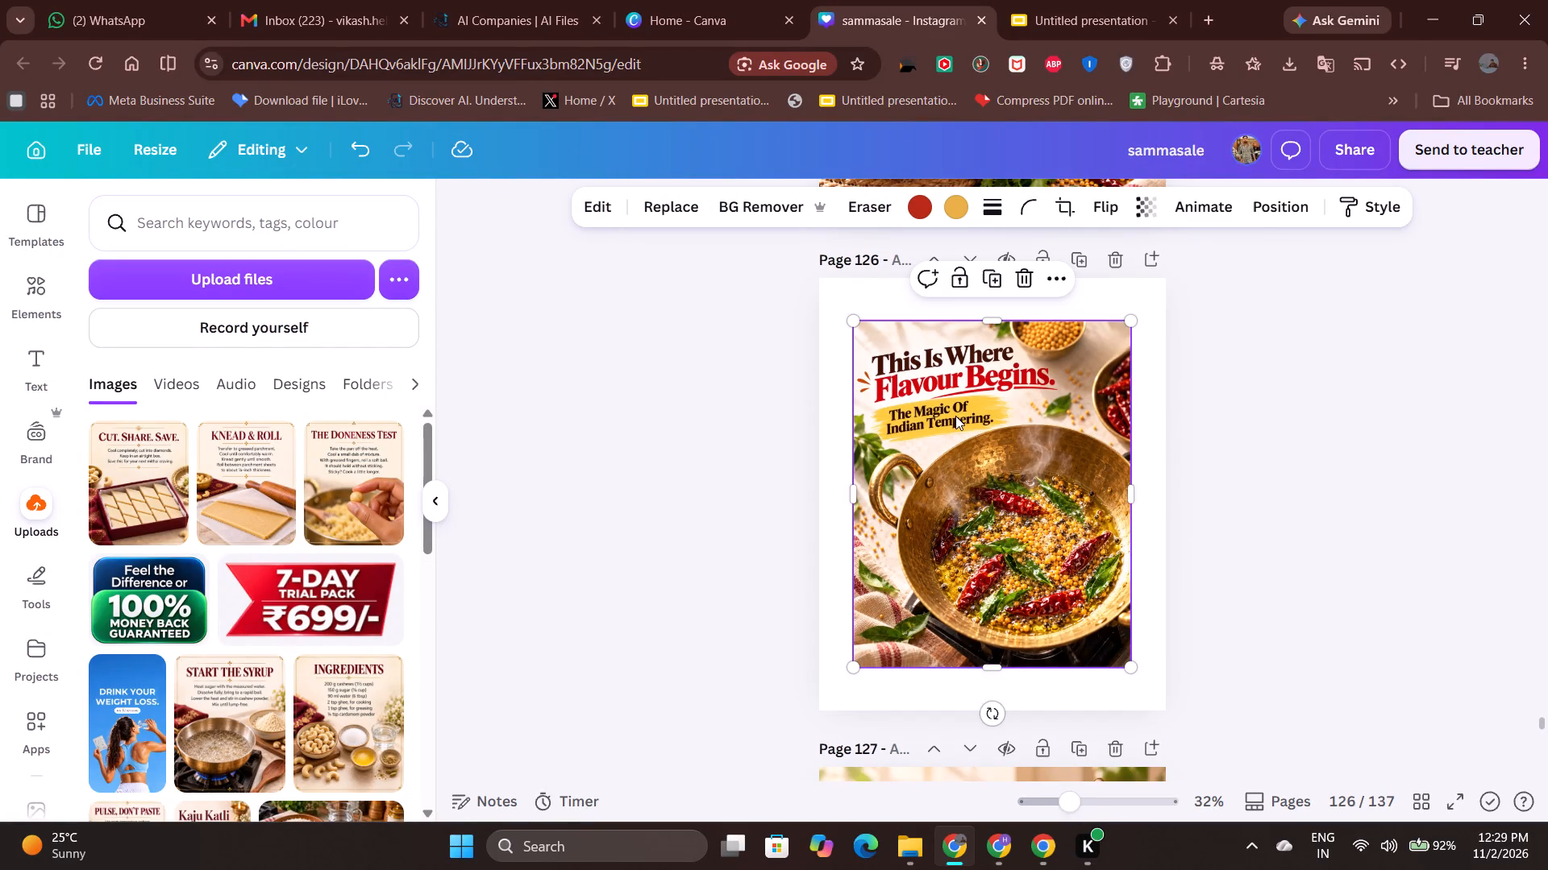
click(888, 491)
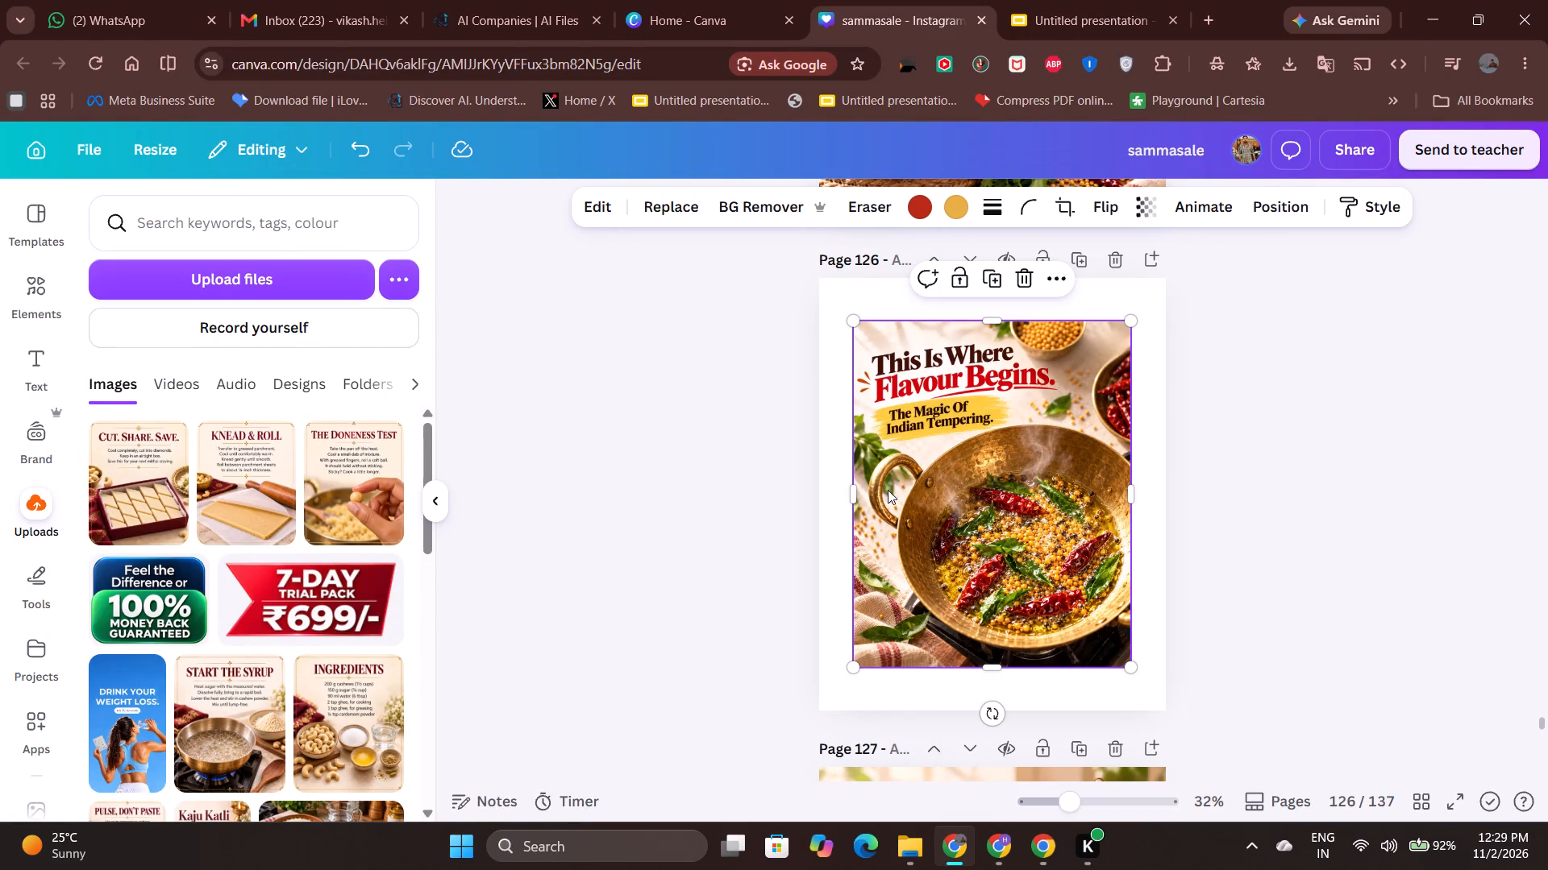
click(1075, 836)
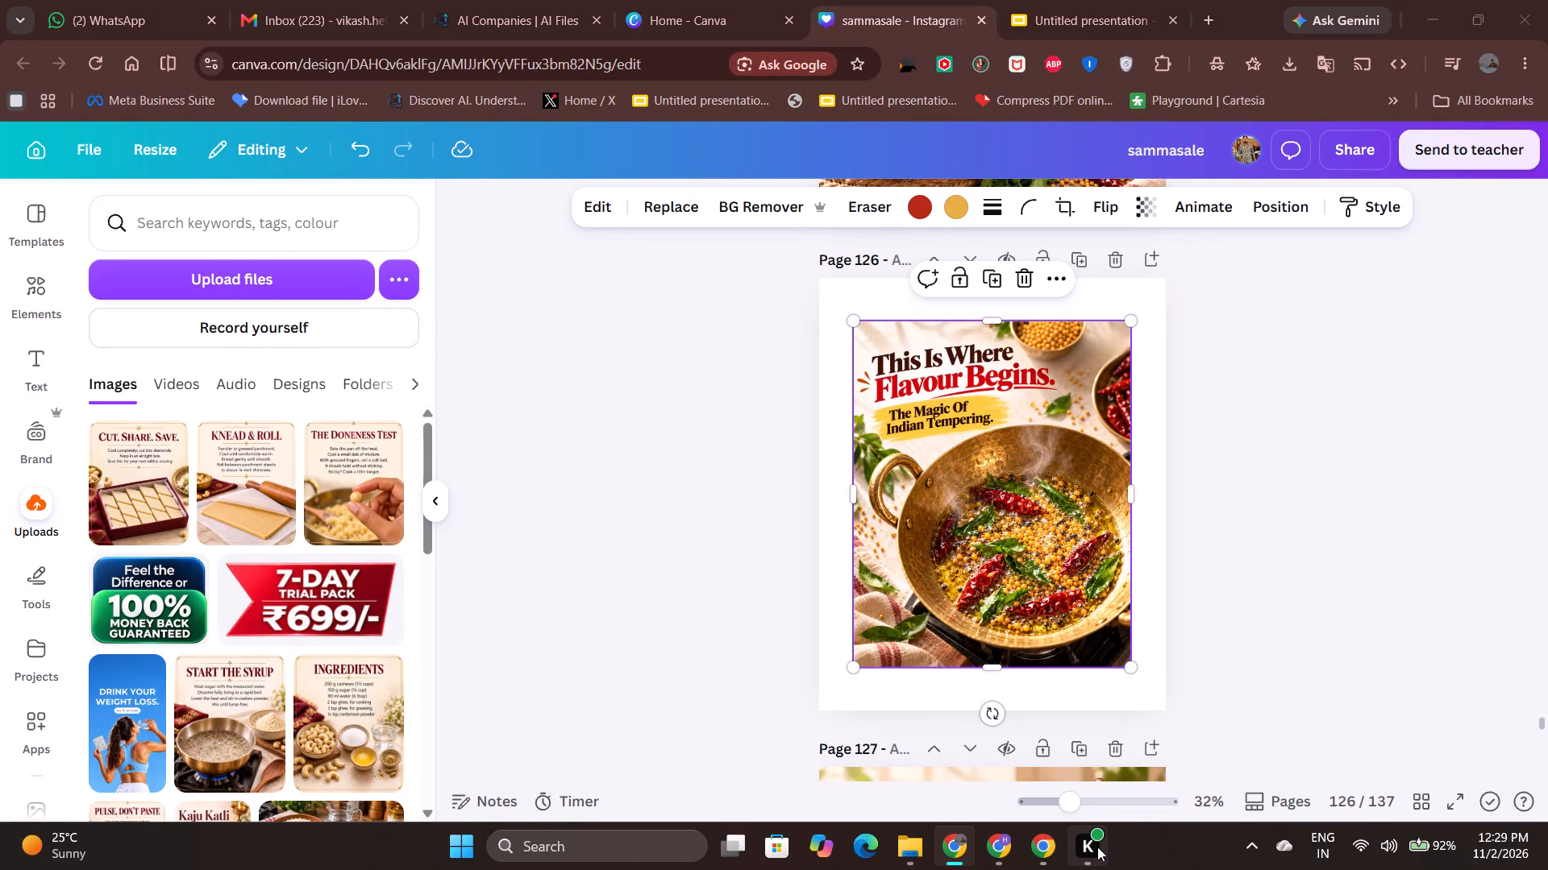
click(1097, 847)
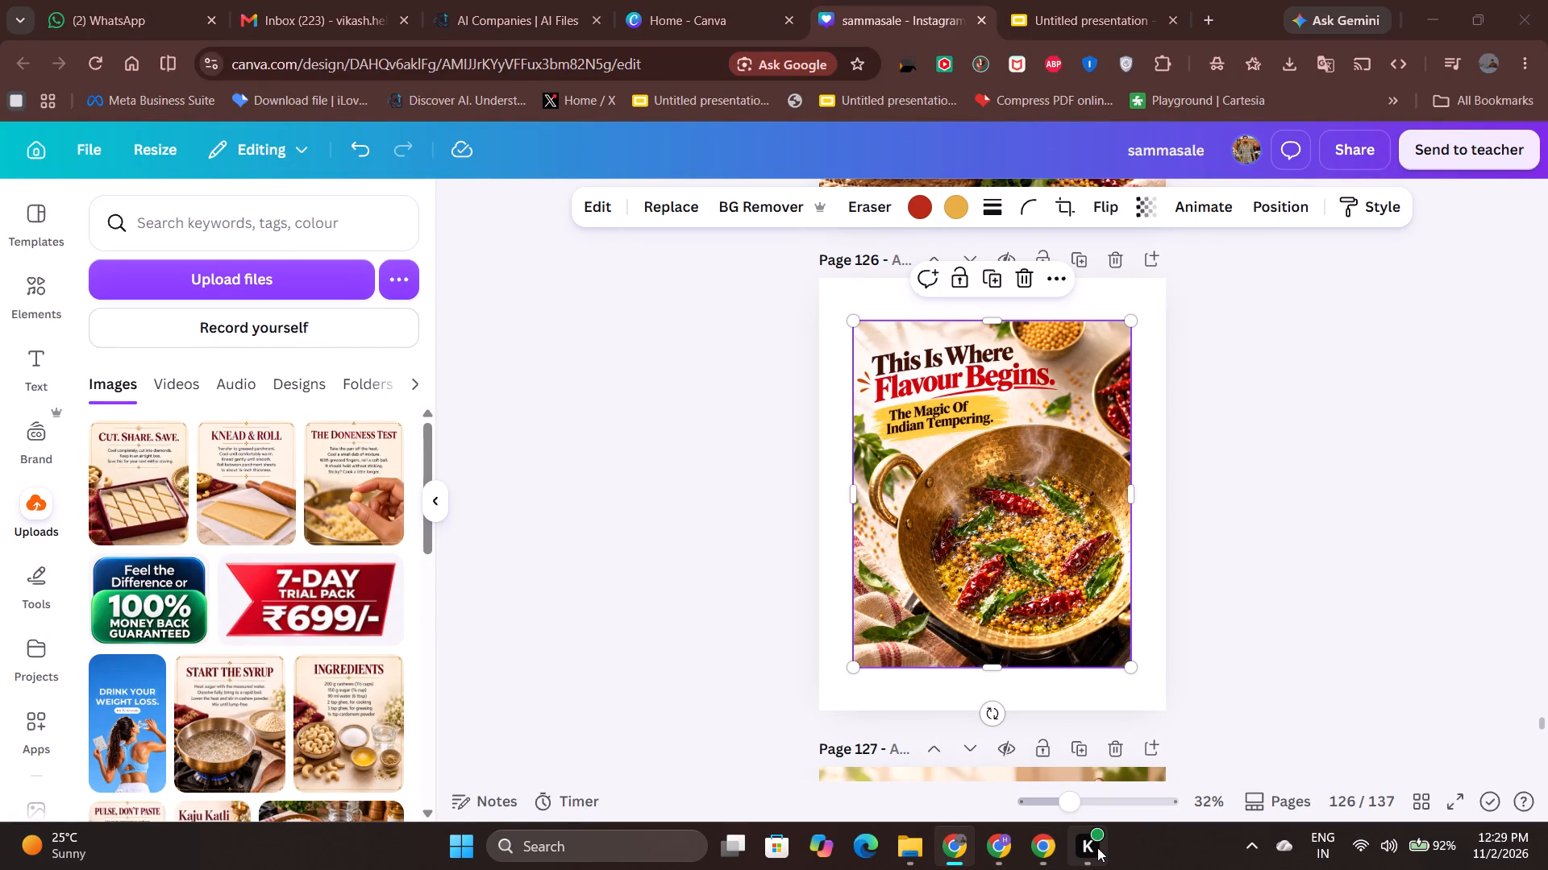
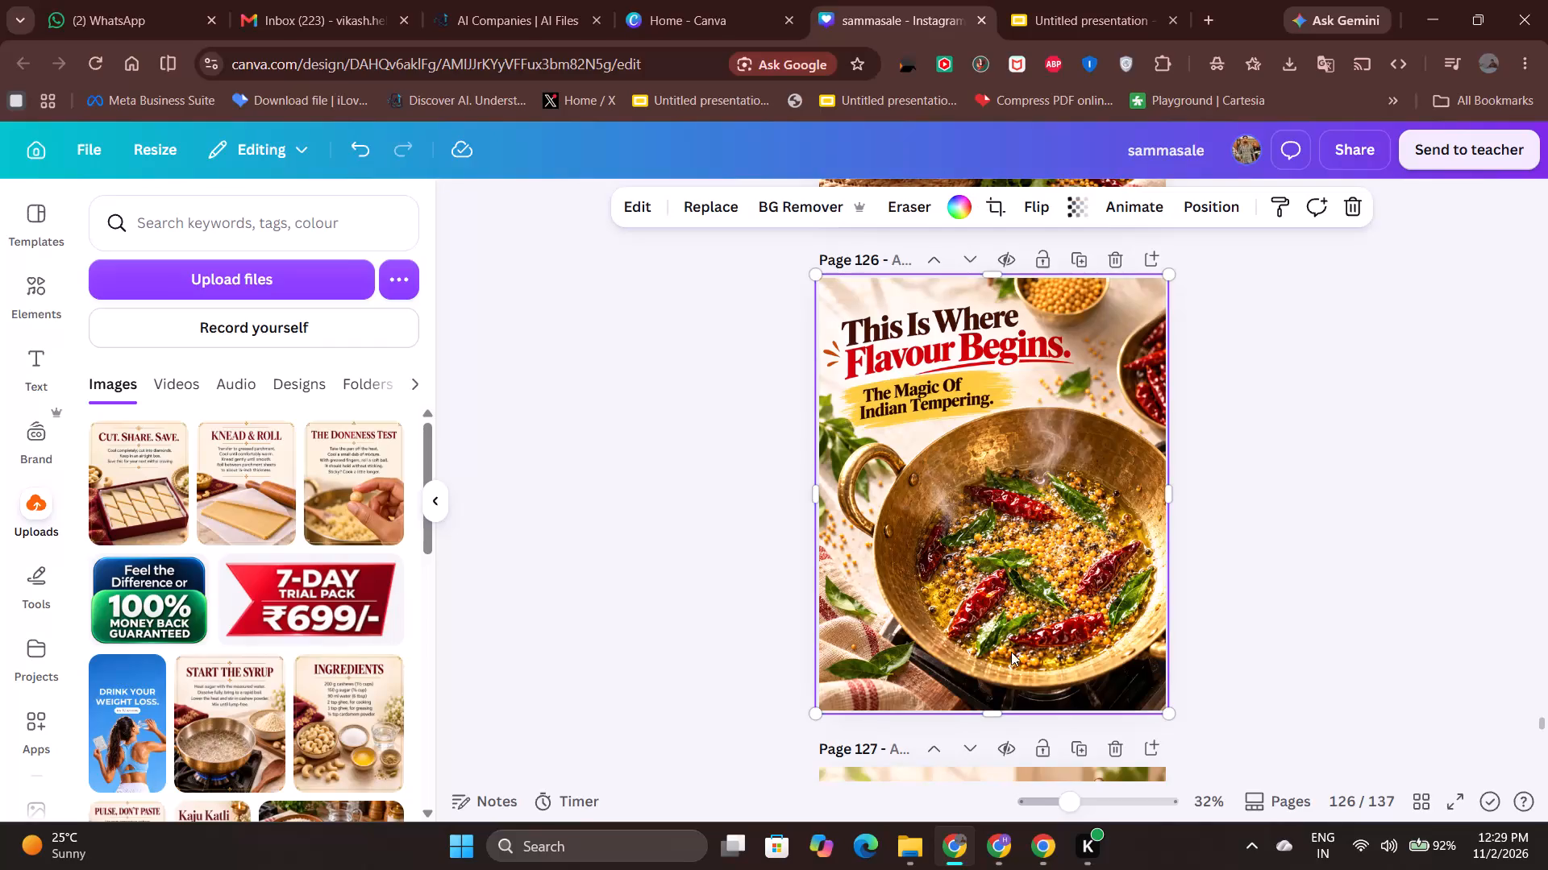
Deselect the "This Is Where Flavour Begins" image on page 126.
click(1213, 488)
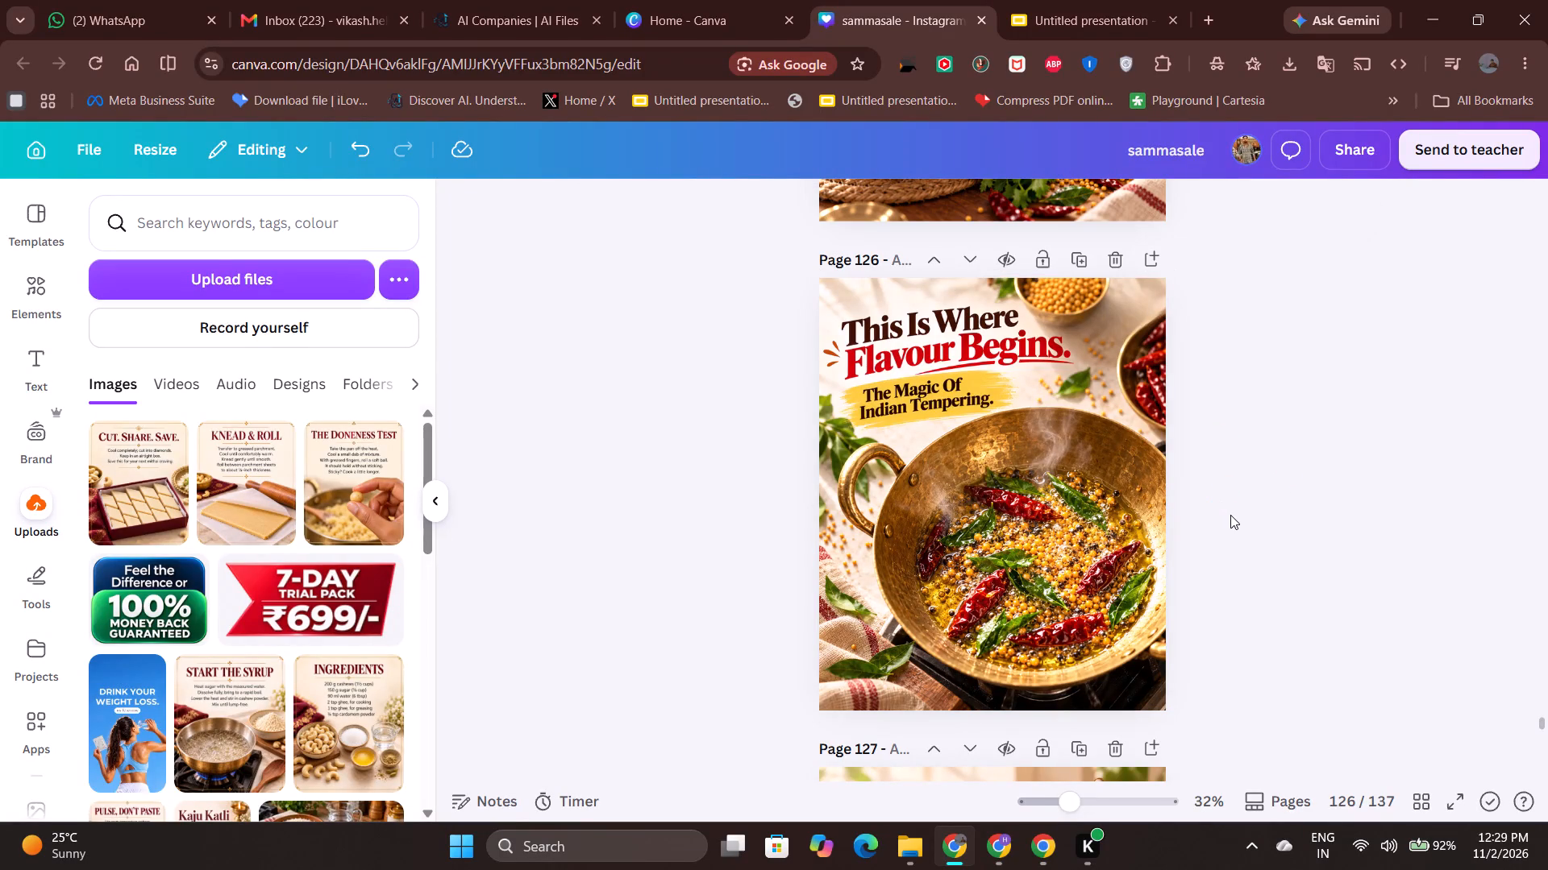
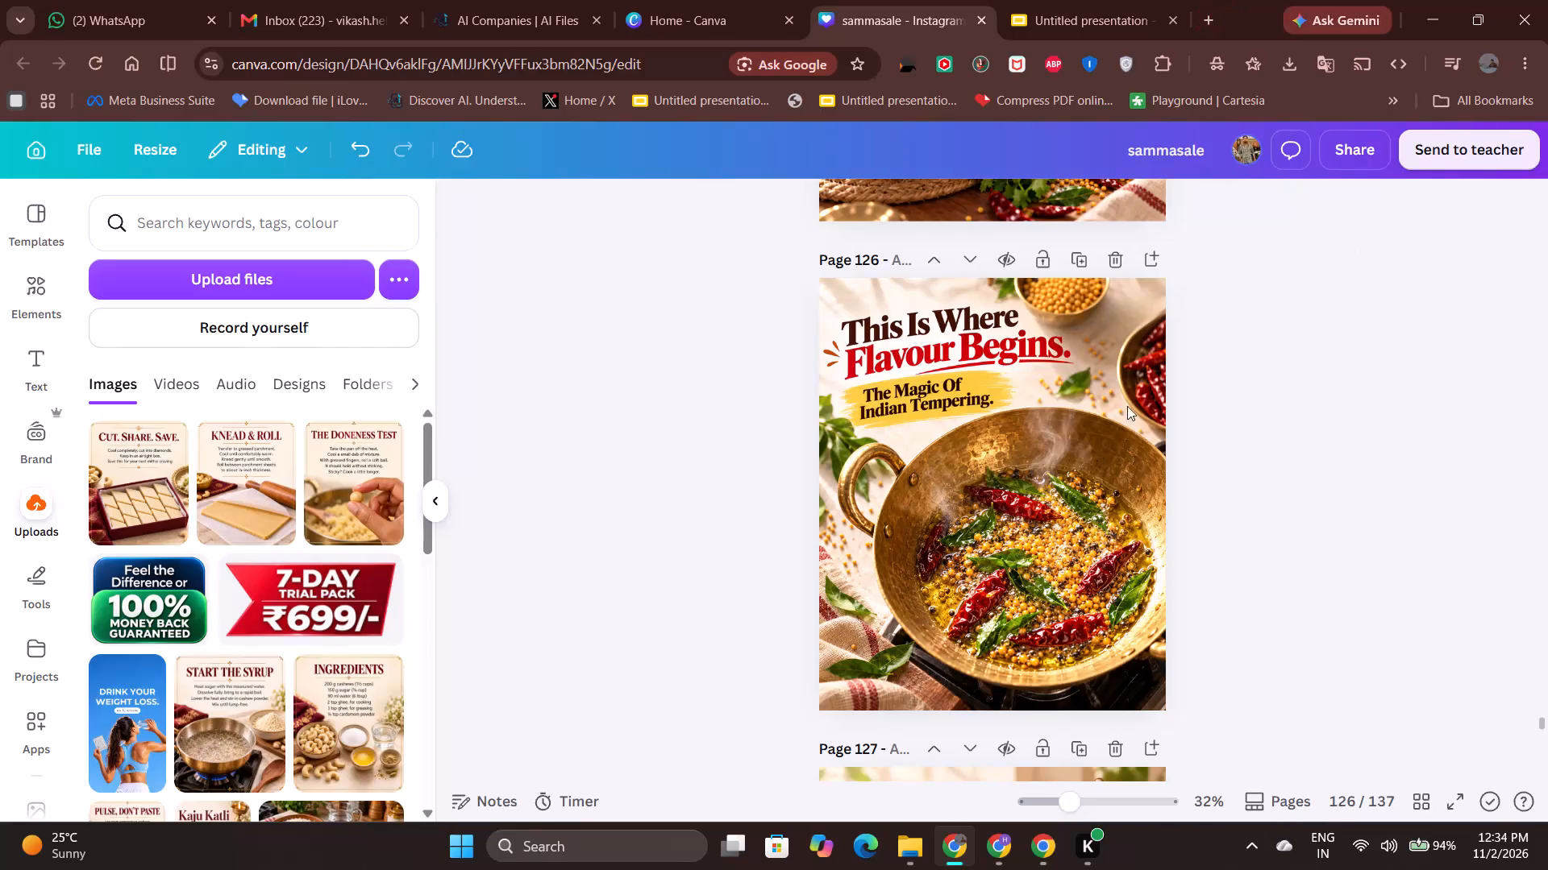
Review the Canva posts on pages 121 to 126 and select the "Bring The Tadka Home" image on page 124.
scroll(1032, 470, up, 19)
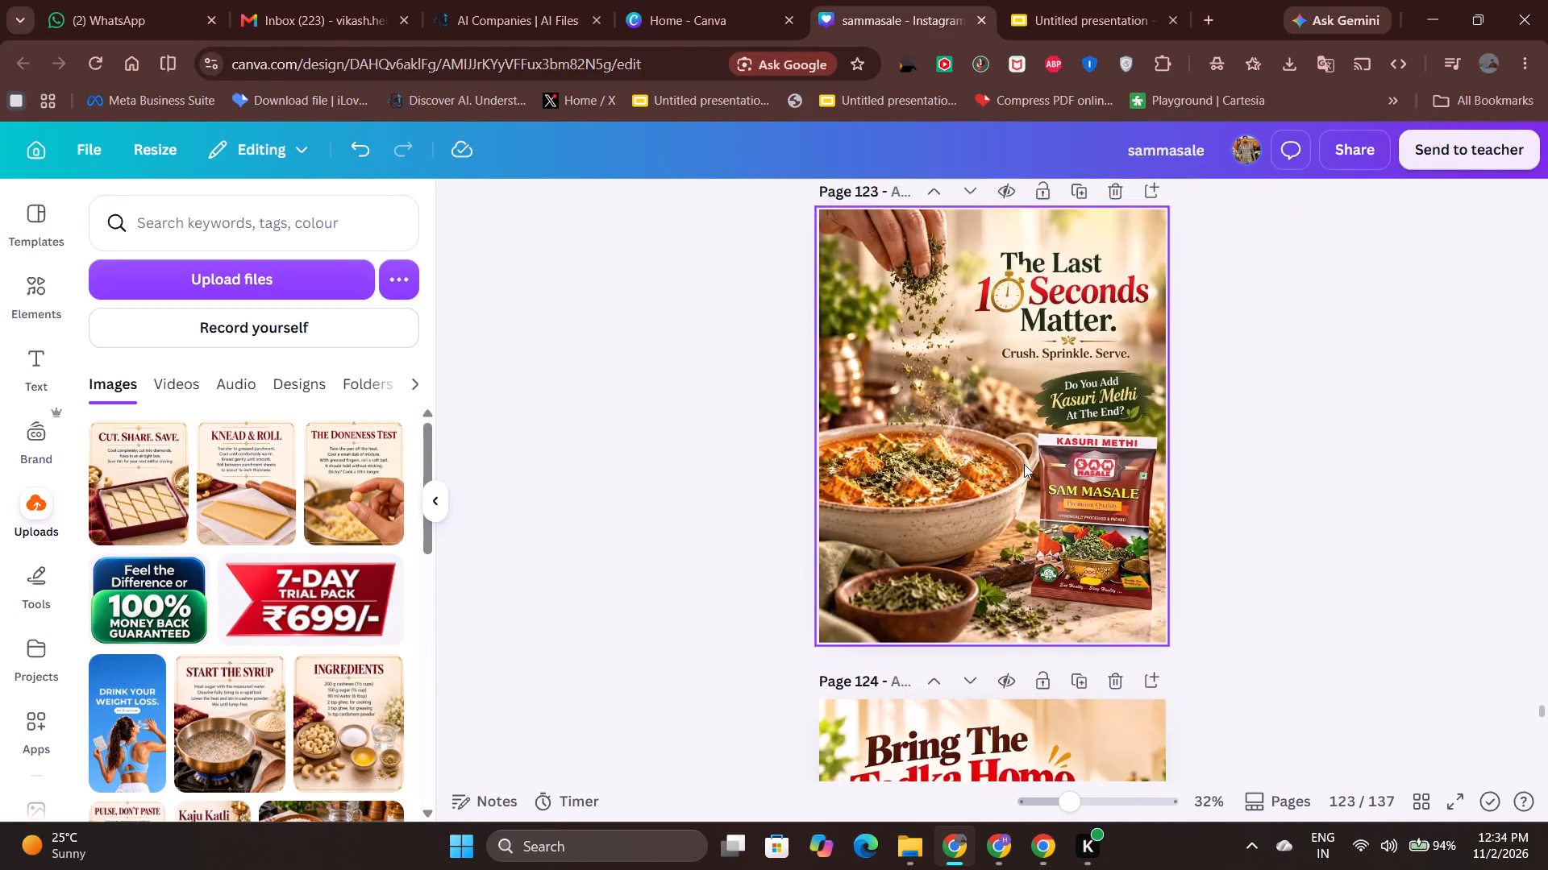
scroll(1024, 464, up, 7)
scroll(1020, 454, down, 5)
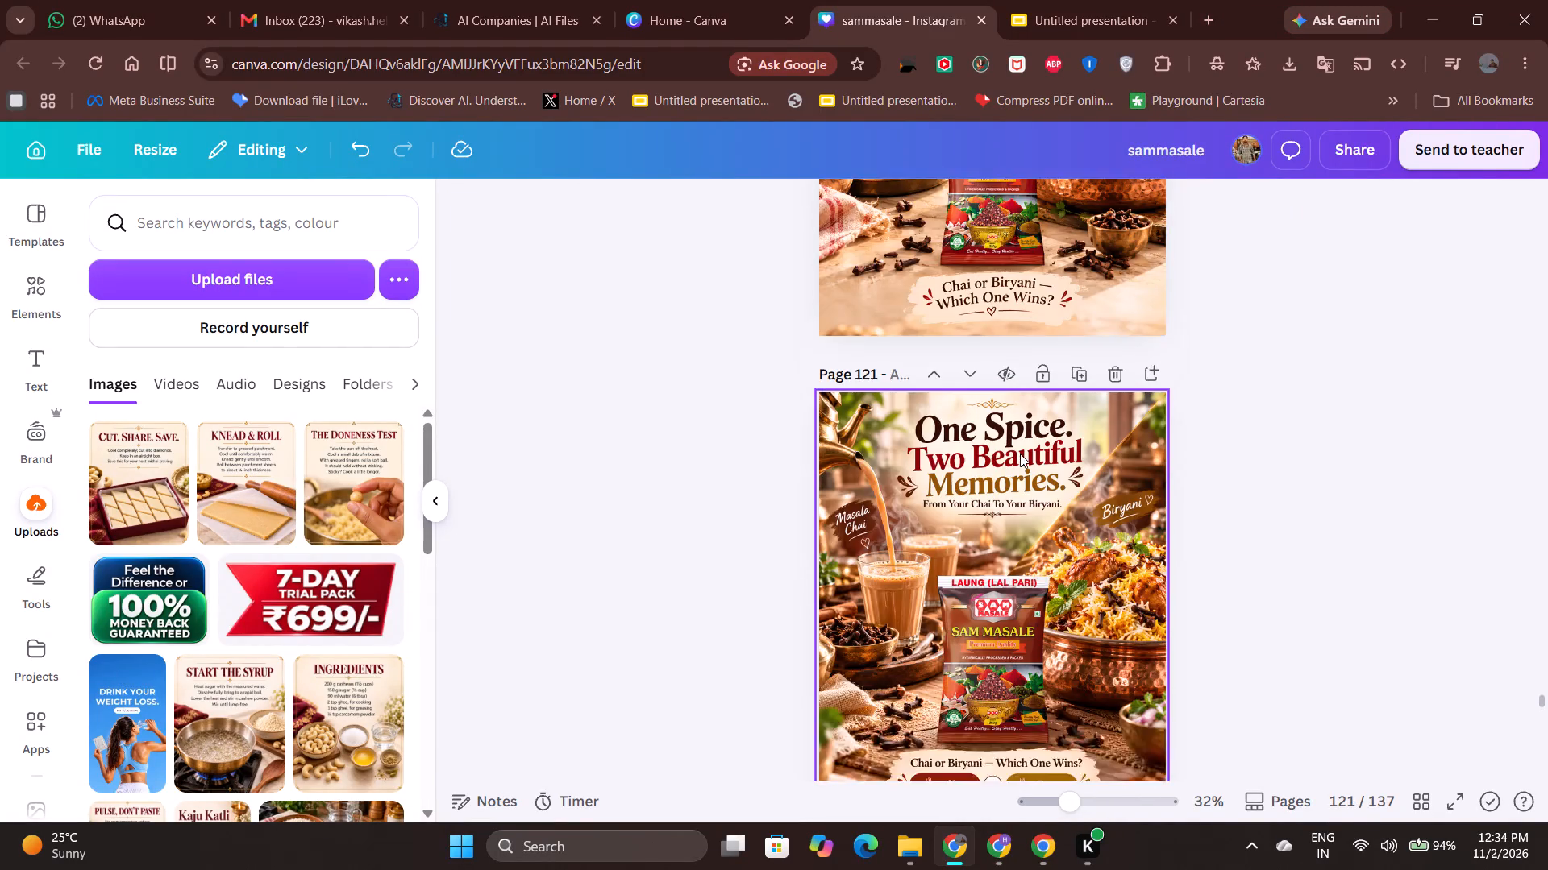
scroll(1020, 456, down, 15)
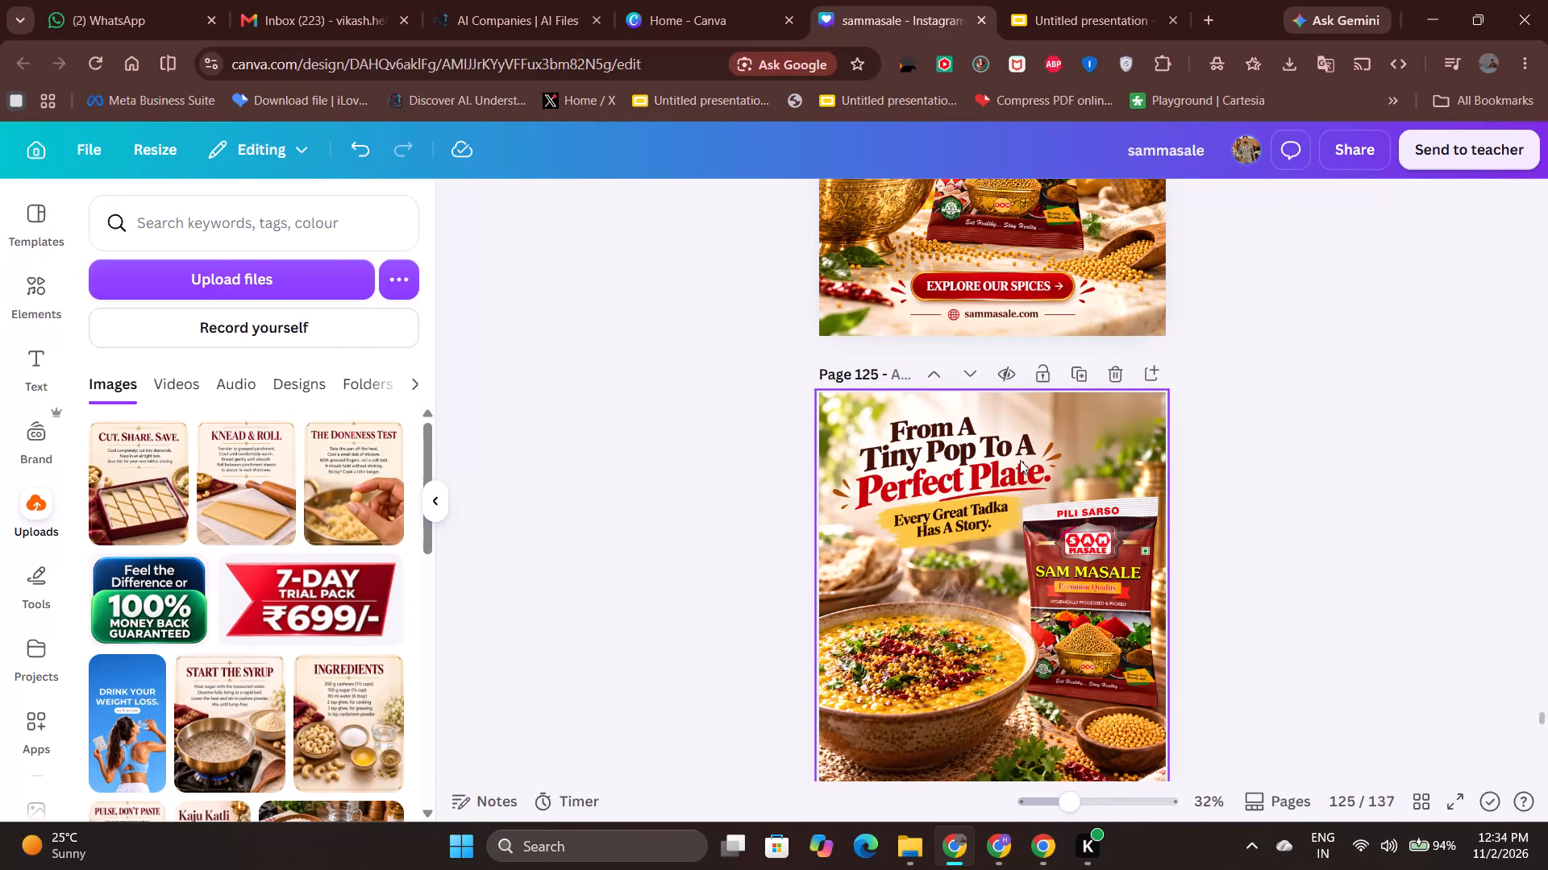
scroll(1020, 460, up, 5)
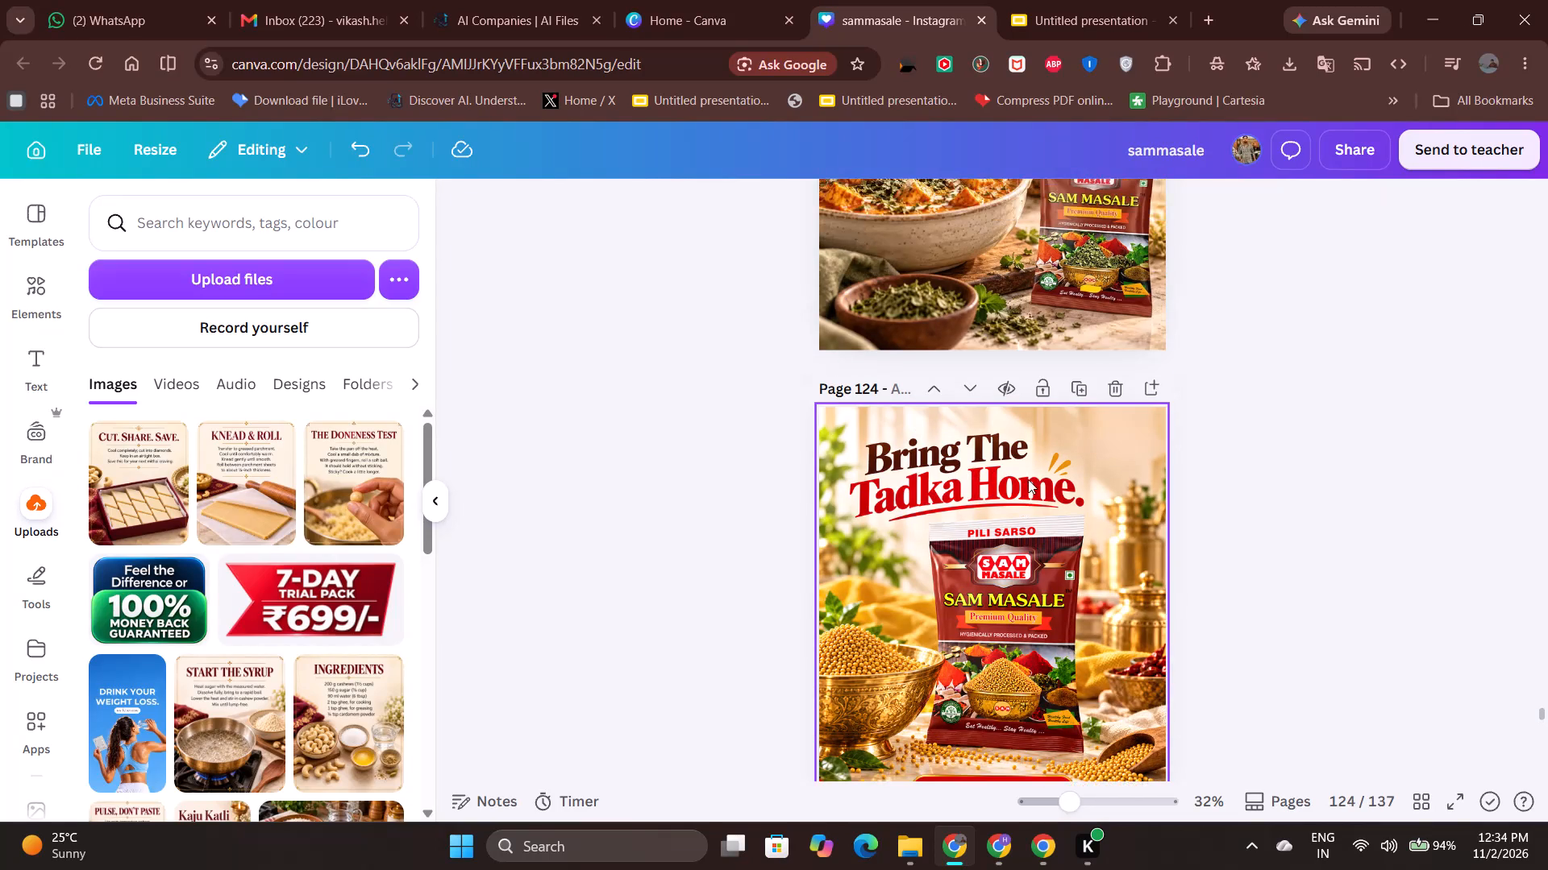
click(1029, 481)
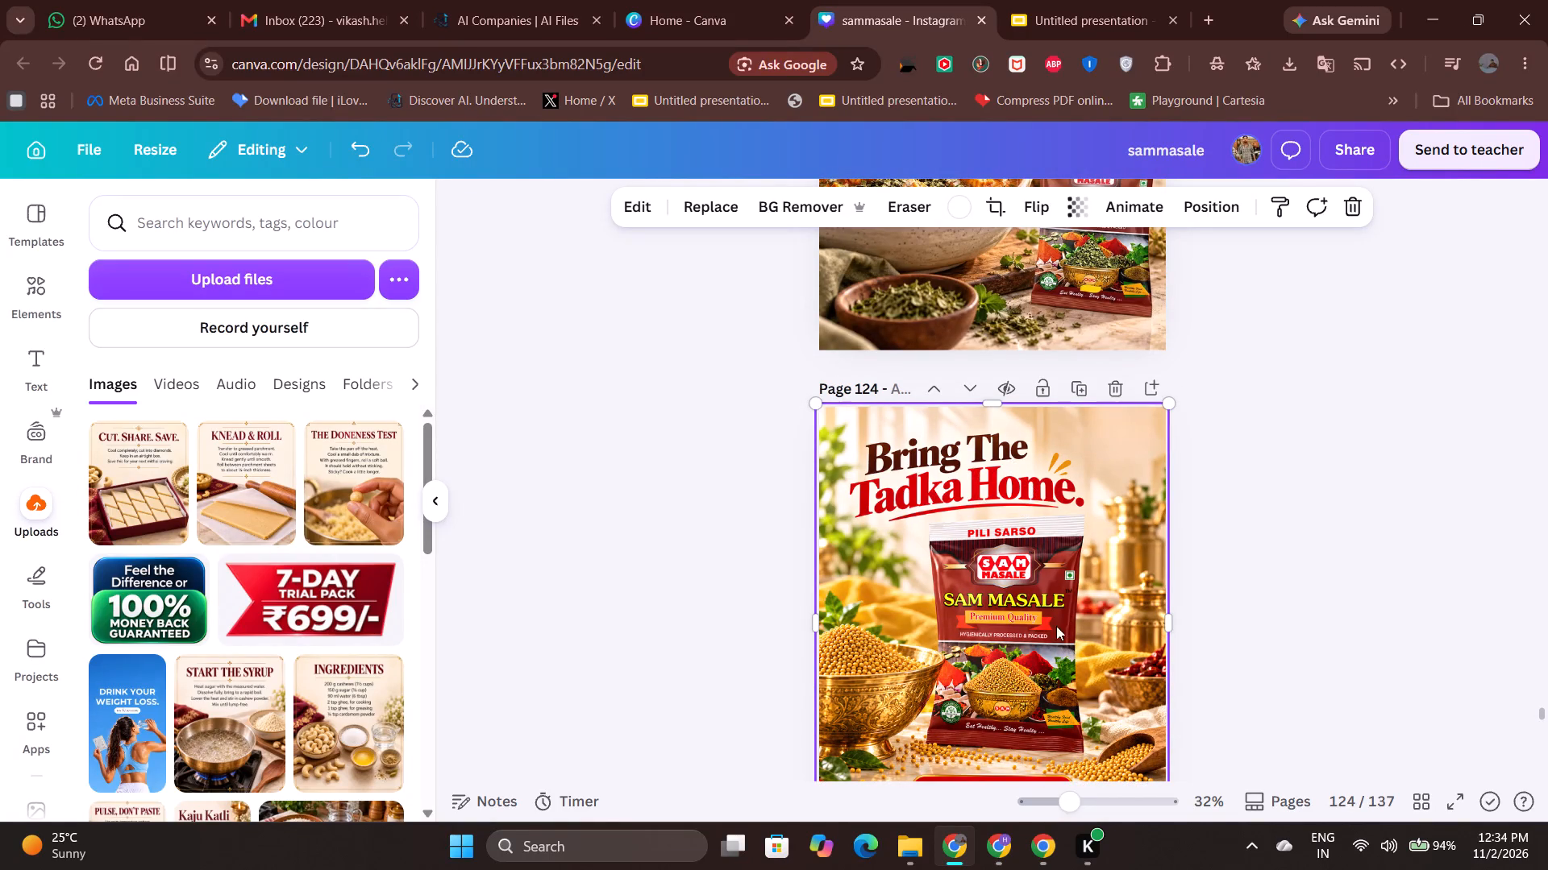
Switch to the untitled Google Slides presentation.
click(1028, 6)
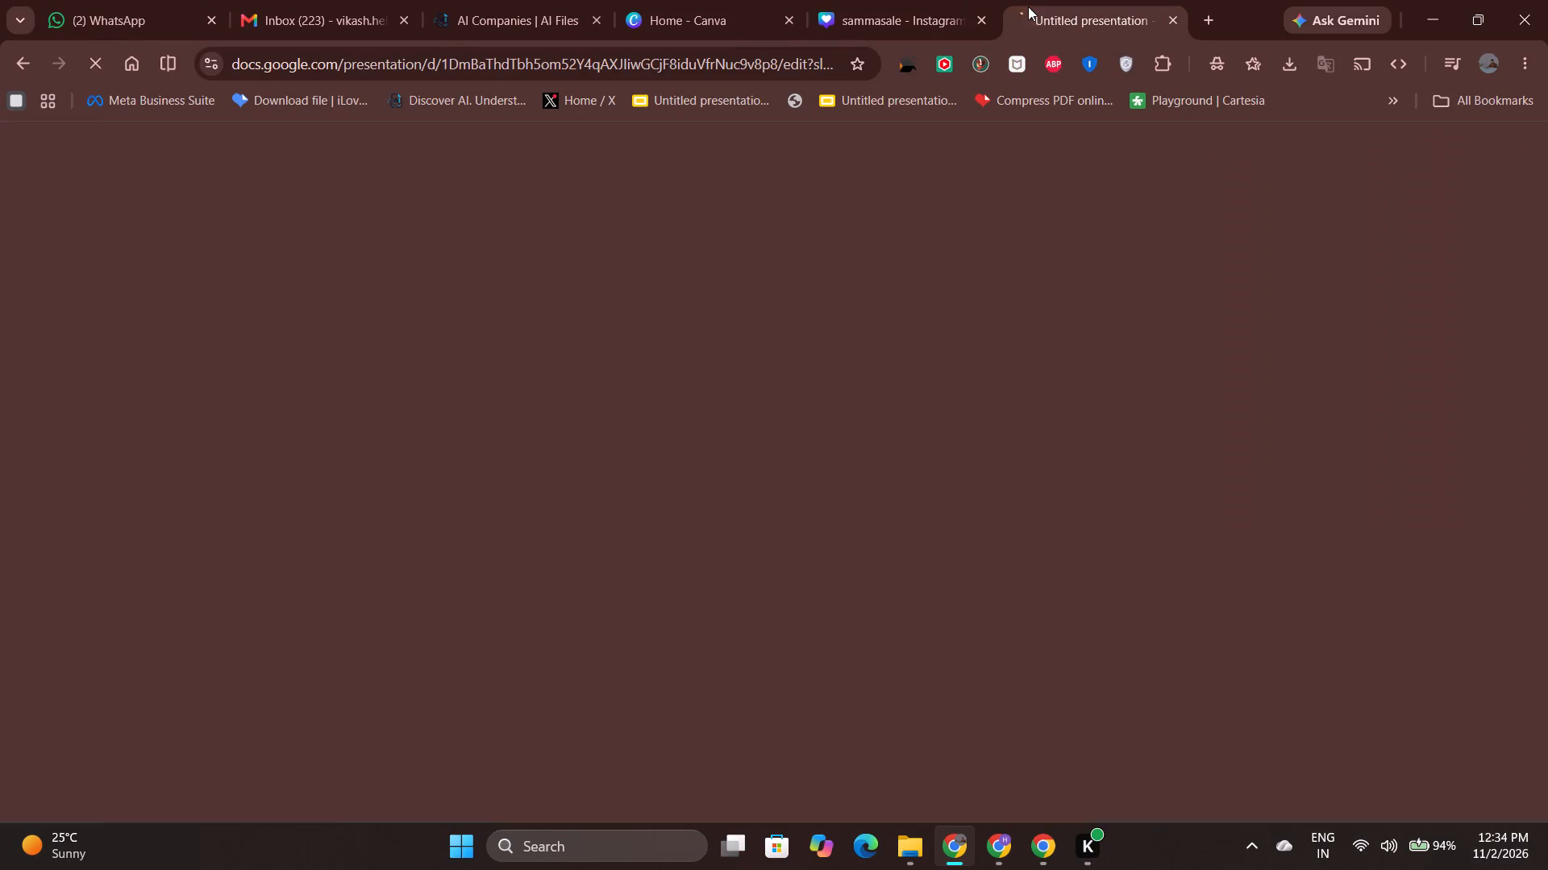
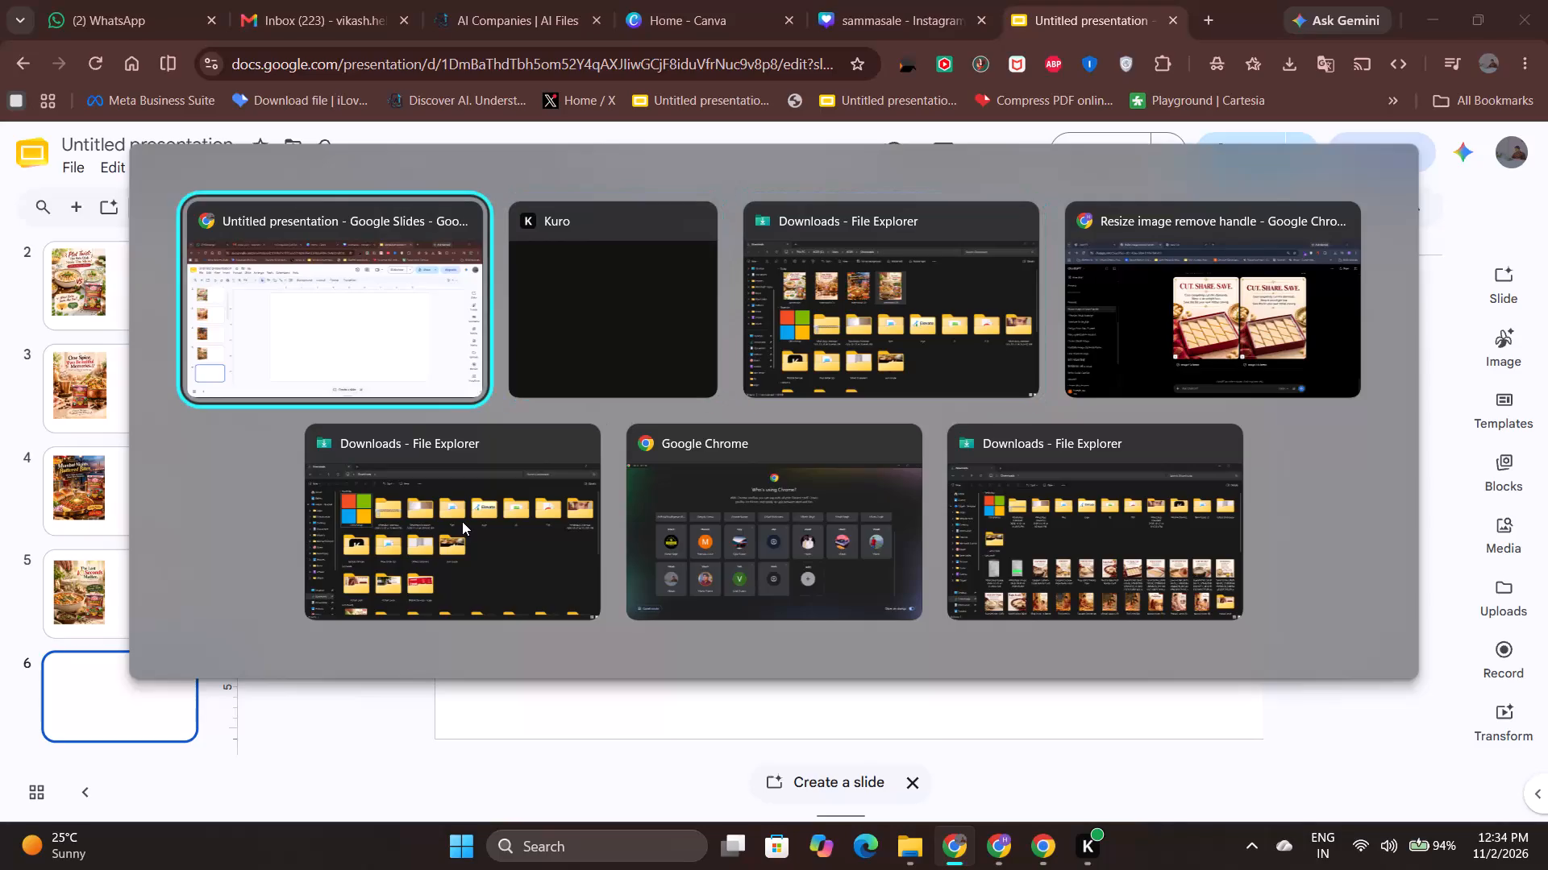
Switch to the Canva design and examine the spice posts on pages 123 to 130.
click(851, 0)
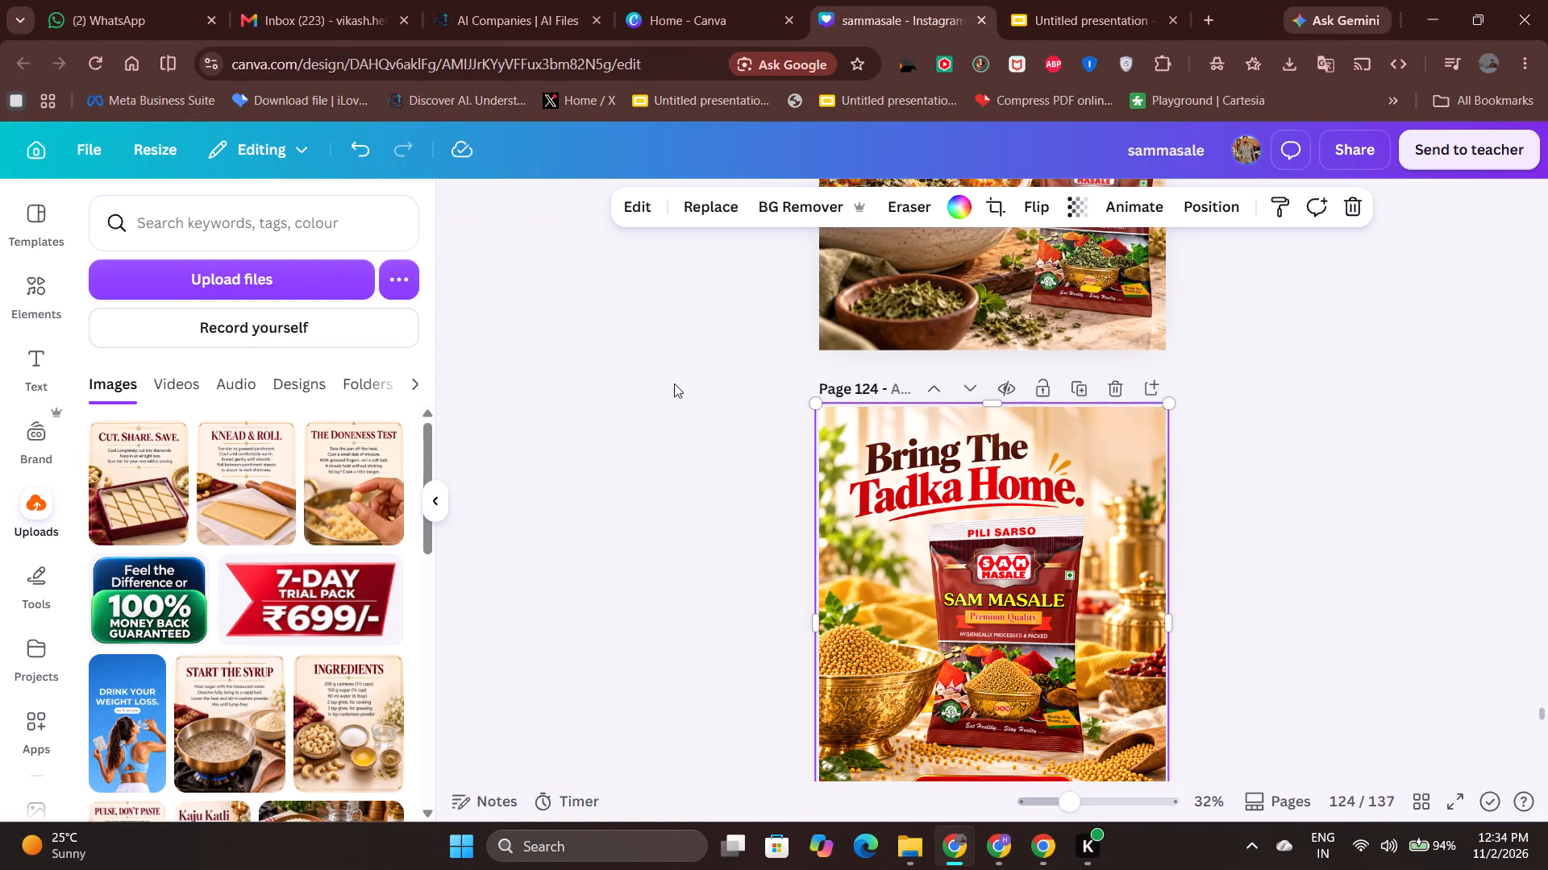
click(715, 412)
scroll(912, 480, down, 2)
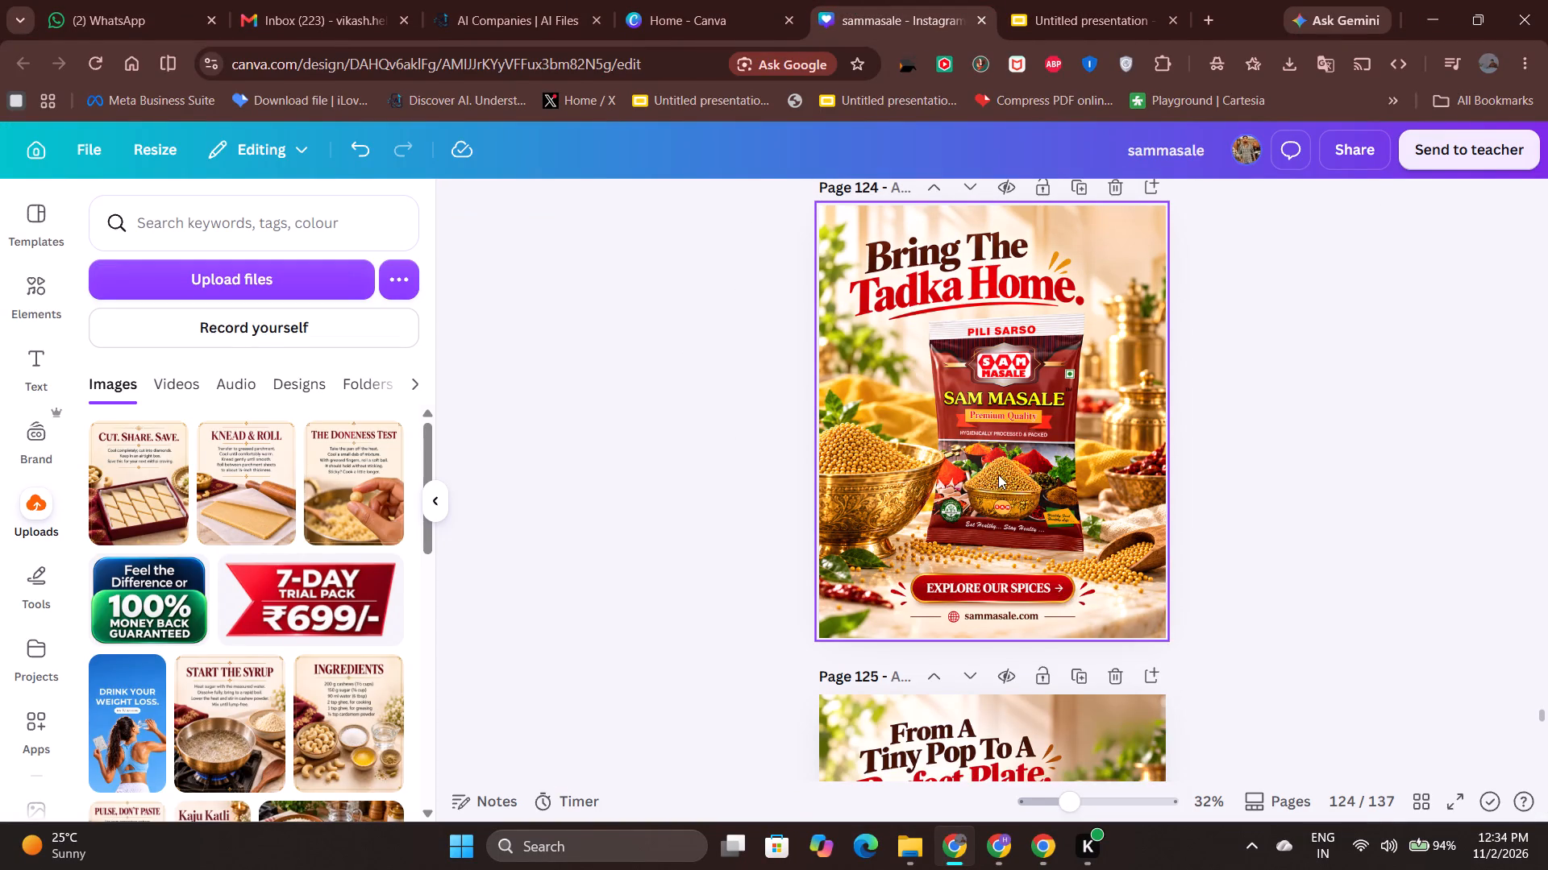
scroll(1048, 467, up, 4)
scroll(1057, 365, down, 3)
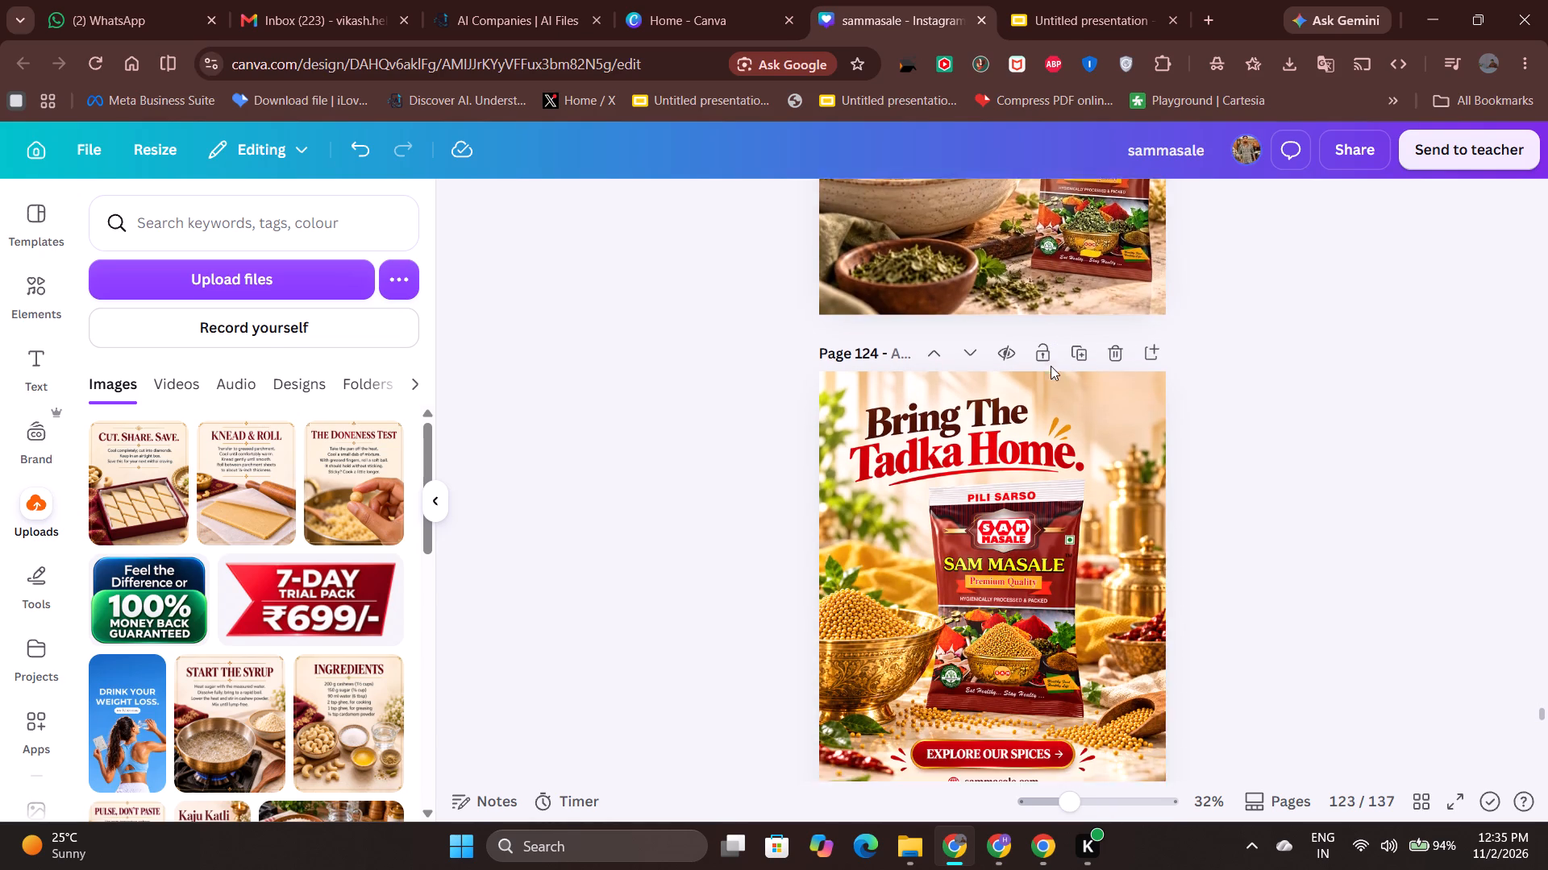
scroll(980, 408, down, 4)
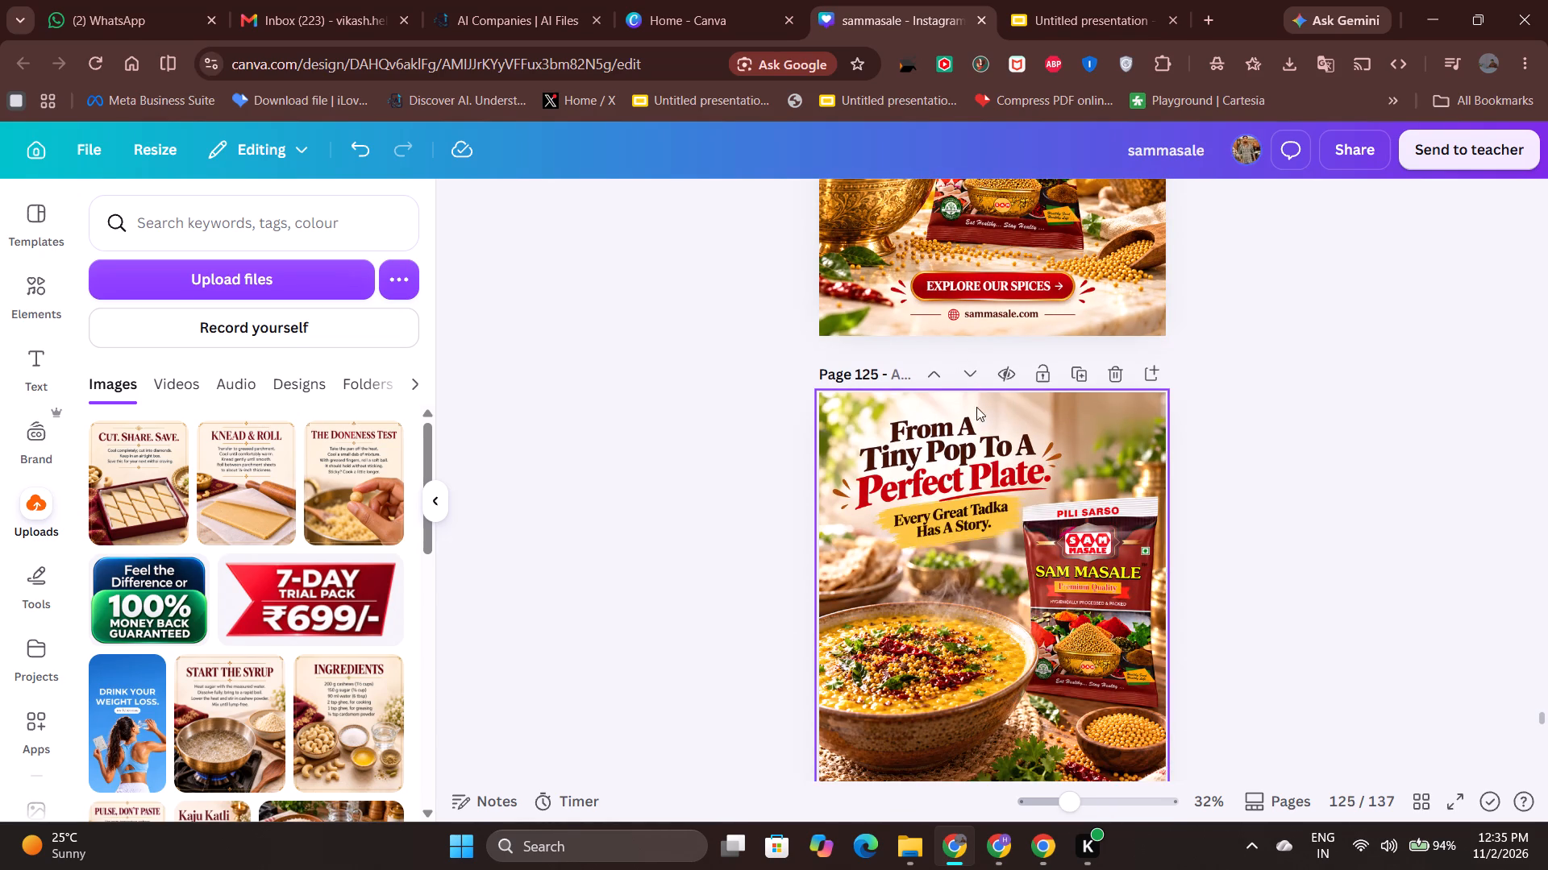
scroll(979, 397, up, 3)
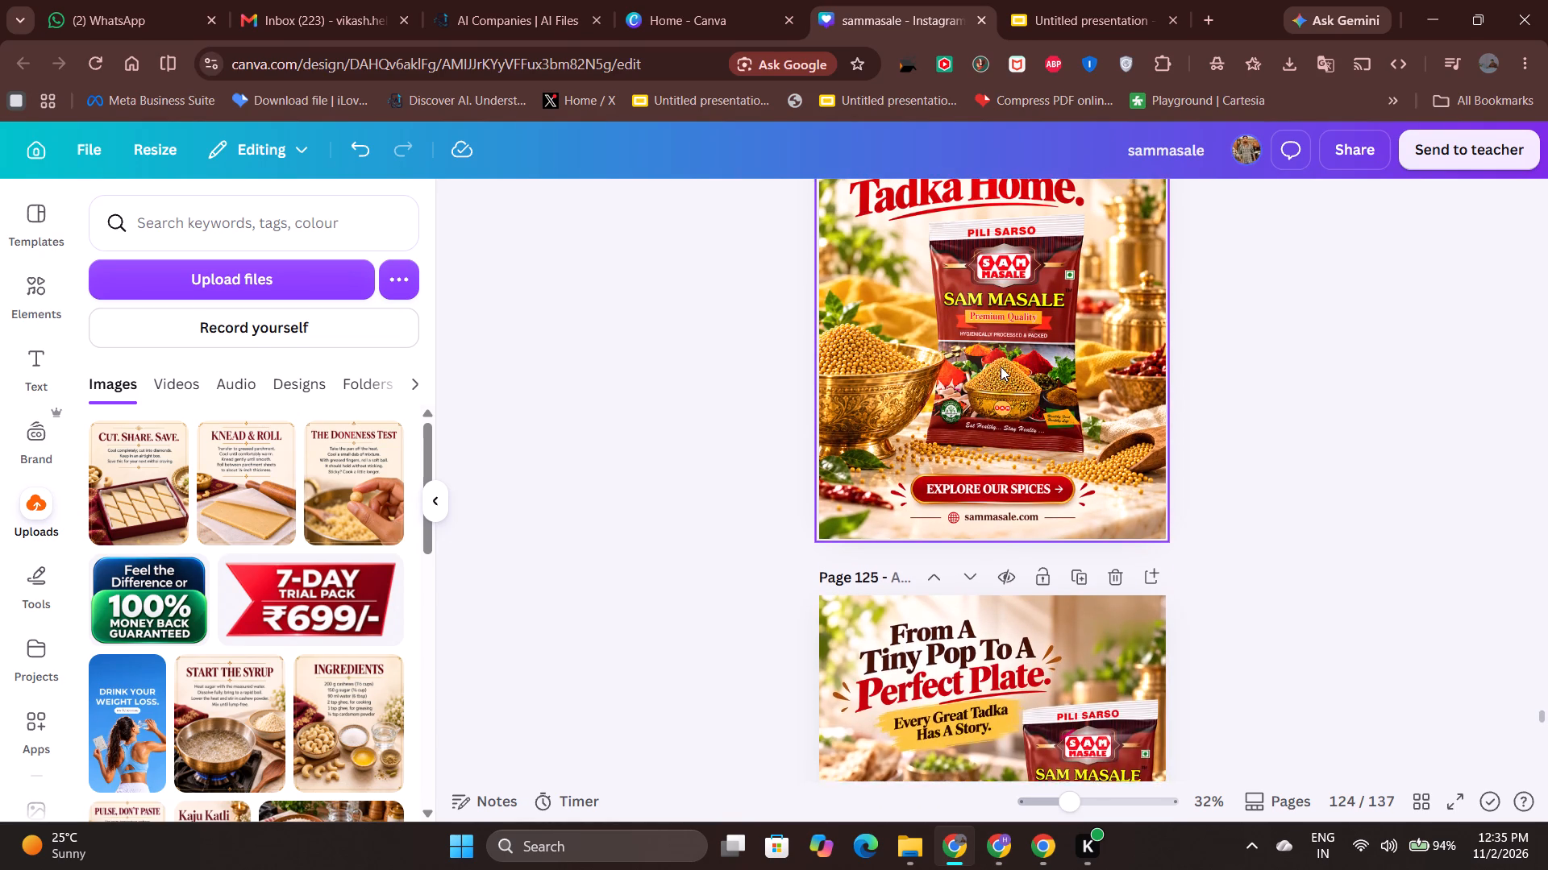
scroll(999, 368, down, 11)
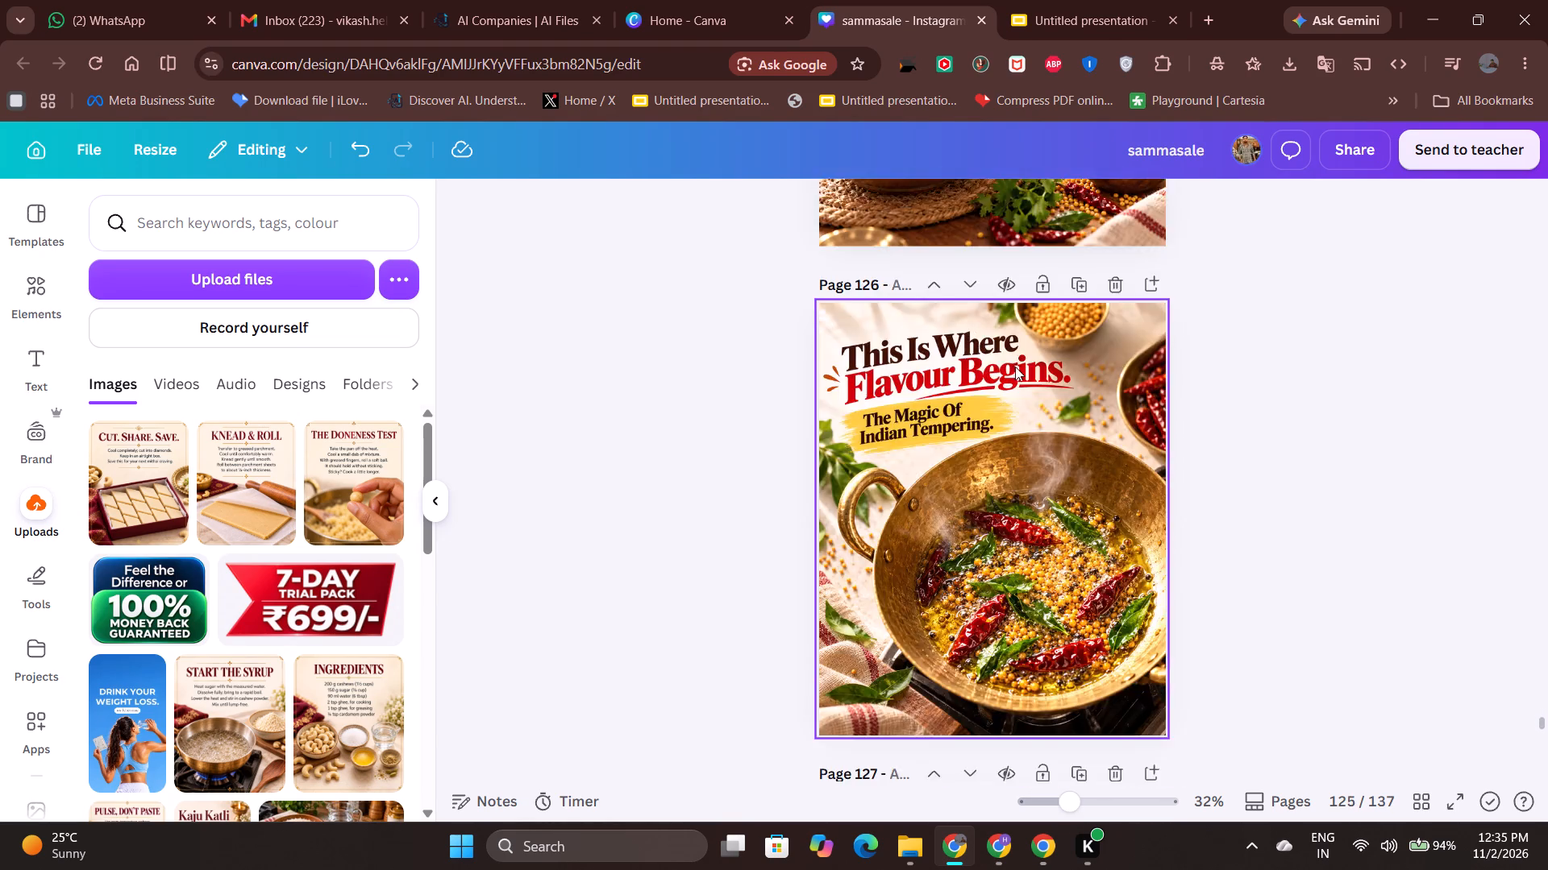
scroll(1015, 367, down, 15)
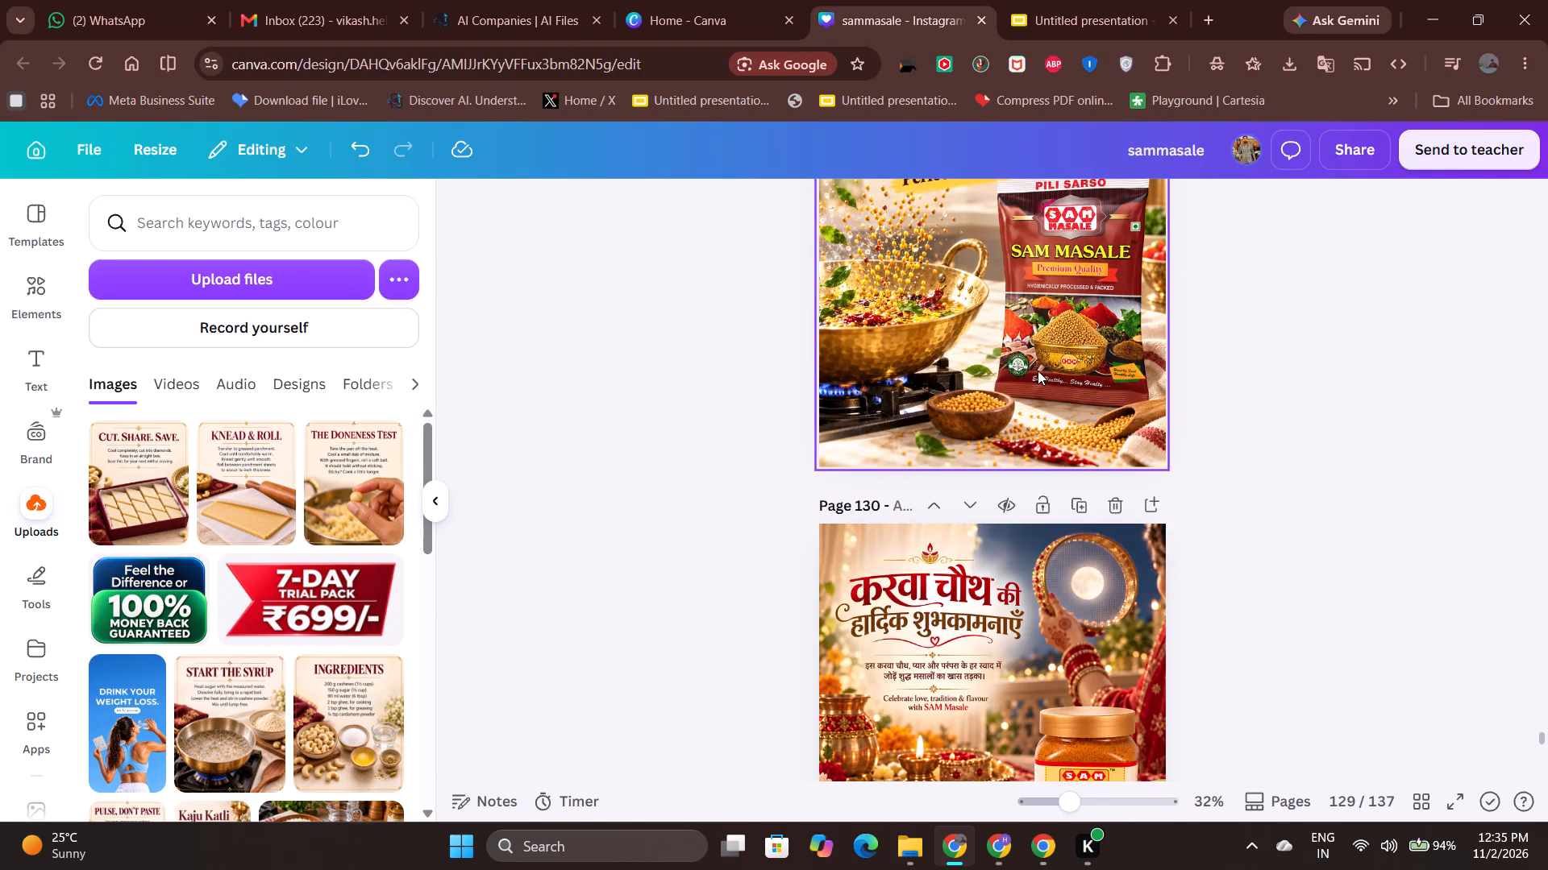
scroll(1035, 367, up, 12)
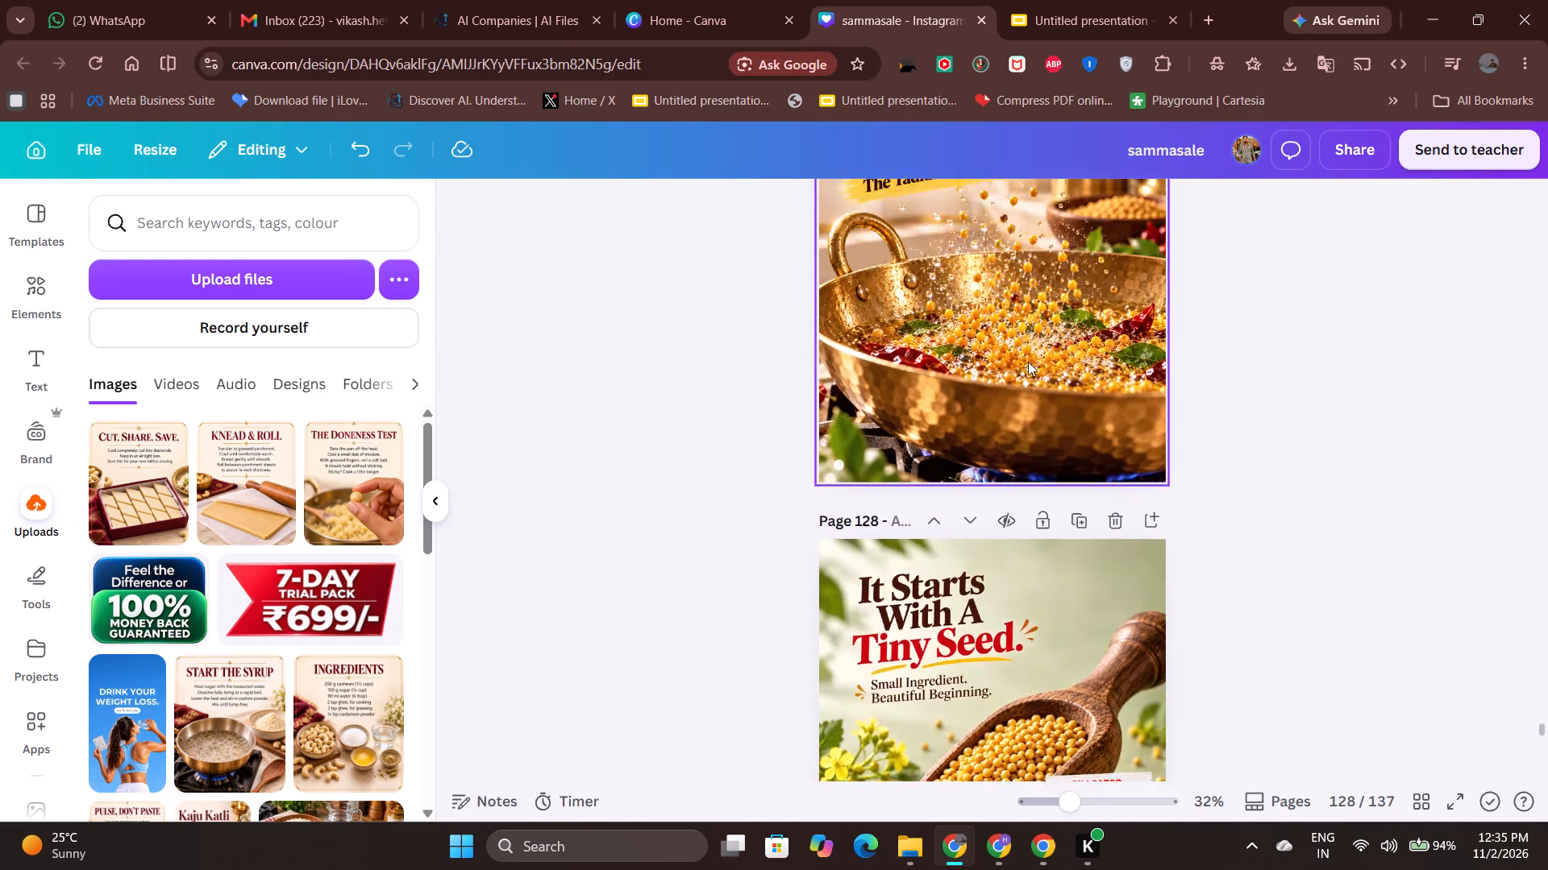
scroll(1028, 362, up, 20)
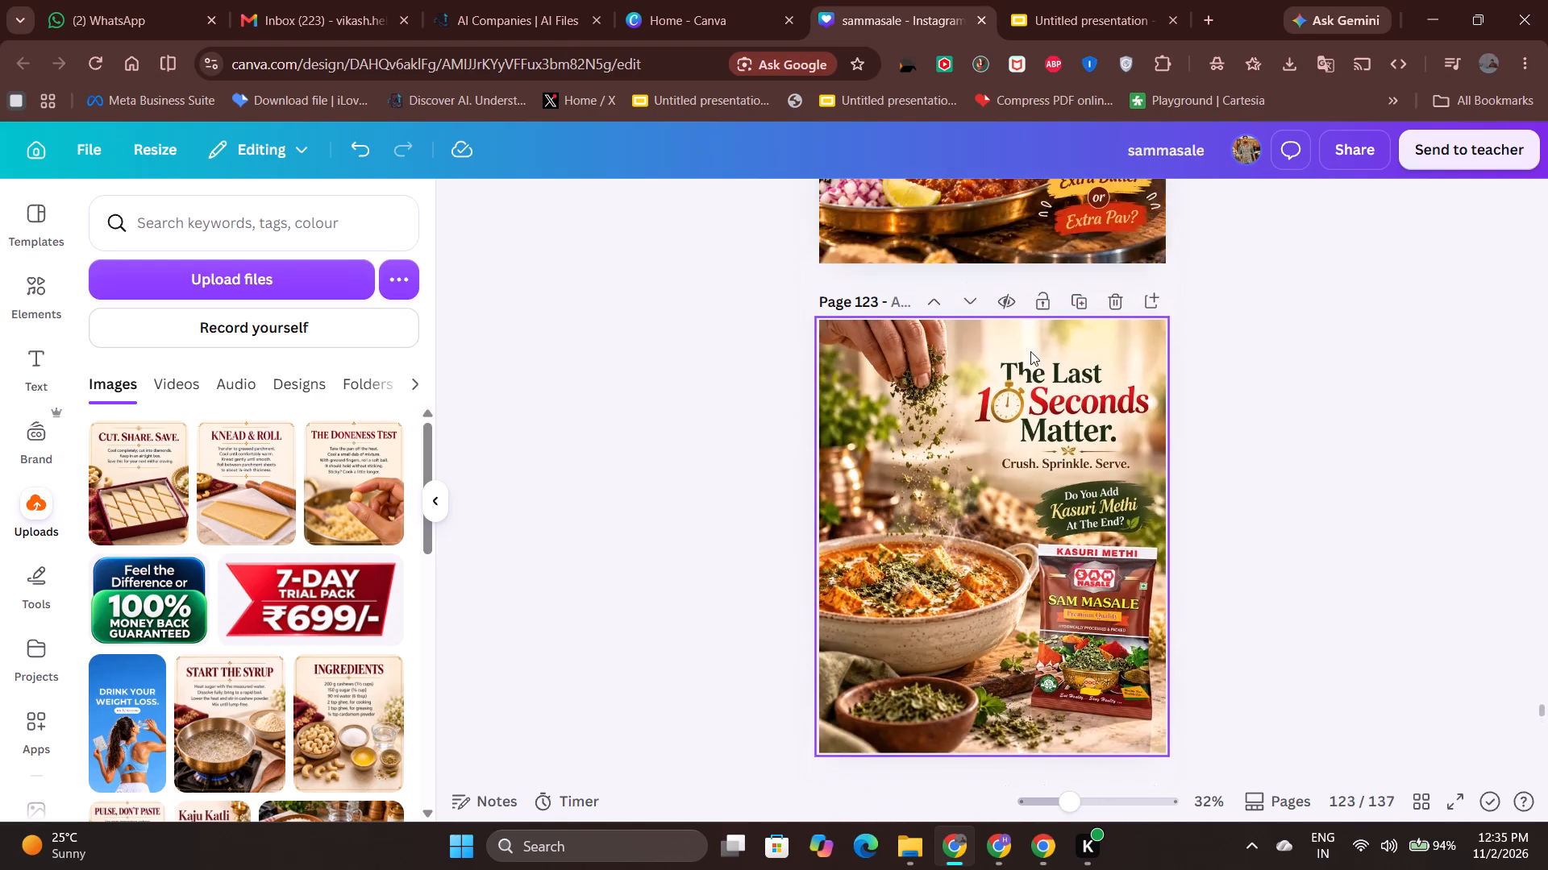
scroll(1030, 351, down, 5)
click(1031, 352)
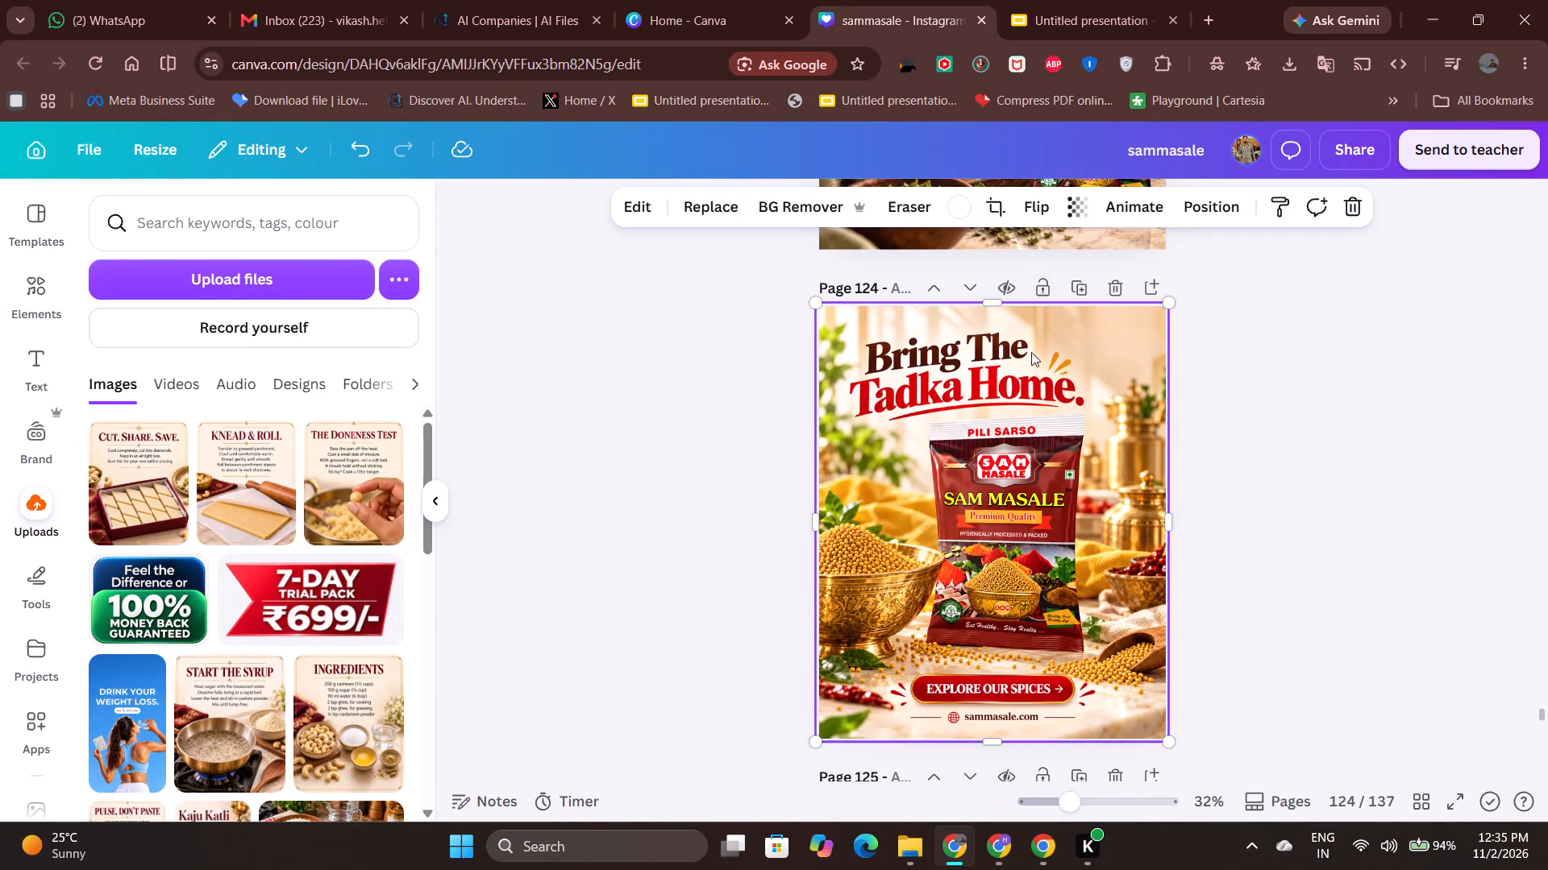
Examine the Canva posts from page 122 back to page 103, including the Doodh Peda and Rava Kesari recipe series.
scroll(935, 400, up, 9)
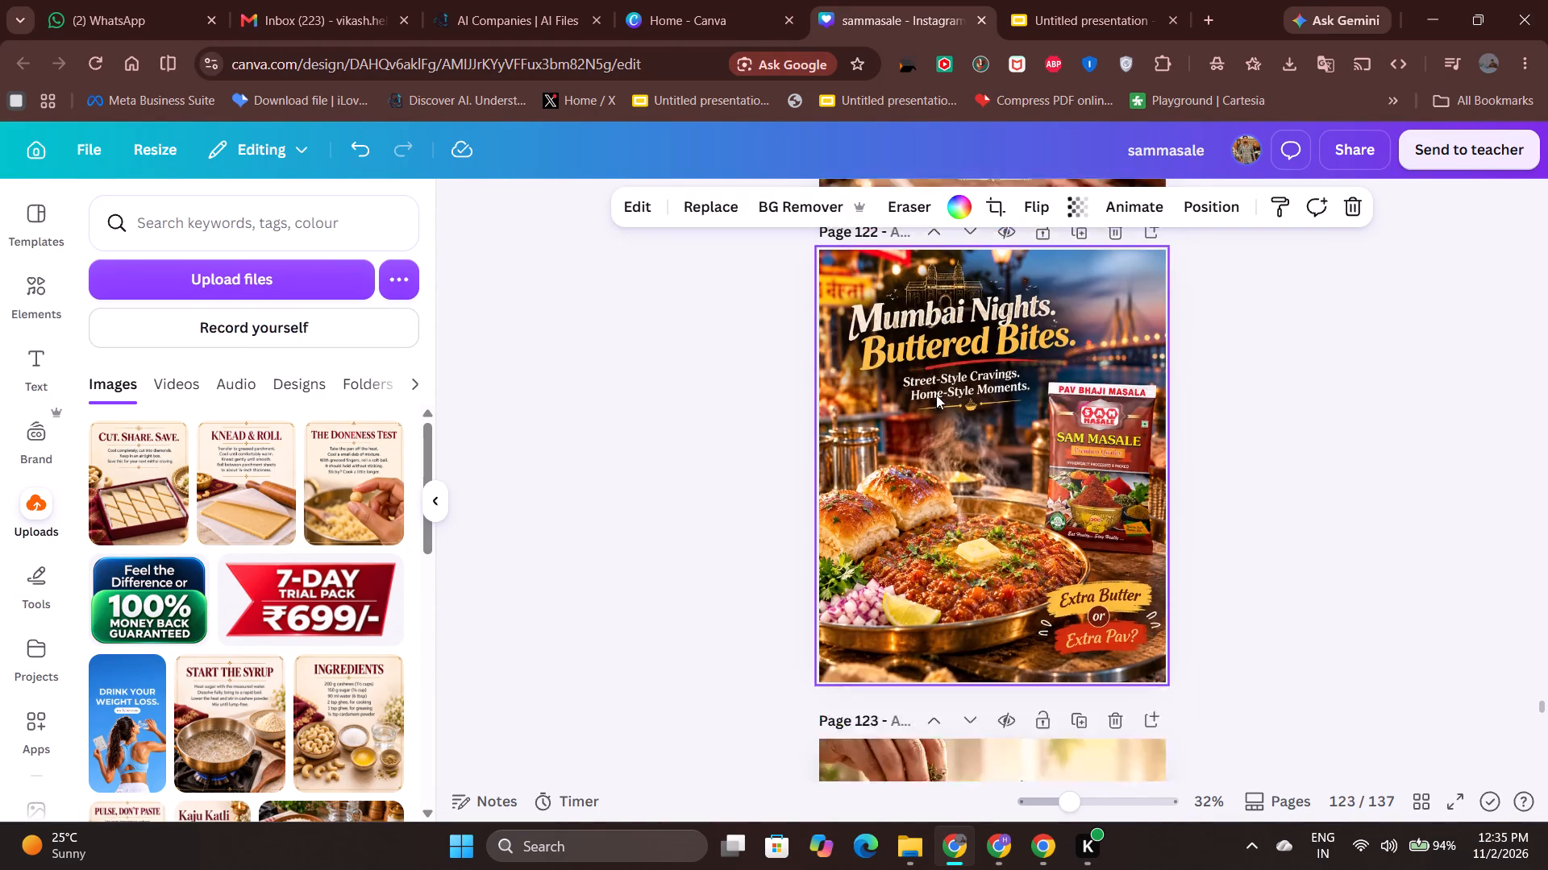
scroll(936, 395, up, 20)
scroll(936, 395, up, 12)
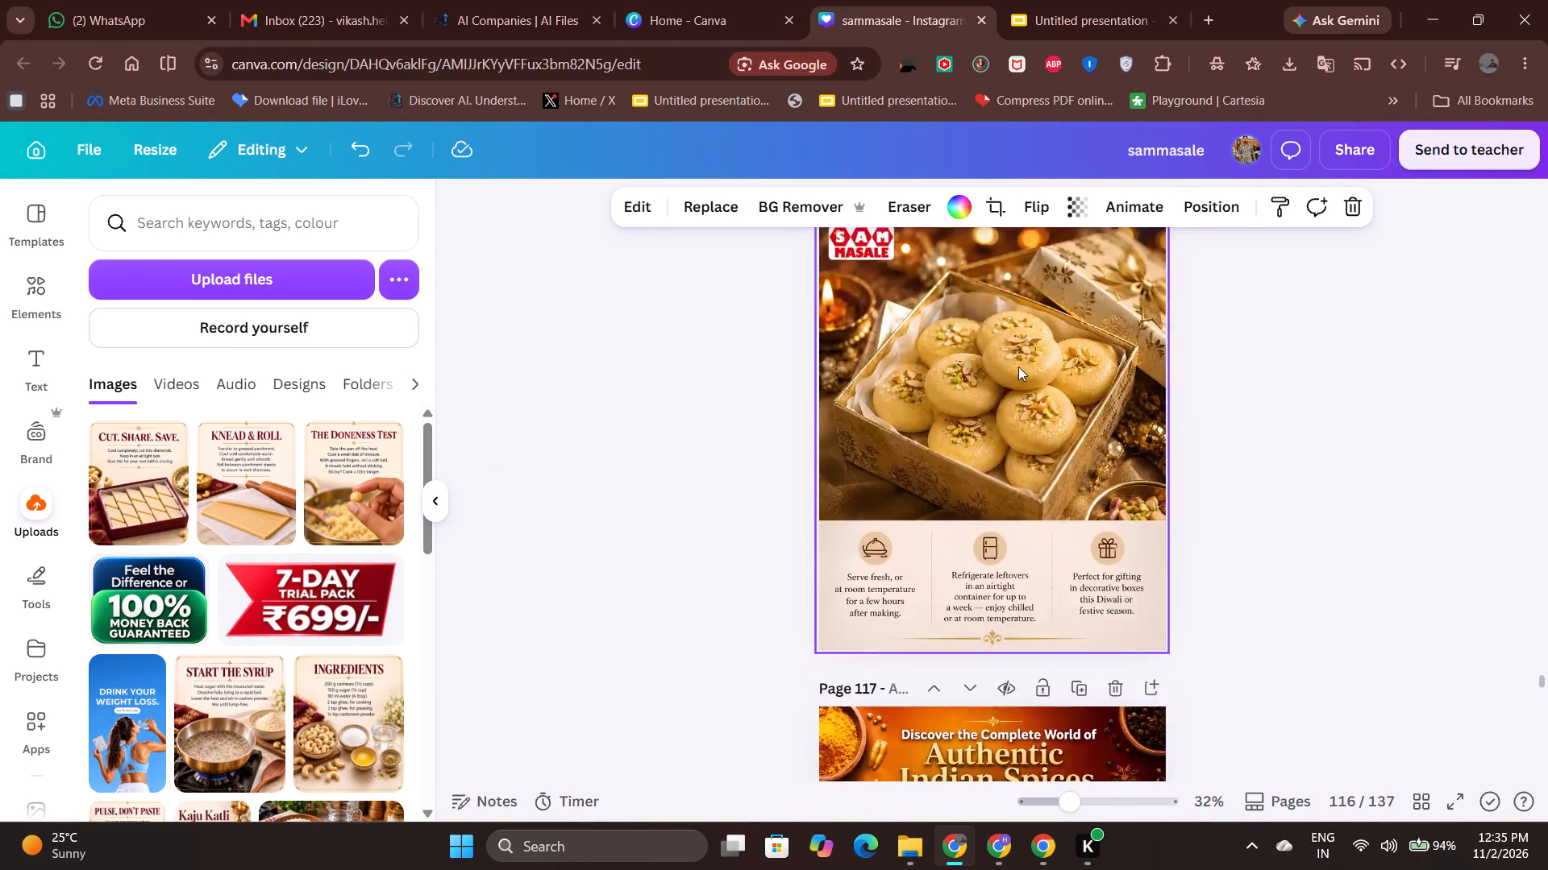
scroll(1018, 367, up, 2)
click(846, 251)
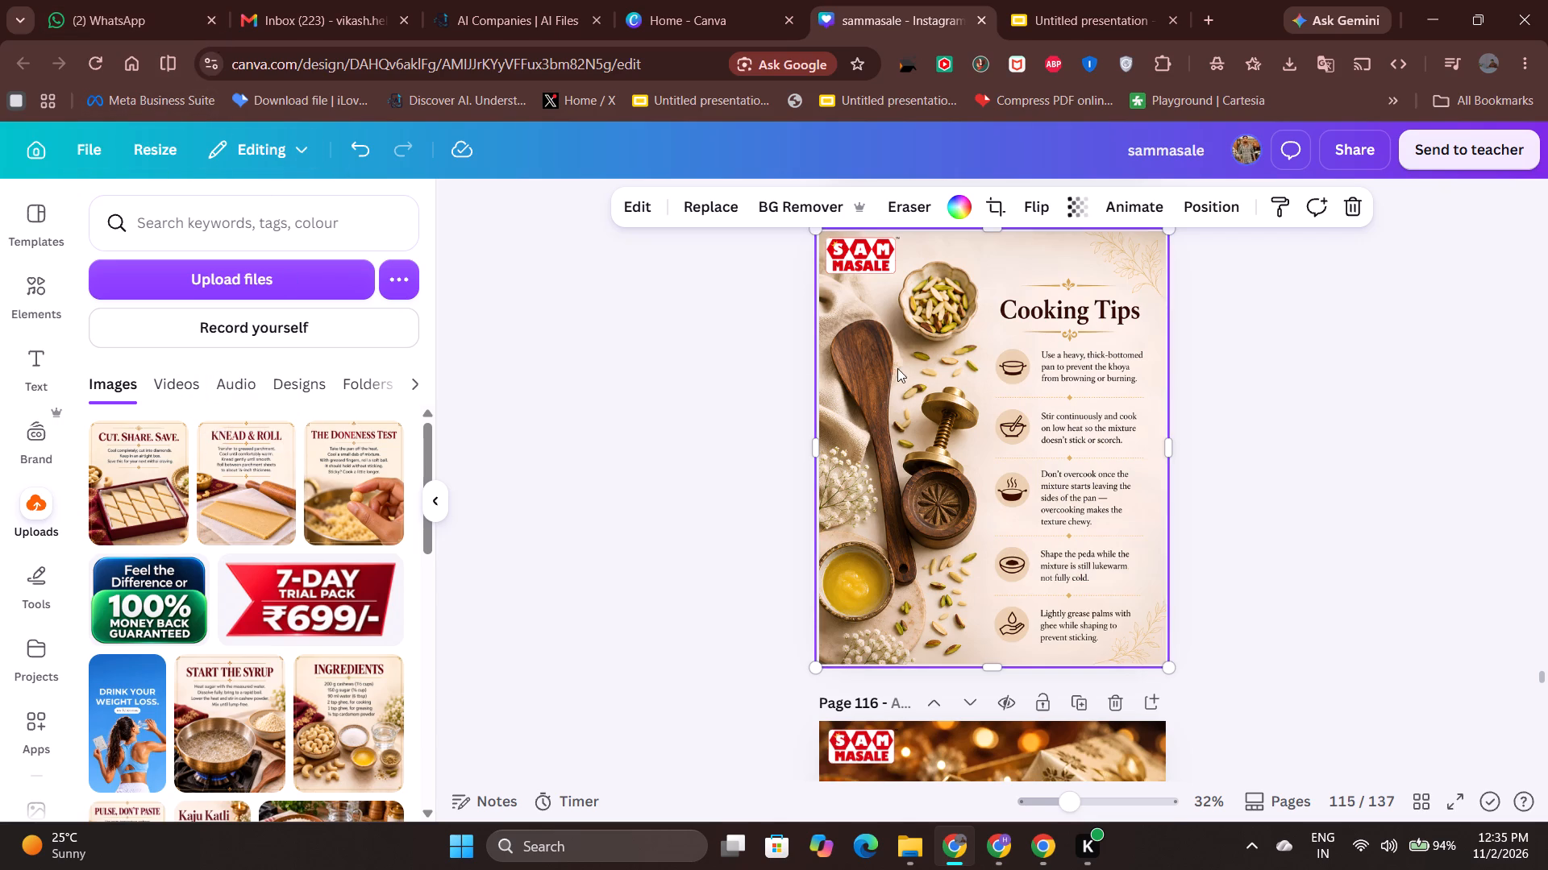
scroll(898, 368, up, 15)
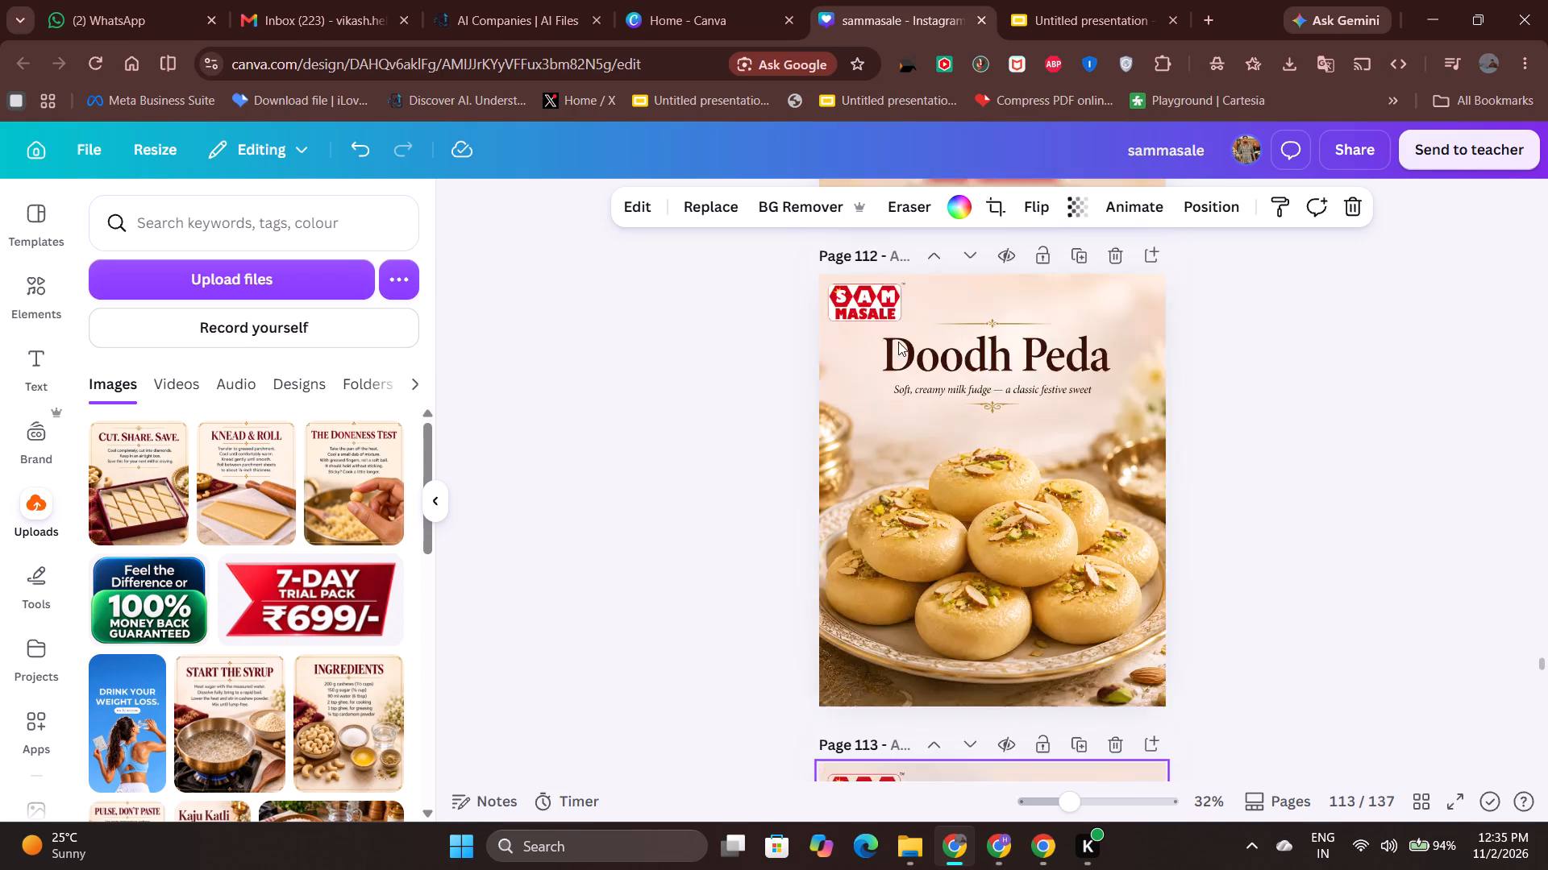
scroll(898, 342, up, 20)
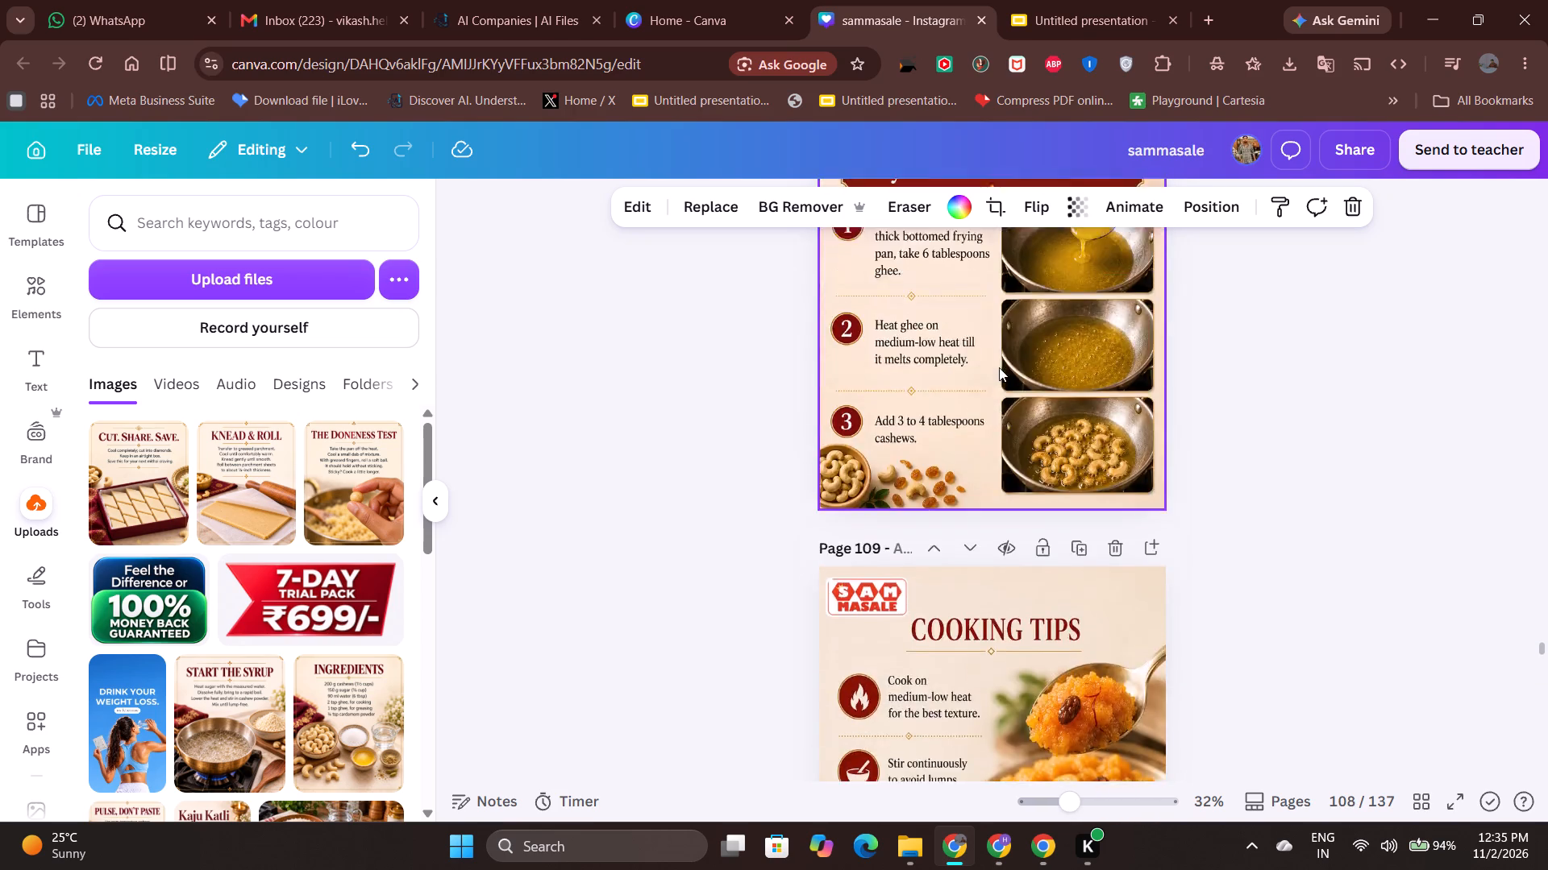
scroll(999, 367, up, 19)
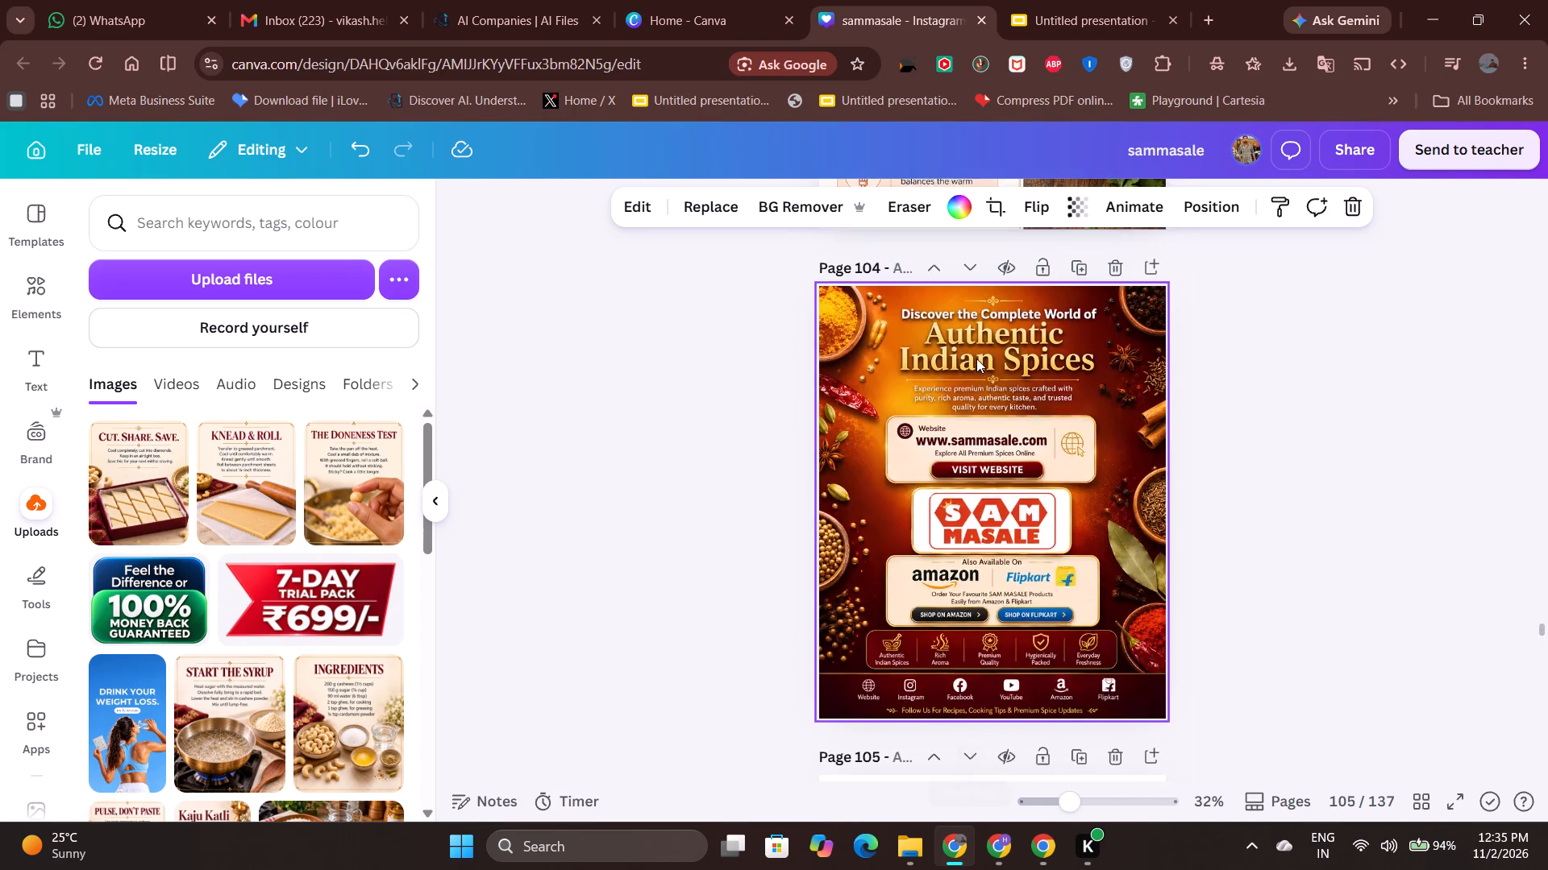
scroll(976, 358, up, 4)
scroll(976, 355, down, 14)
scroll(972, 335, up, 3)
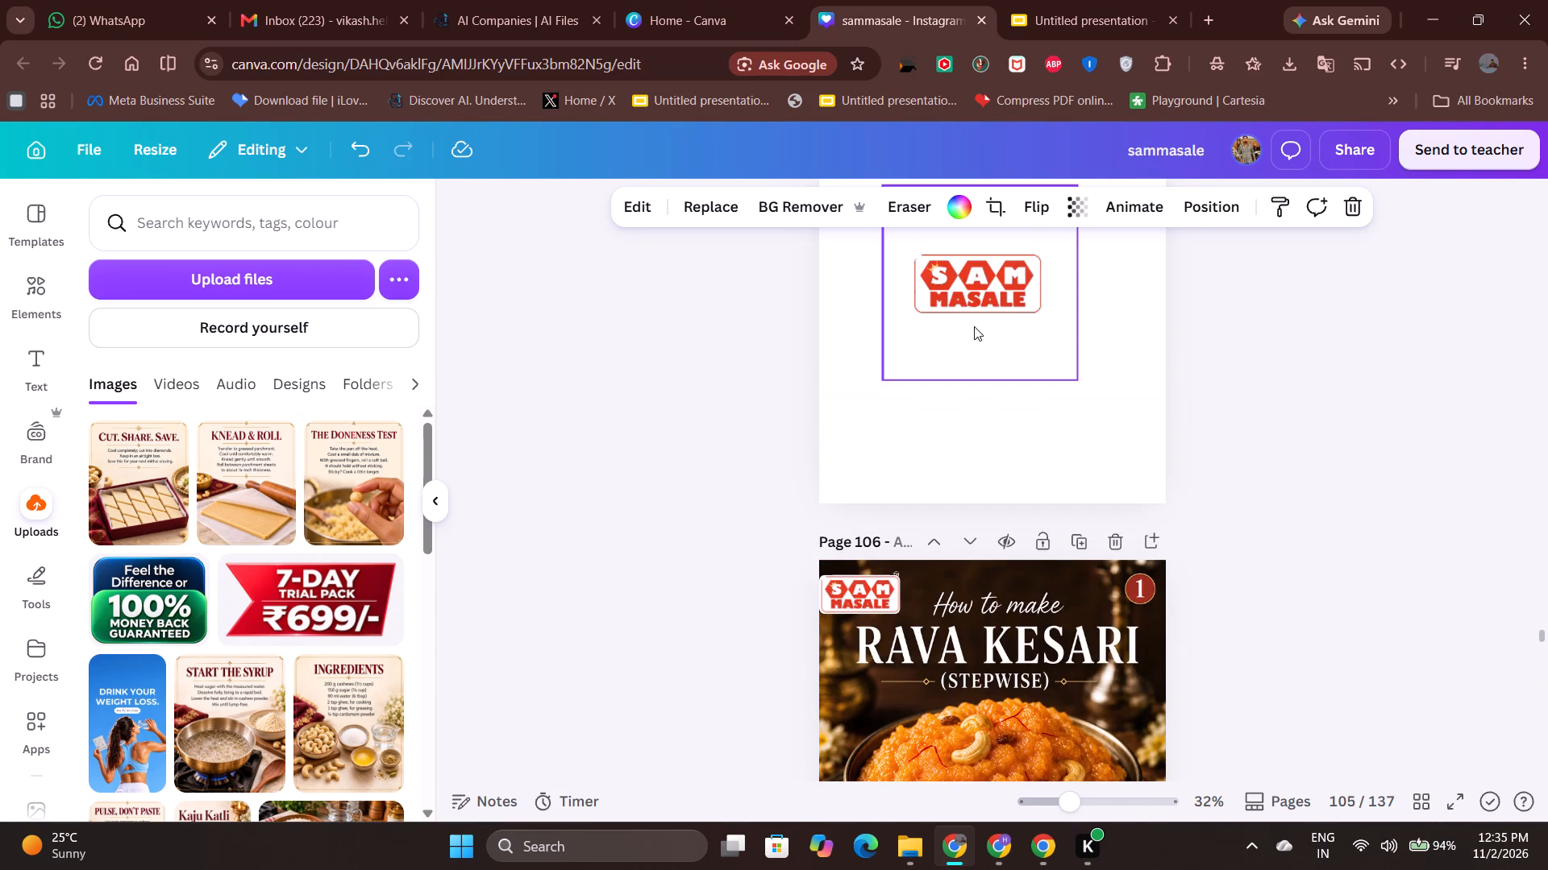
scroll(972, 315, up, 8)
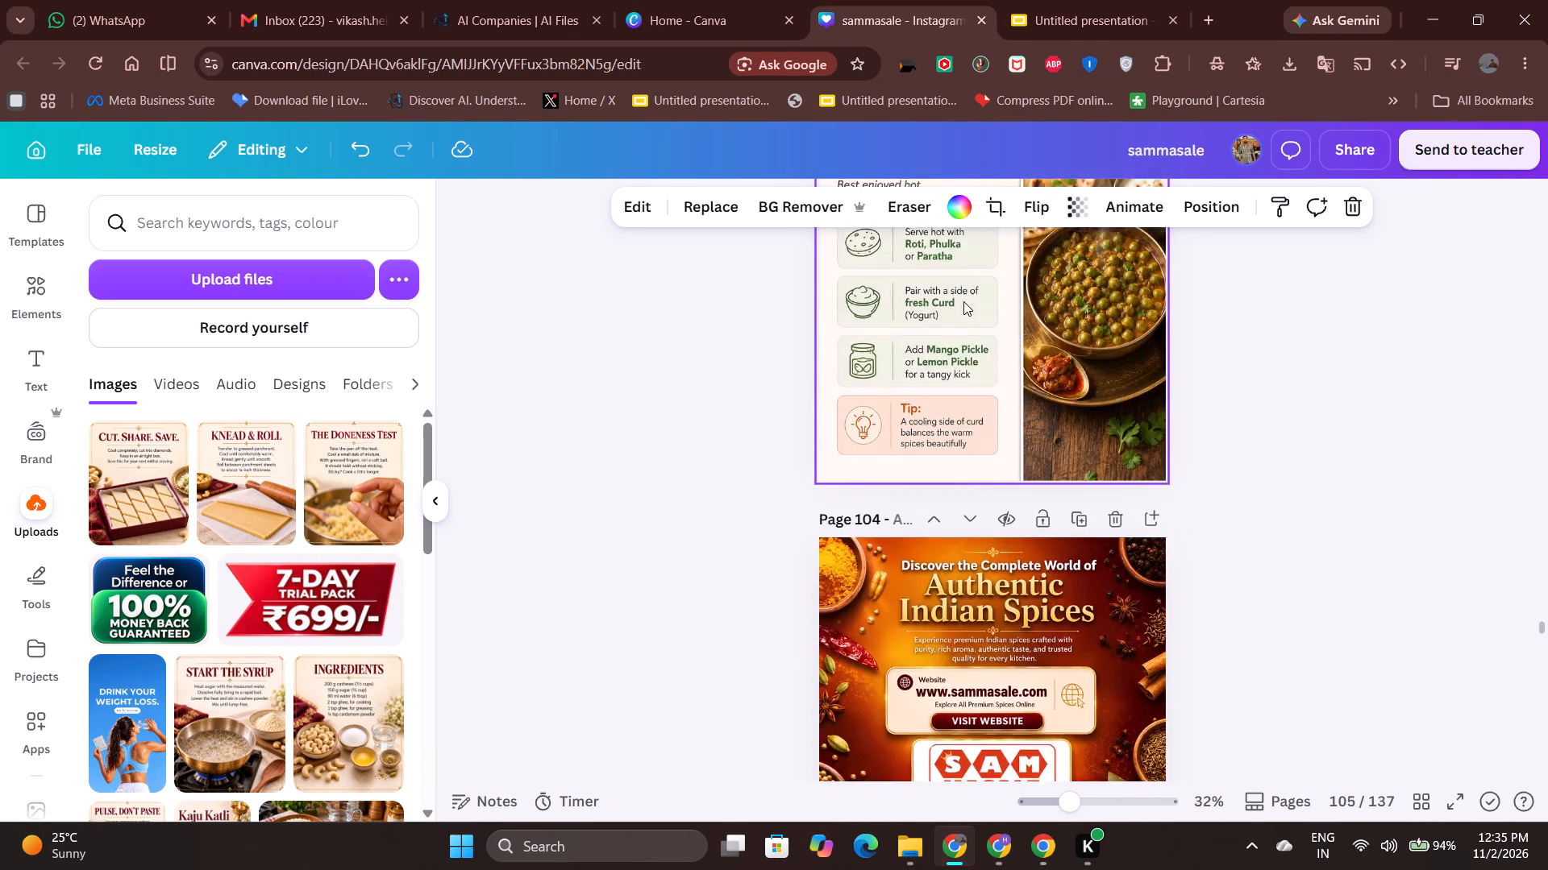
Look back through the earlier recipe posts from page 103 to the Vegetable Upma post on page 1.
scroll(962, 301, up, 6)
scroll(980, 275, up, 17)
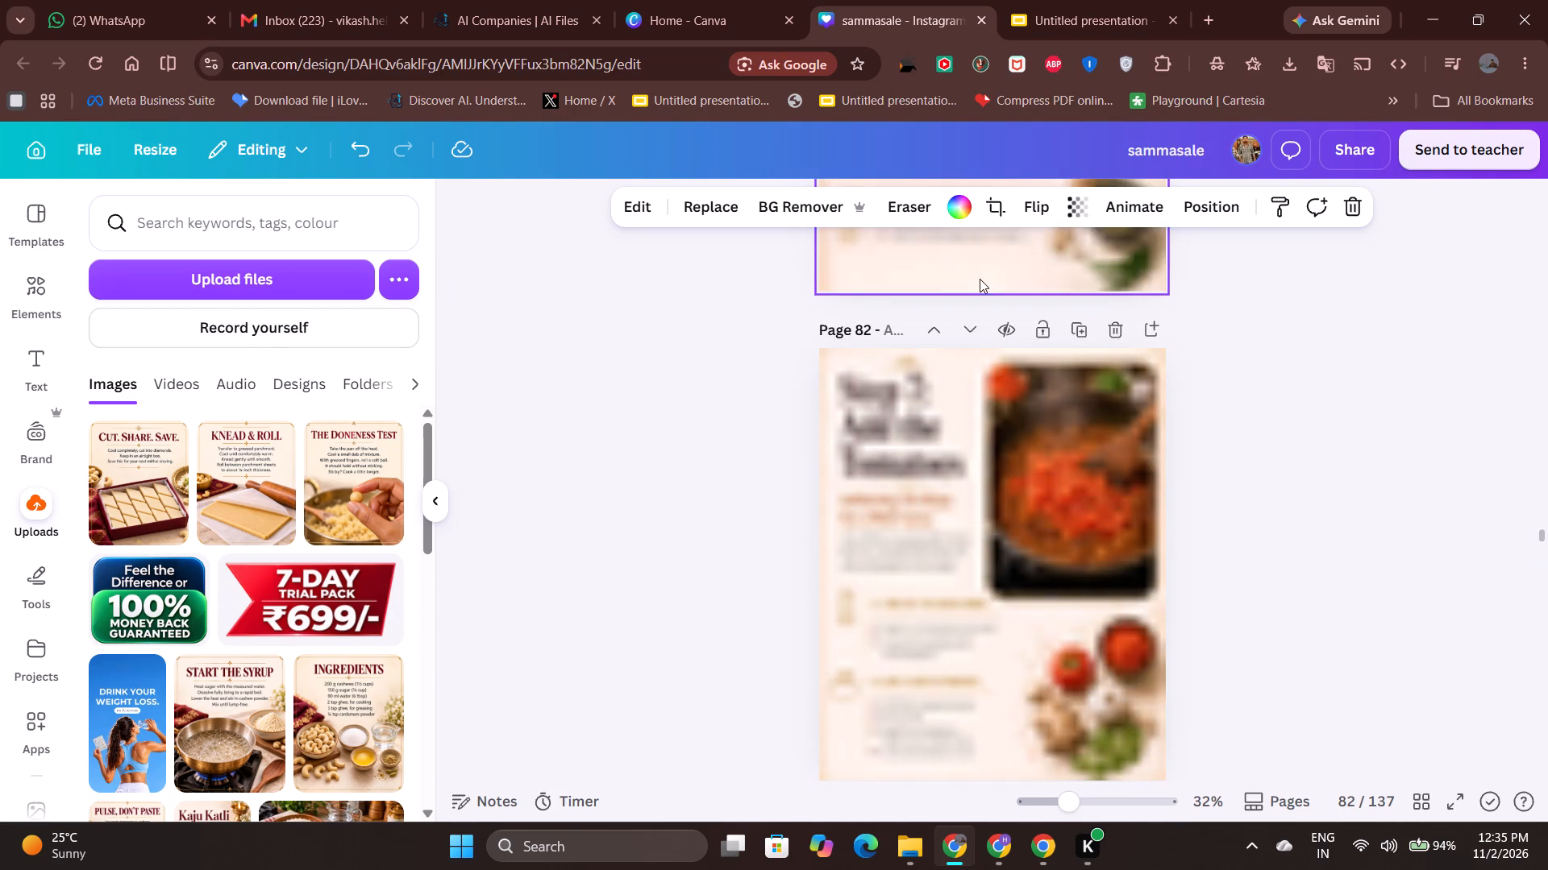
scroll(979, 281, up, 6)
scroll(979, 283, right, 1)
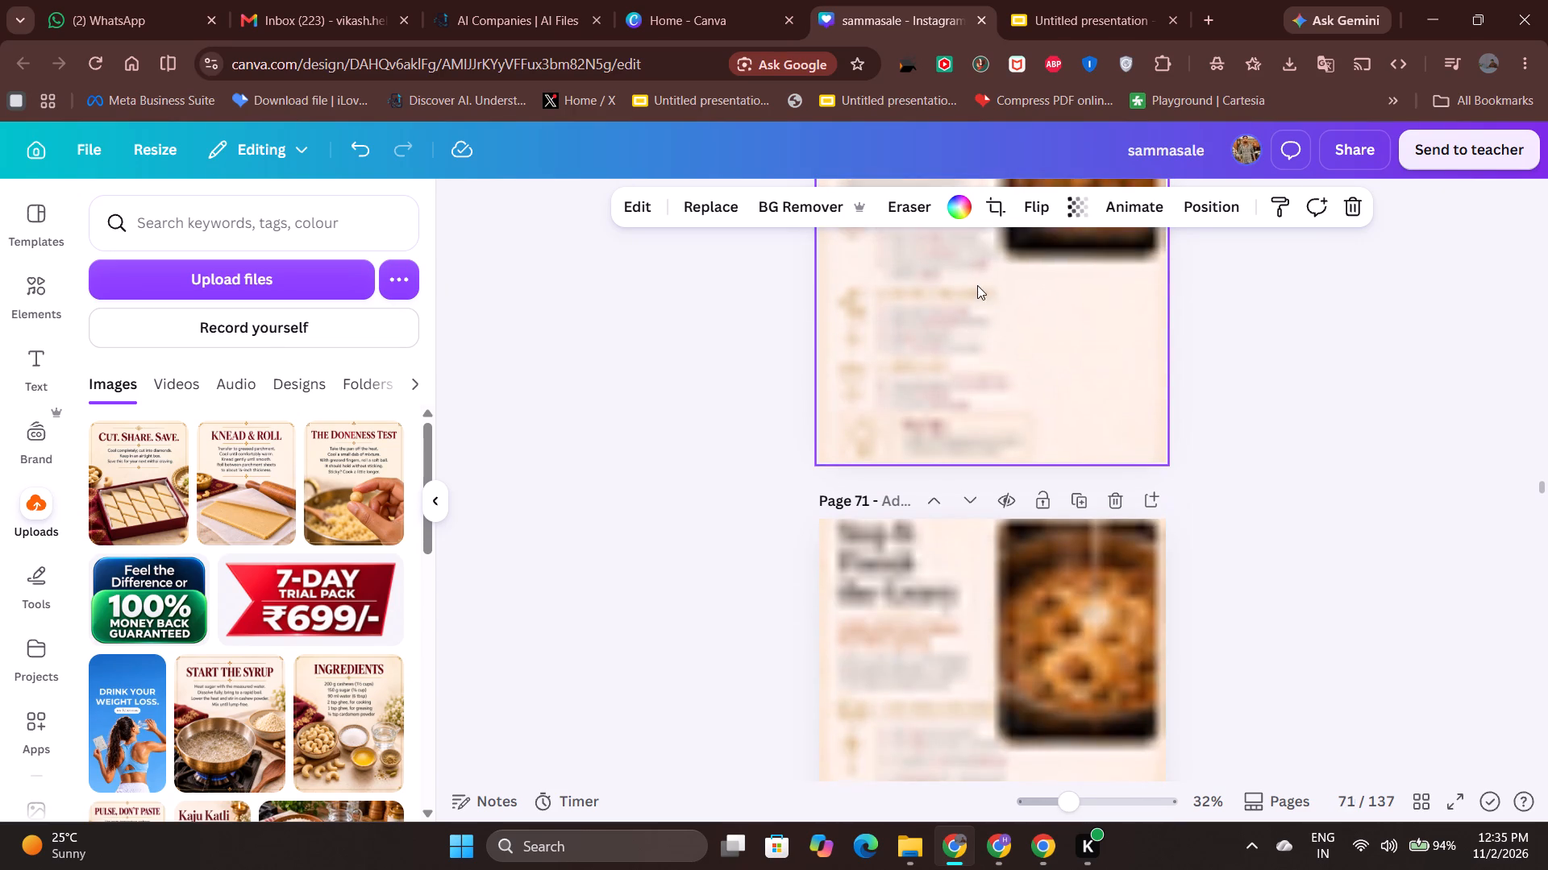
scroll(977, 285, right, 1)
scroll(977, 285, up, 12)
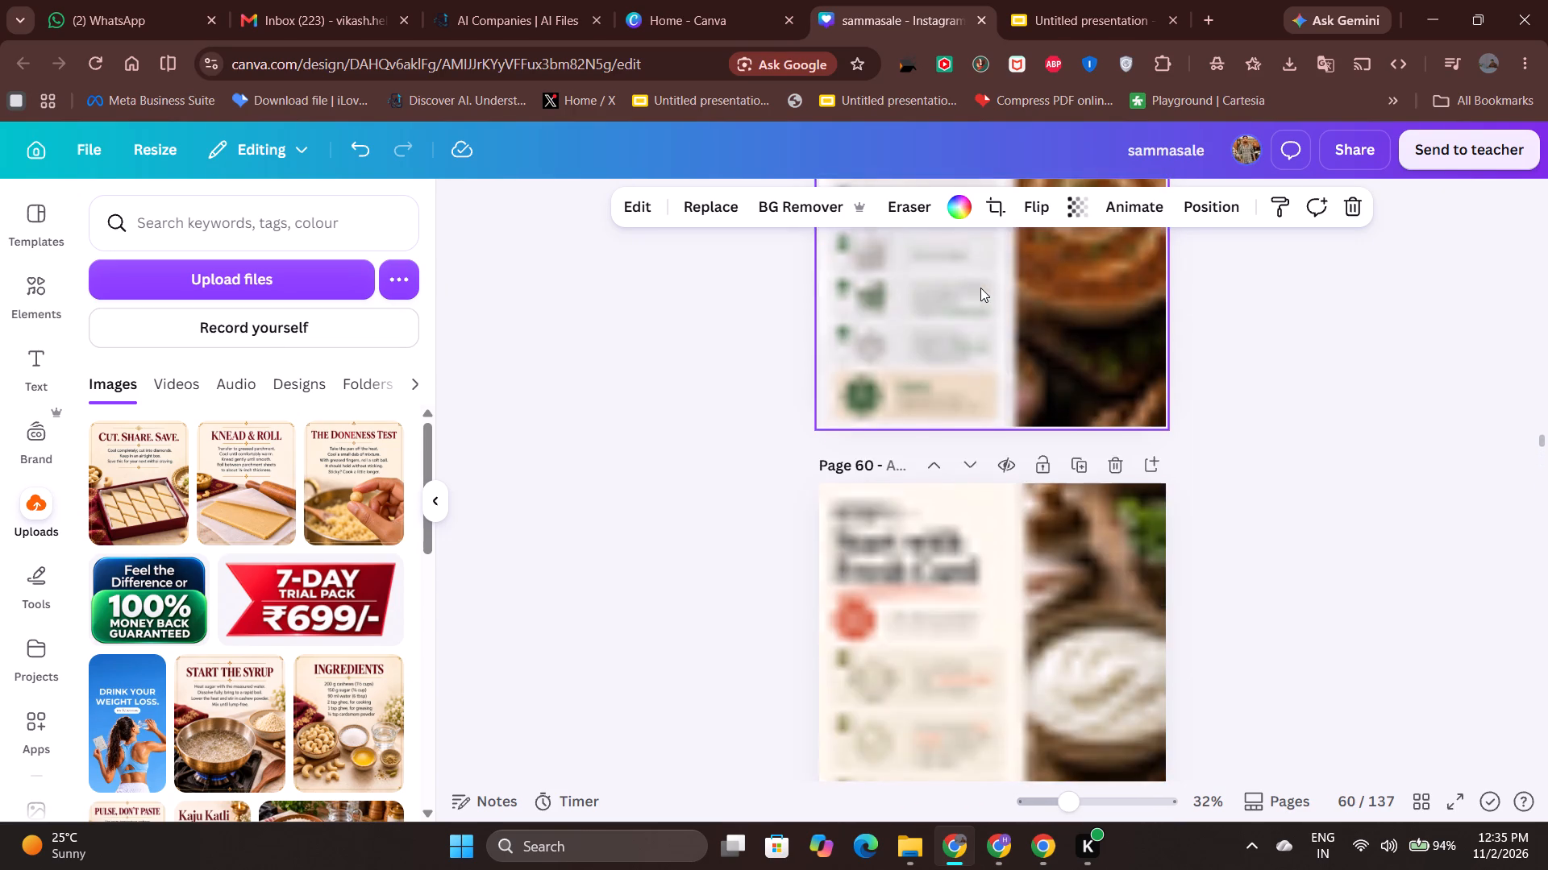
scroll(980, 288, up, 6)
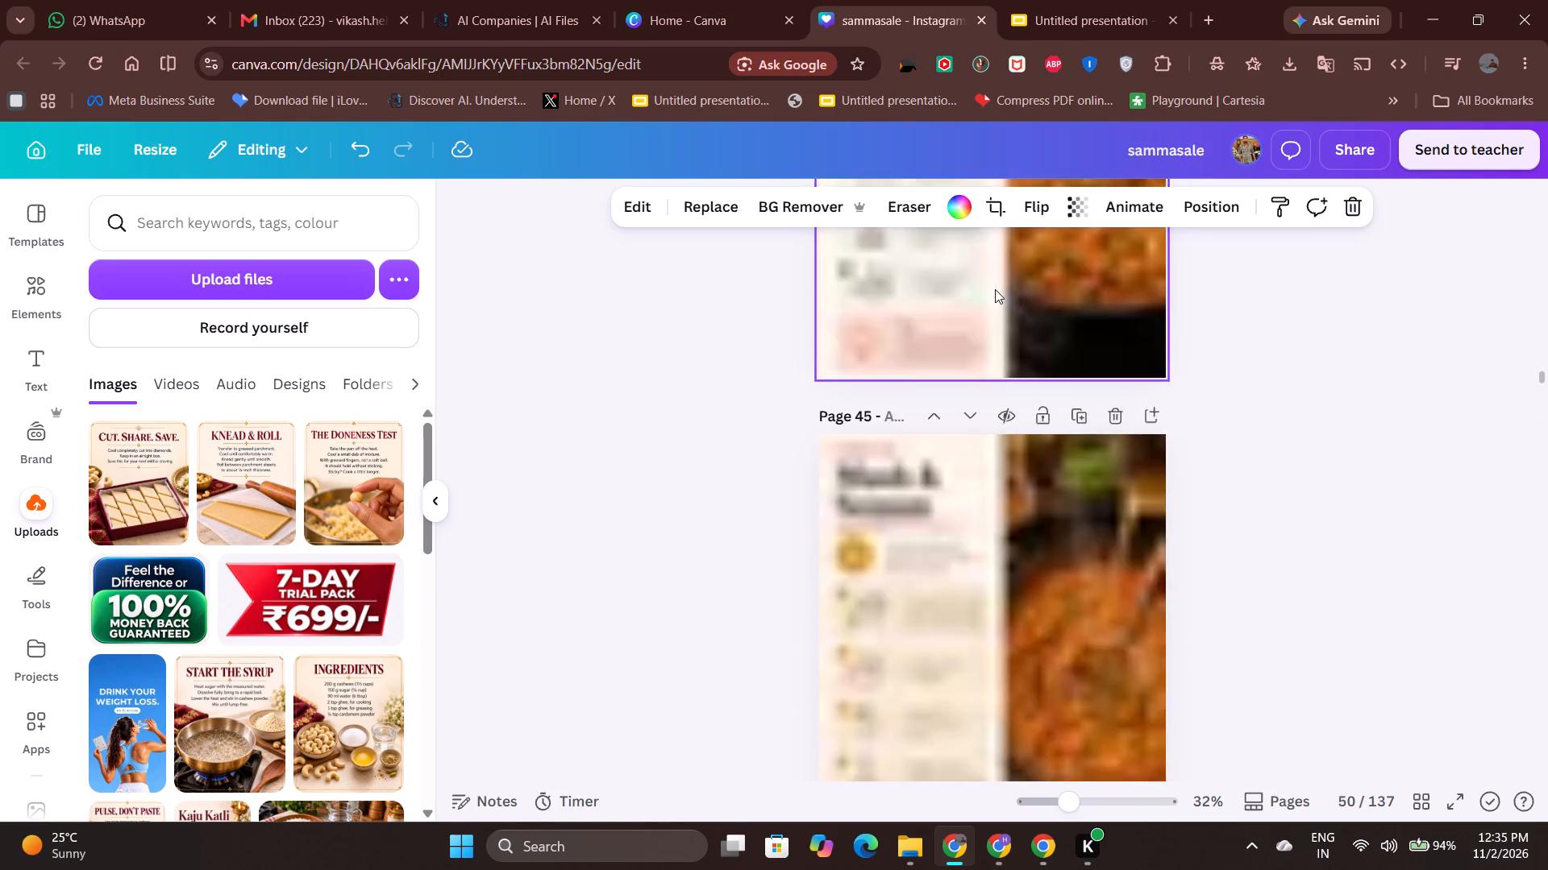
scroll(995, 289, up, 7)
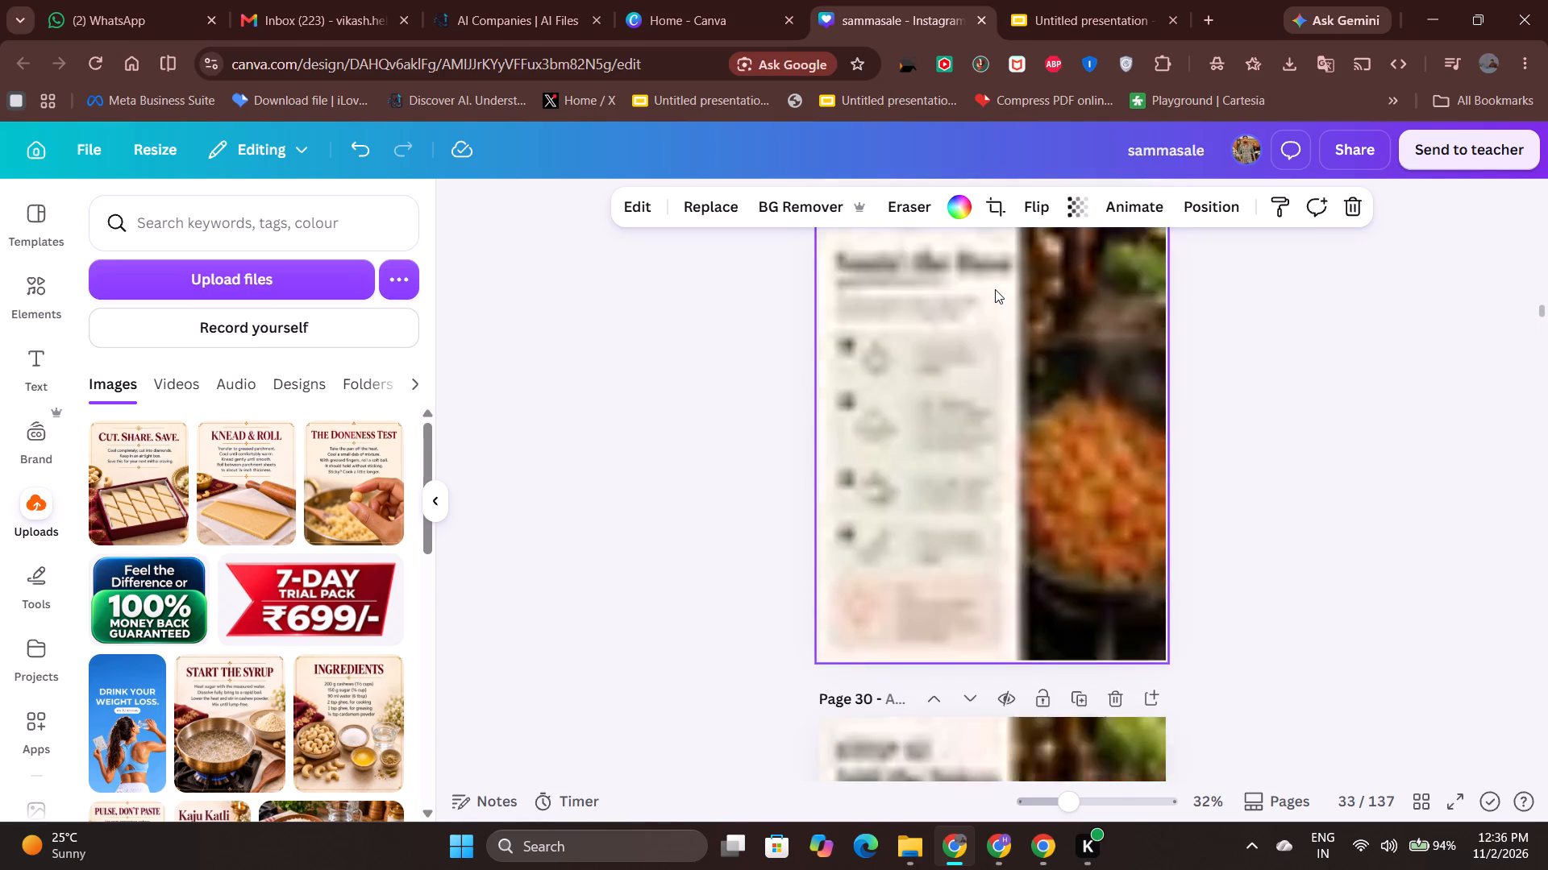
scroll(995, 289, up, 9)
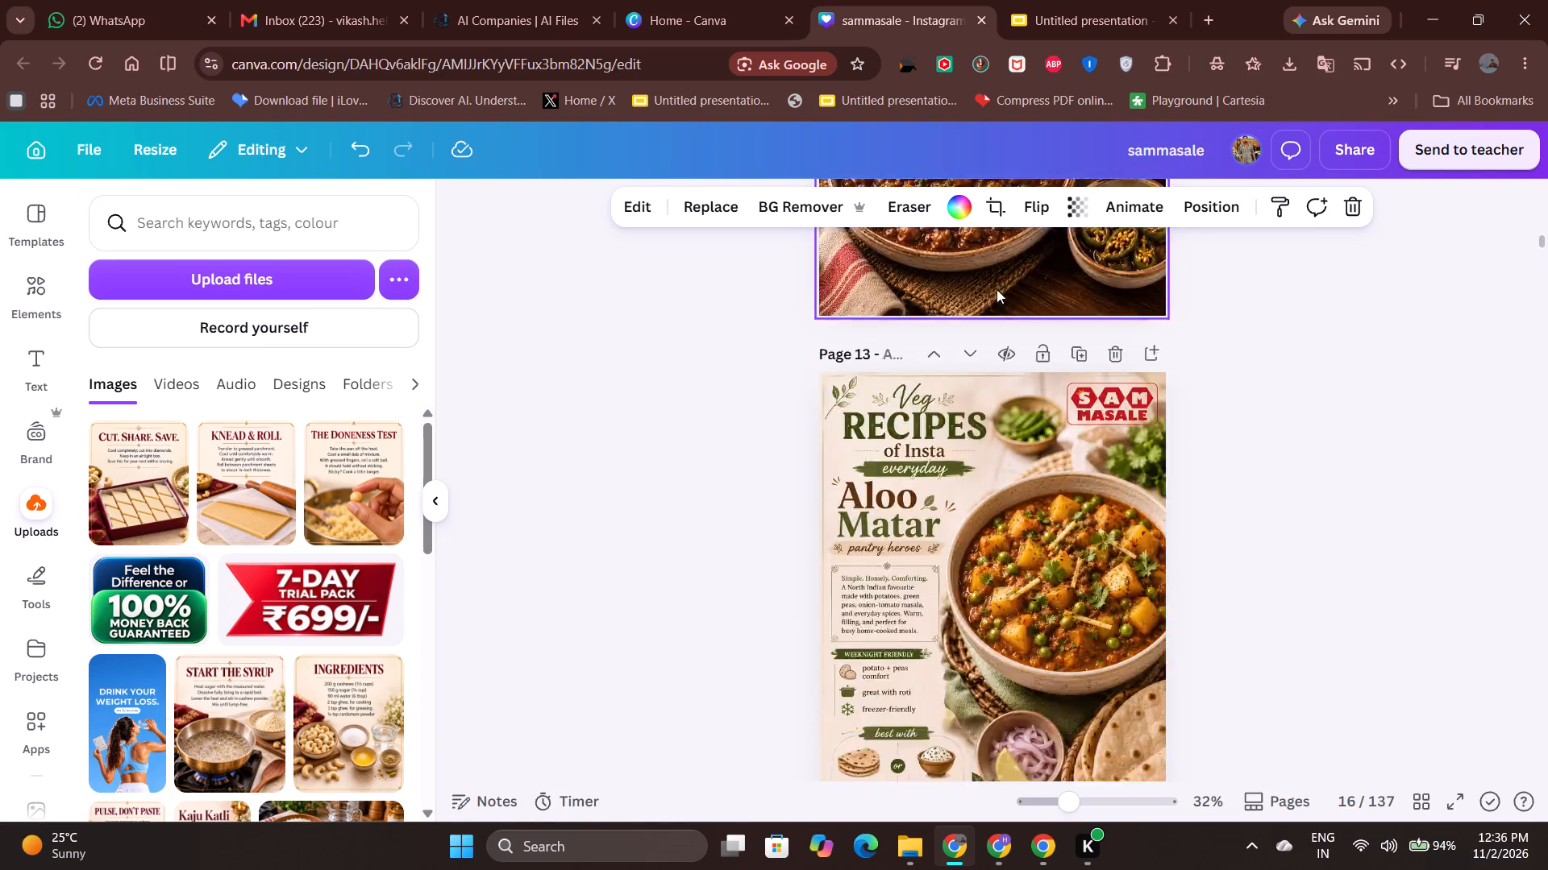
scroll(1105, 586, up, 3)
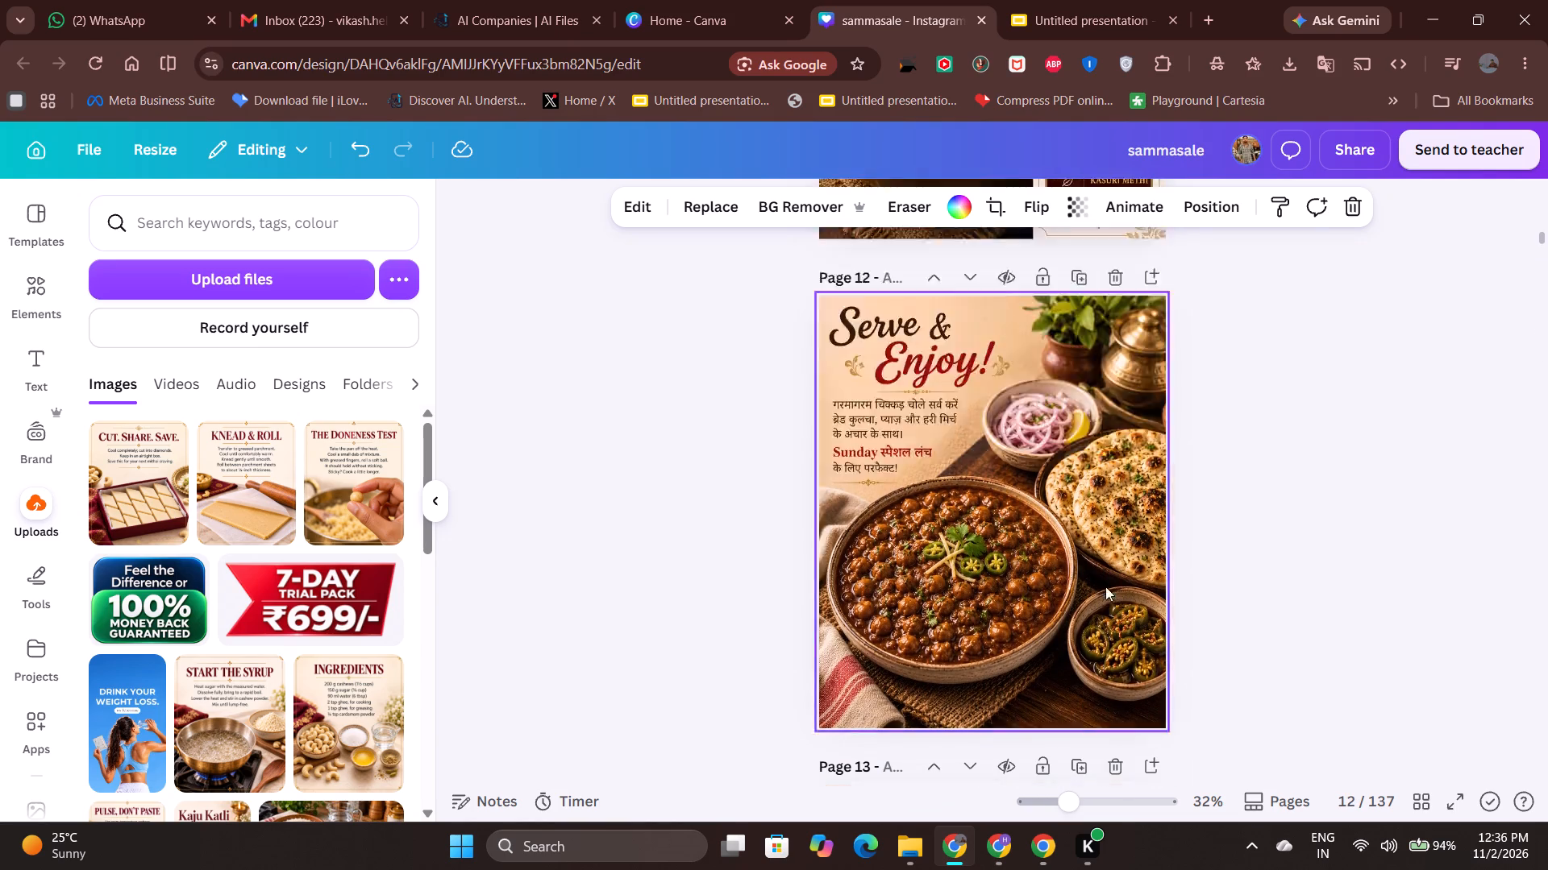
scroll(1105, 586, up, 15)
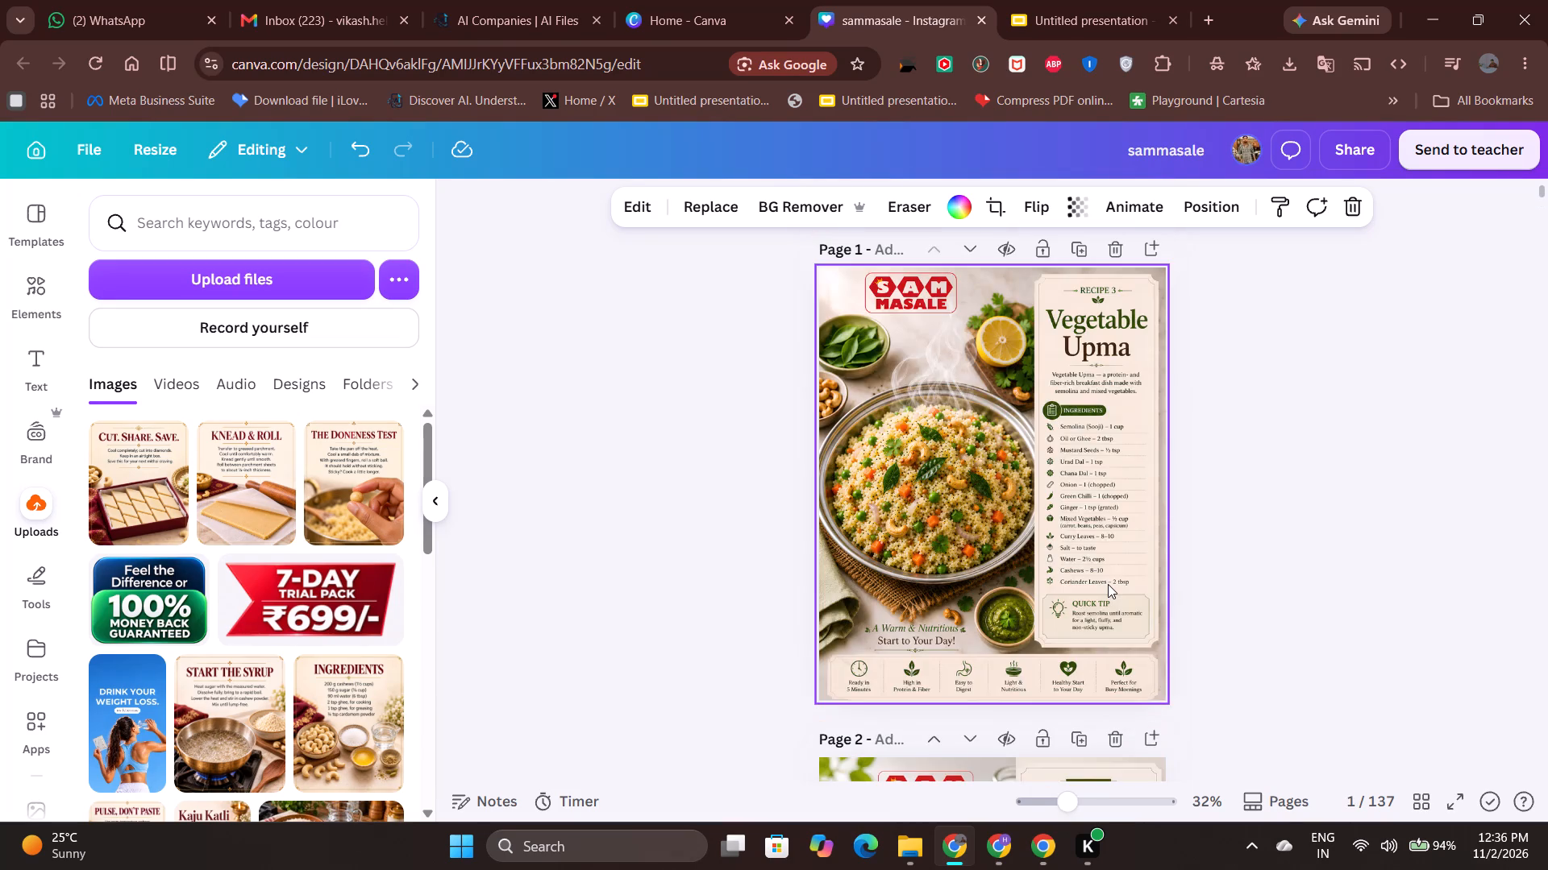
scroll(1108, 584, up, 1)
Return to the end of the Canva design and examine the Kaju Katli recipe posts on pages 131 to 137.
scroll(1108, 584, down, 20)
scroll(1108, 584, down, 20)
scroll(1108, 584, down, 8)
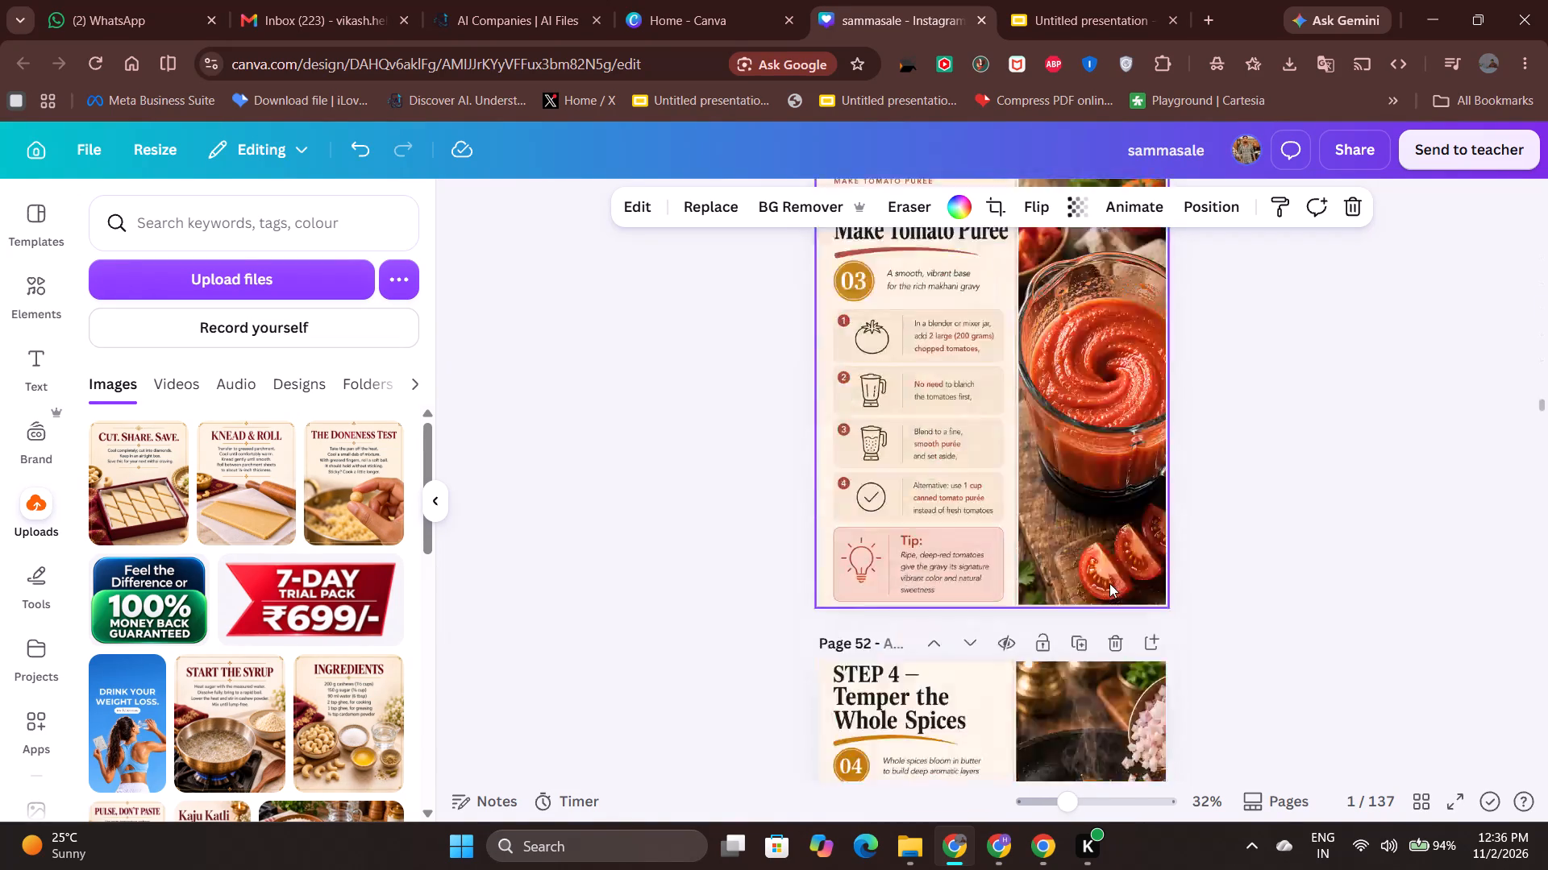
scroll(1109, 583, down, 20)
scroll(1109, 583, down, 18)
scroll(1110, 583, down, 4)
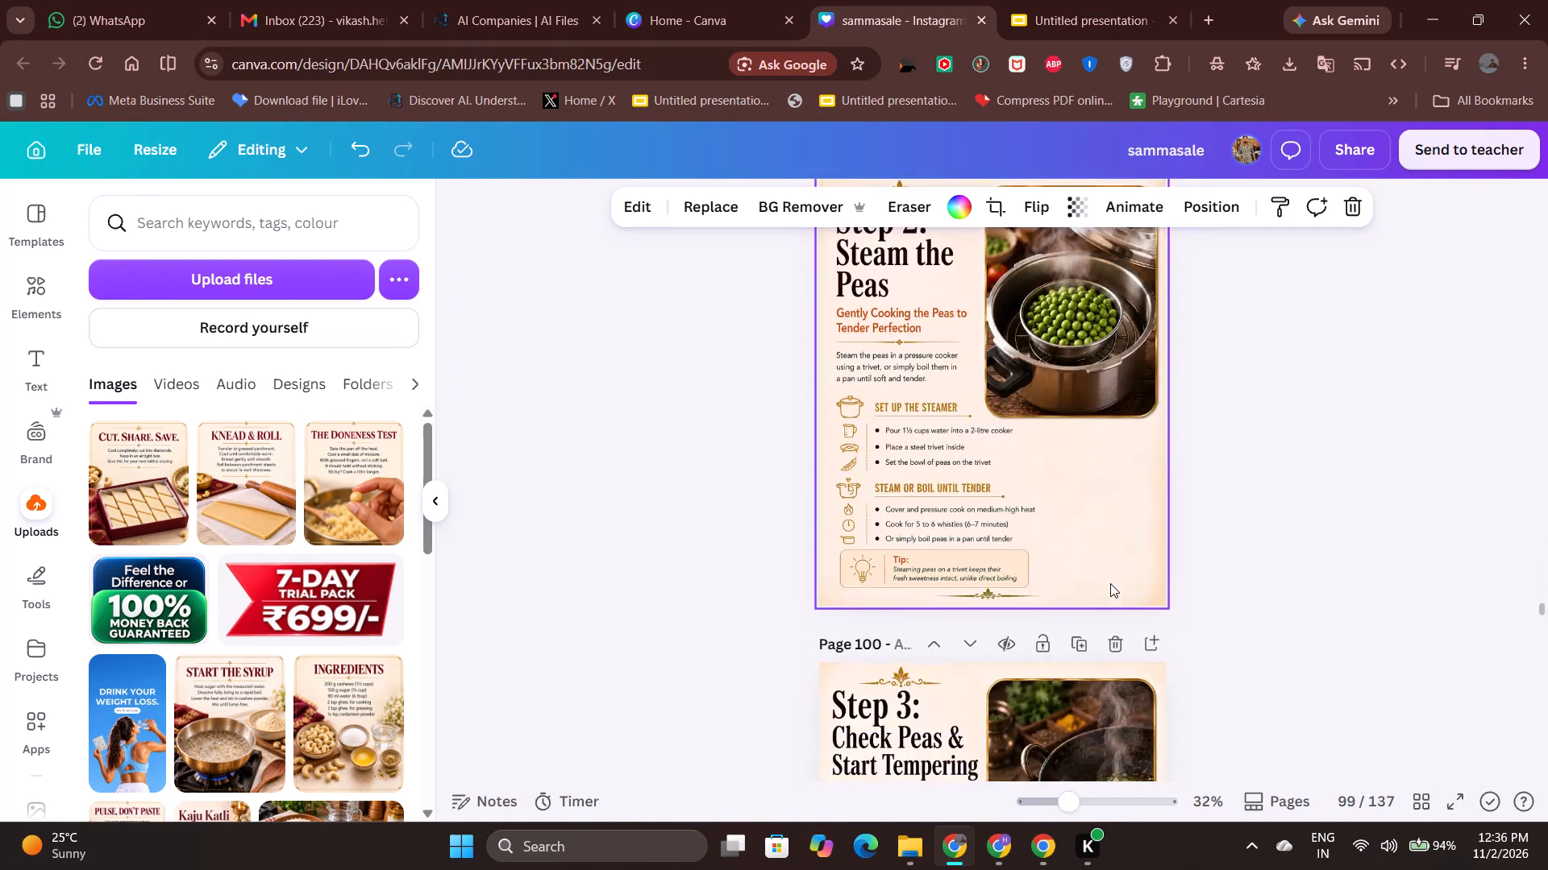
scroll(1110, 583, down, 20)
scroll(1110, 583, down, 8)
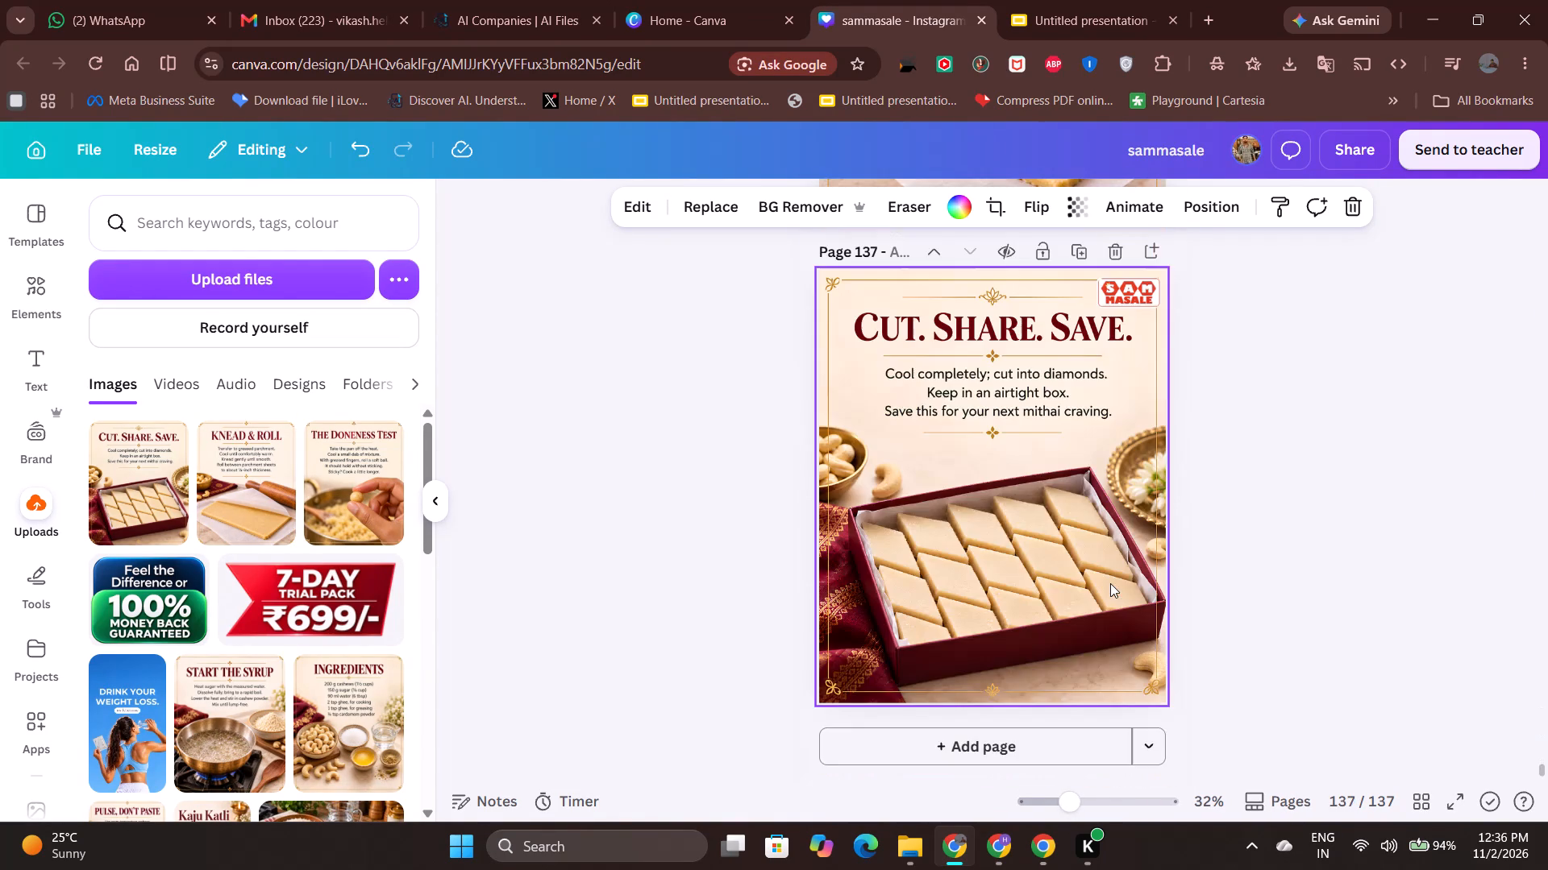
scroll(1110, 583, down, 2)
scroll(1110, 583, up, 12)
scroll(1110, 583, up, 9)
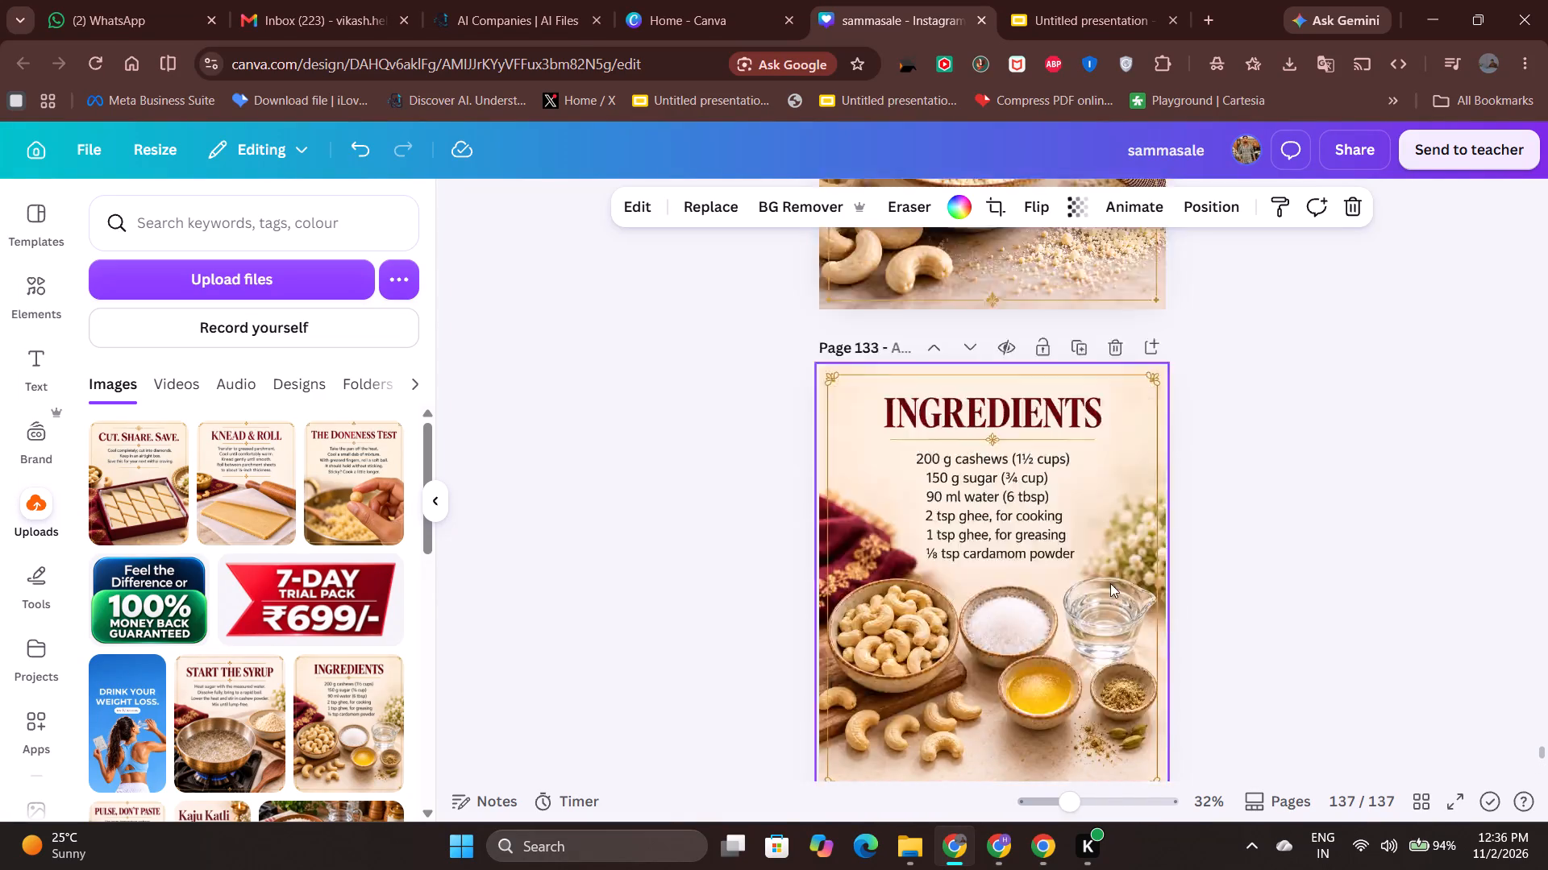
scroll(1110, 583, up, 6)
scroll(1113, 583, down, 6)
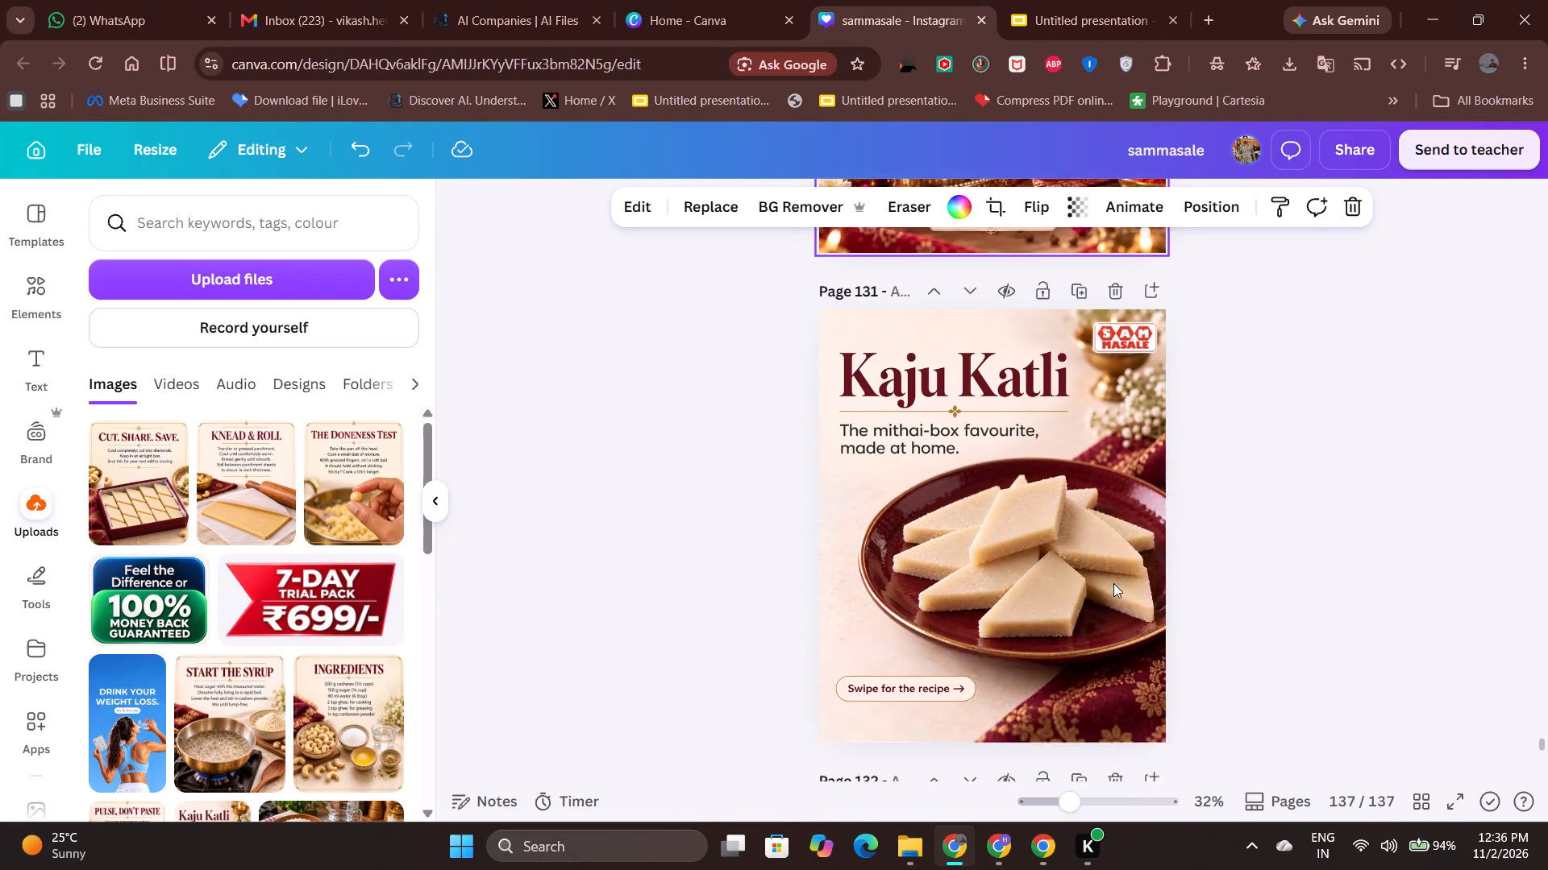
scroll(1113, 583, up, 1)
click(1113, 583)
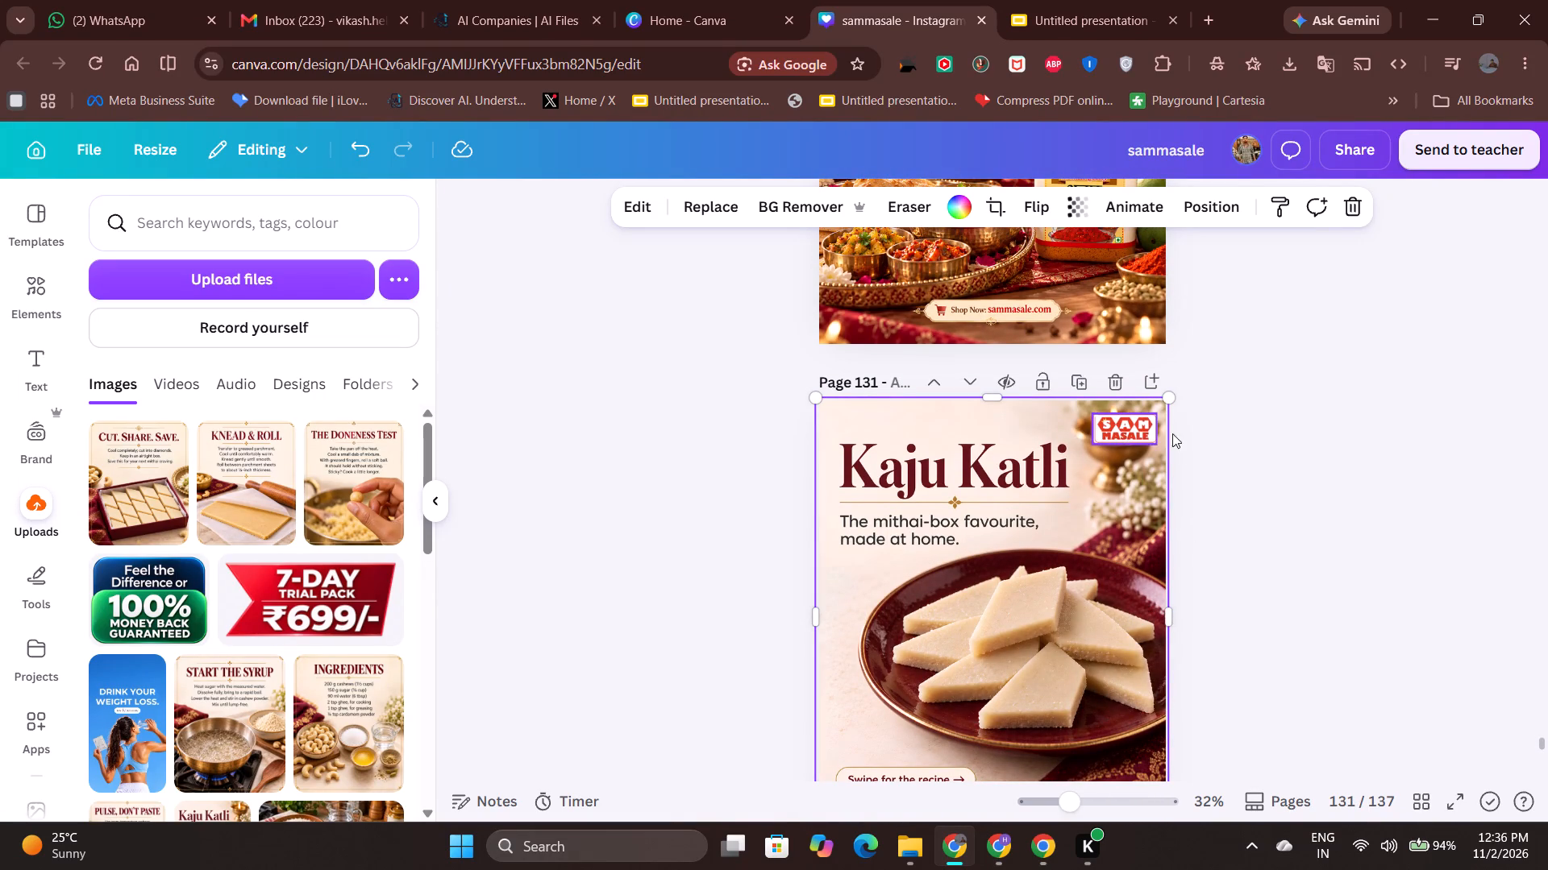
click(1414, 433)
scroll(1122, 467, down, 8)
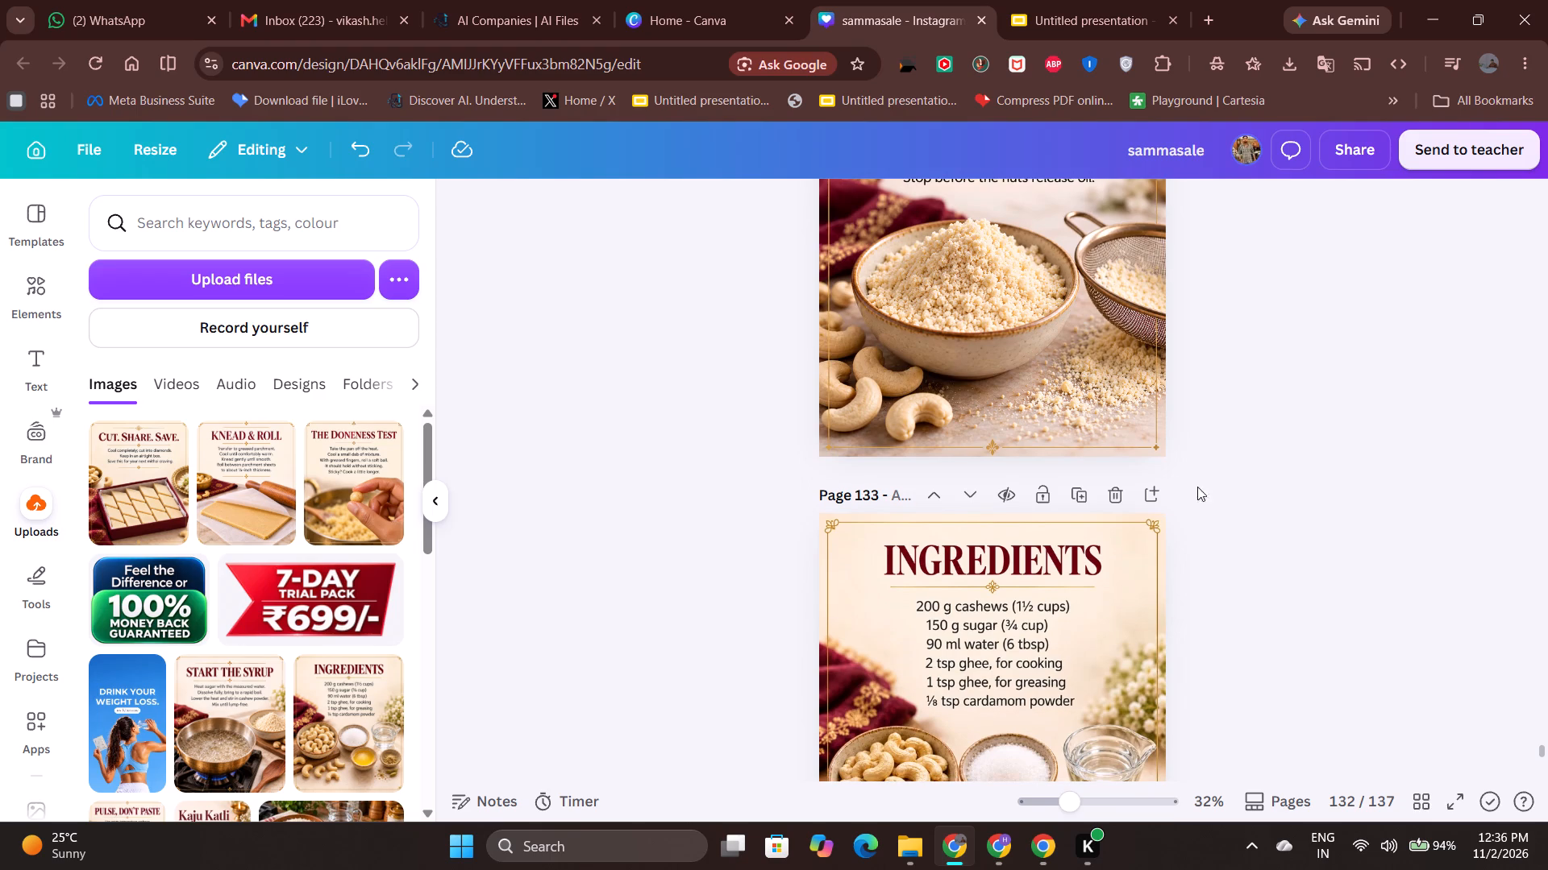
scroll(1197, 487, down, 1)
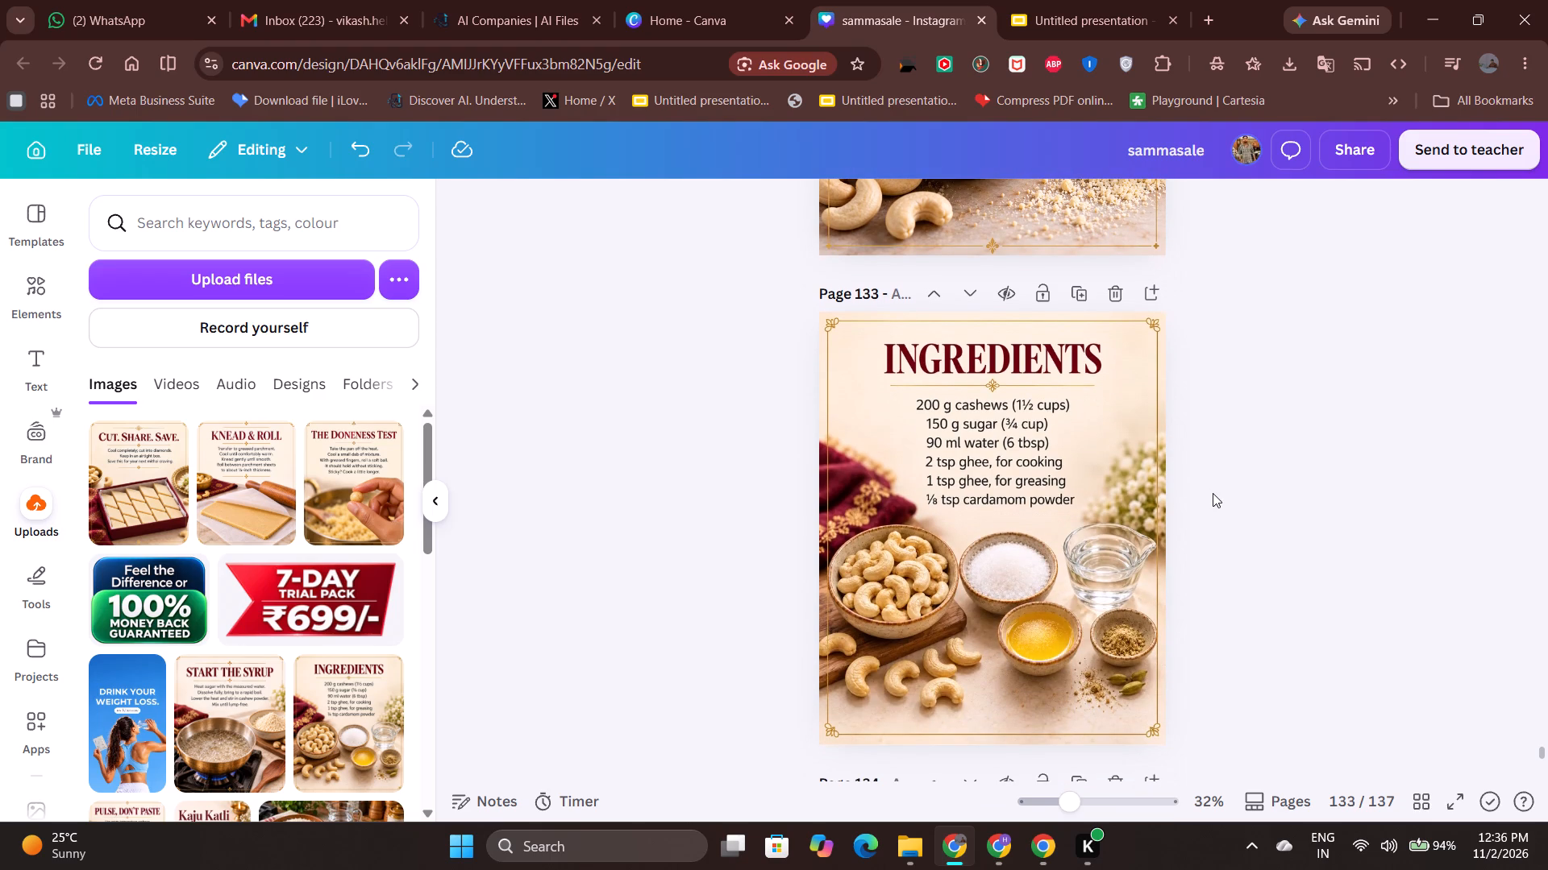
scroll(1213, 493, down, 7)
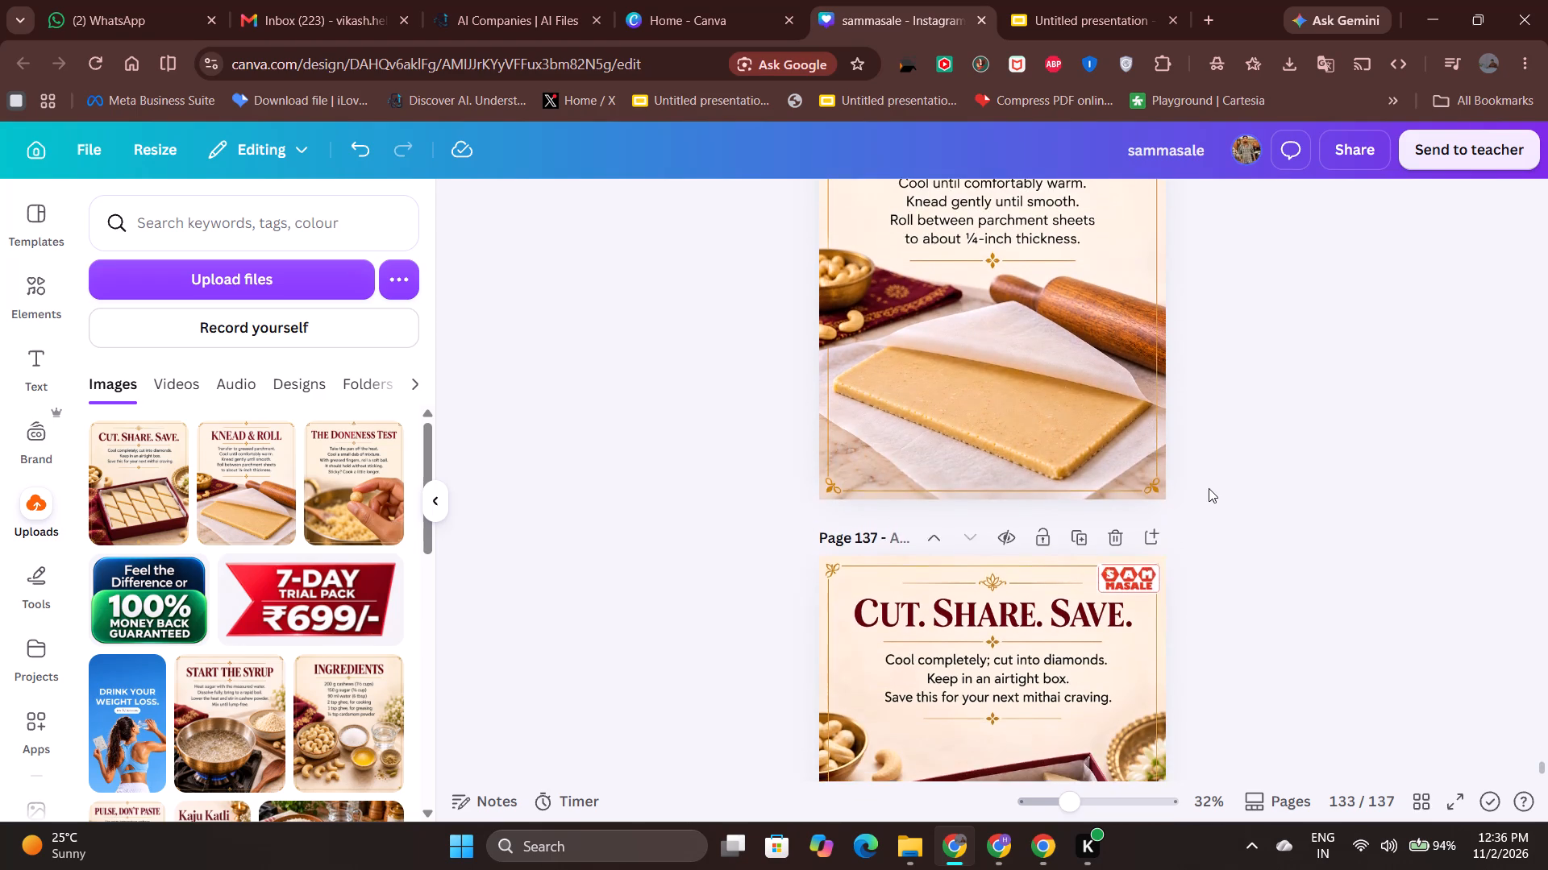
Download only page 124, the "Bring The Tadka Home" post, as a PNG.
scroll(1212, 491, up, 2)
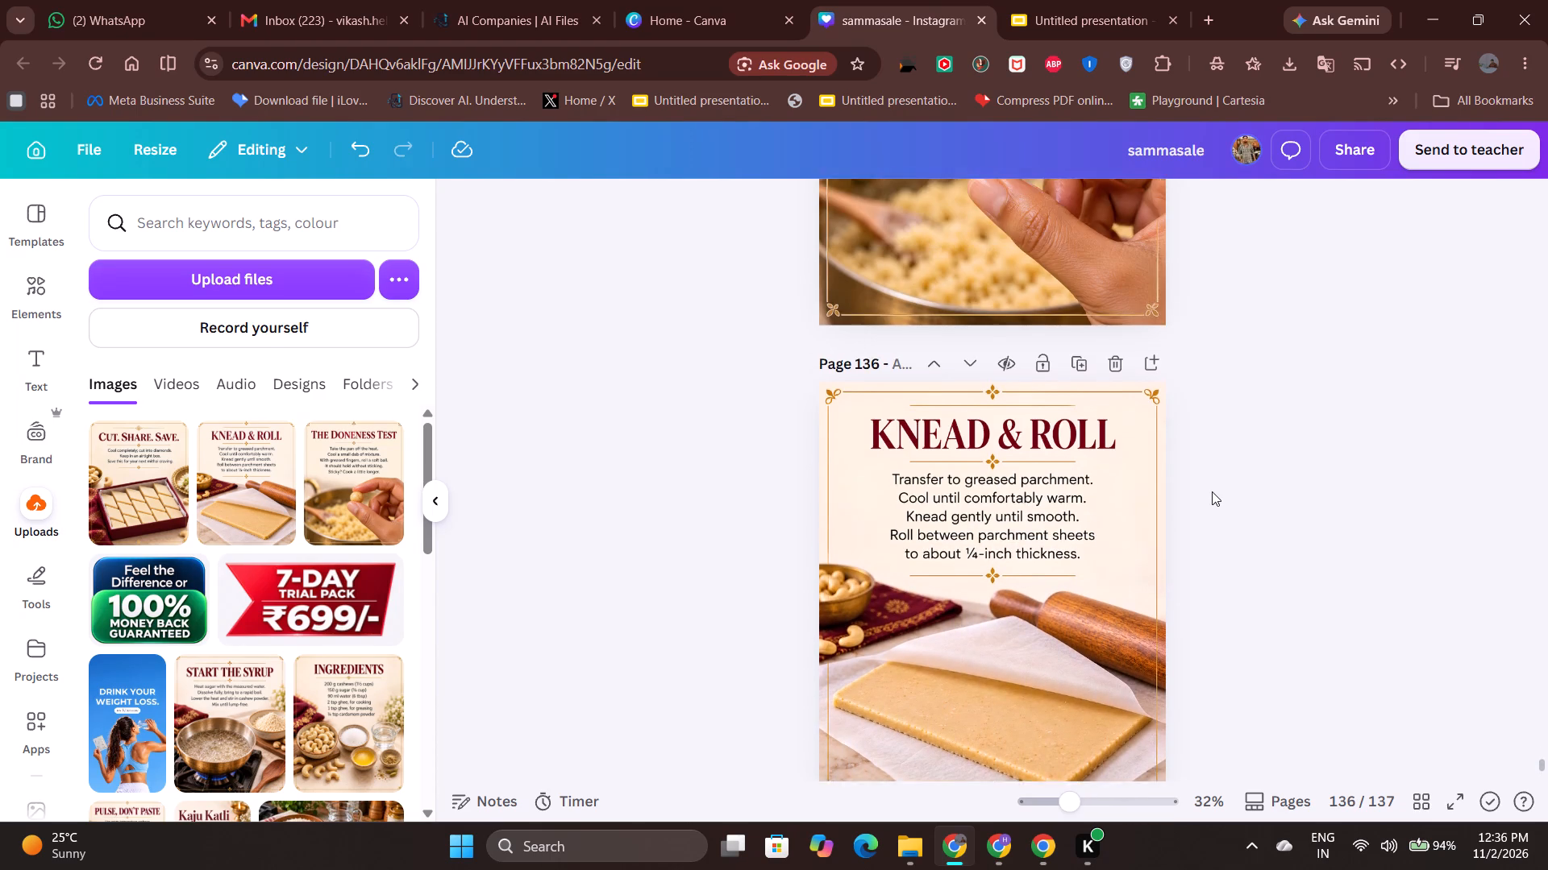
scroll(1212, 491, up, 12)
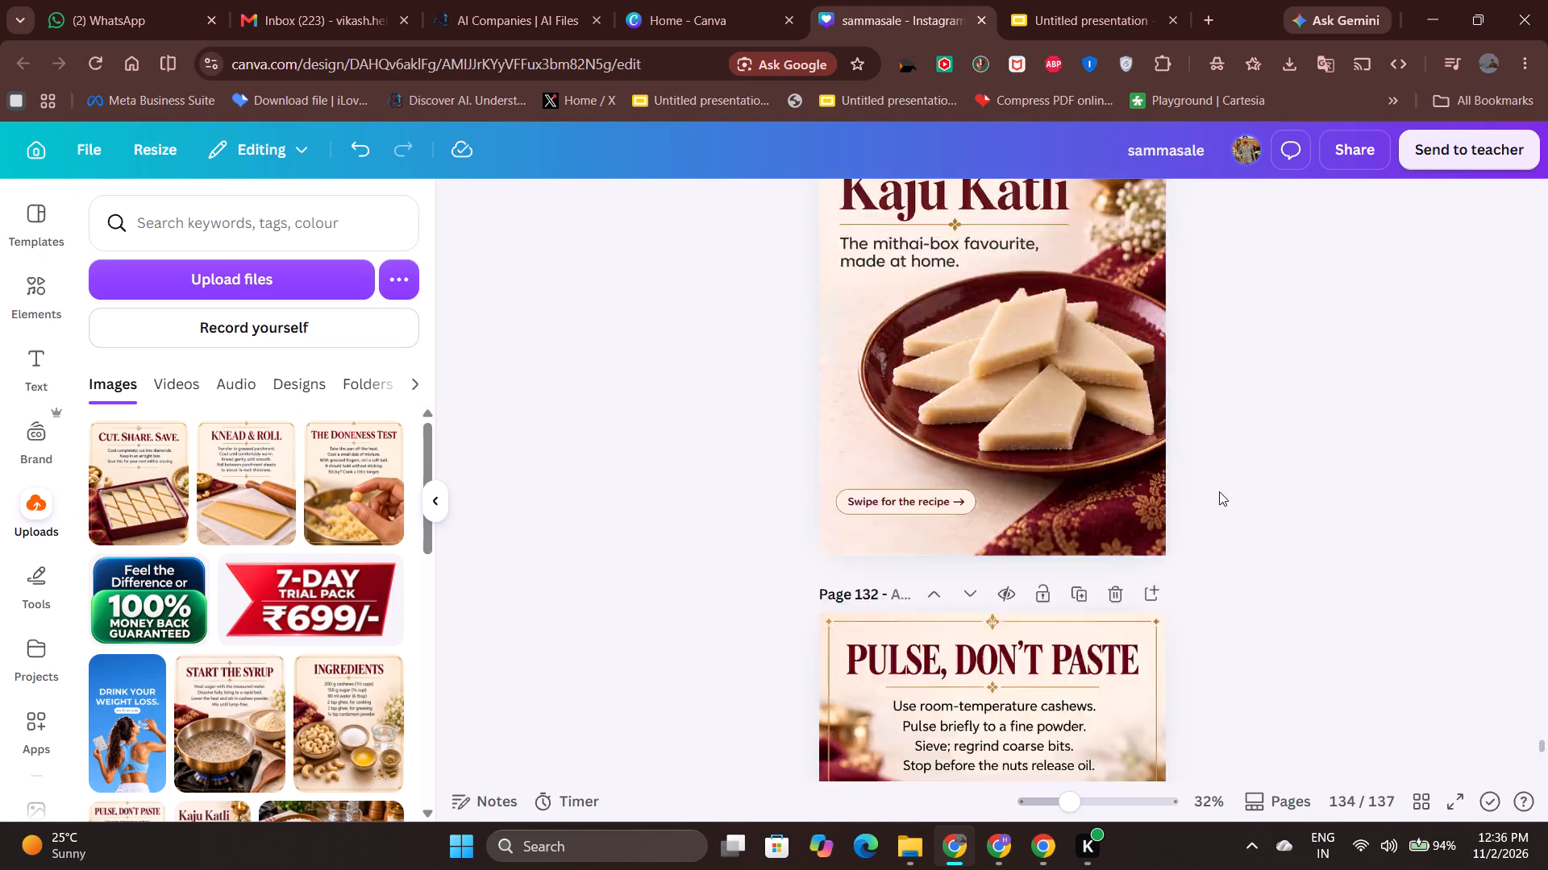
scroll(1219, 491, up, 4)
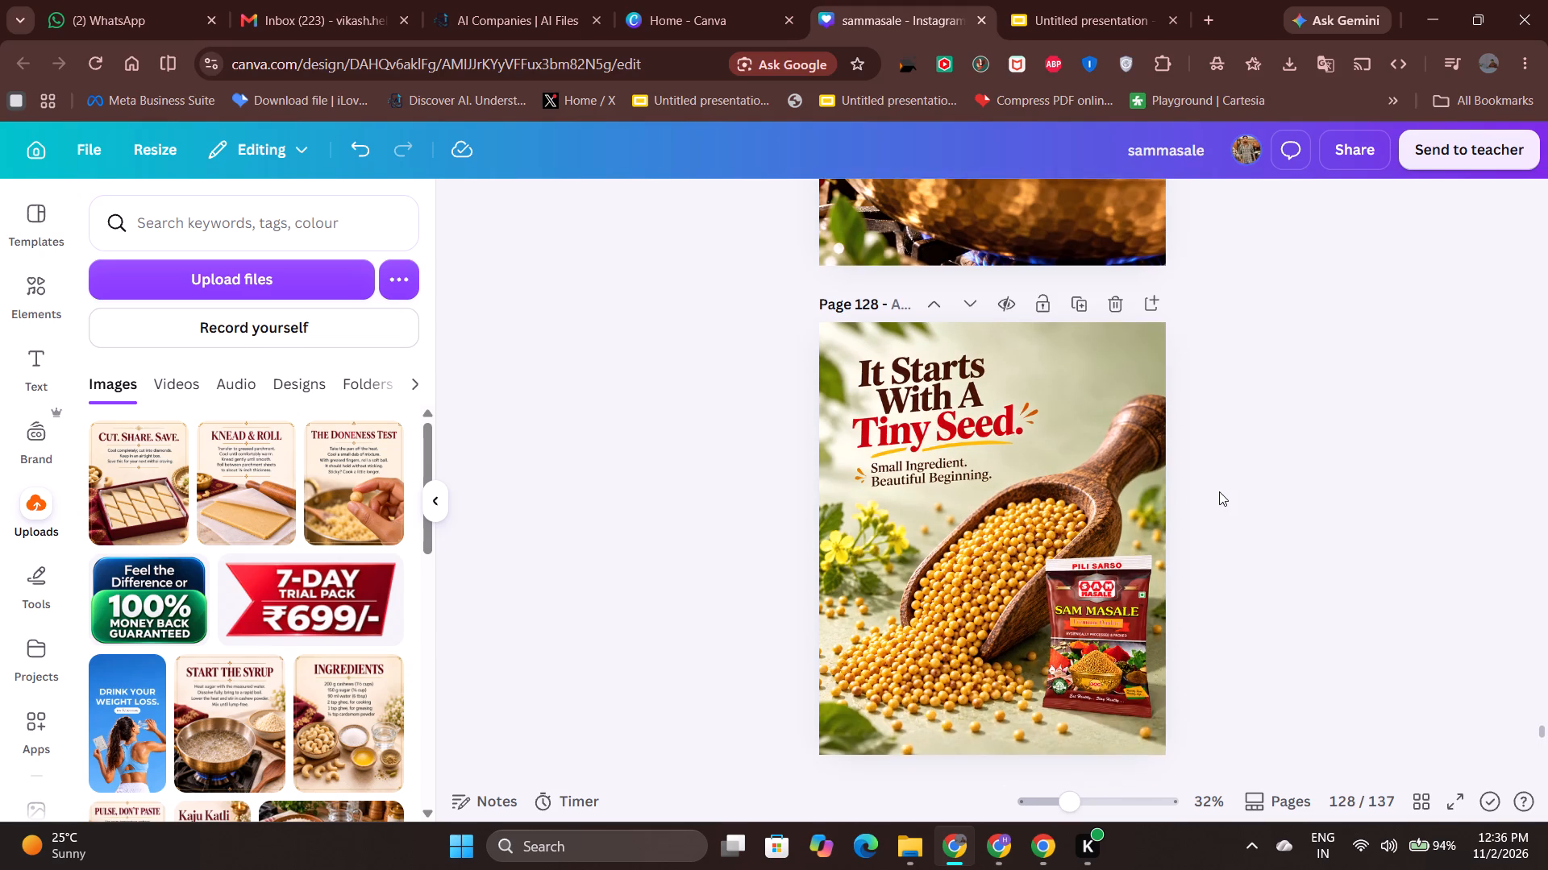
scroll(1219, 491, up, 8)
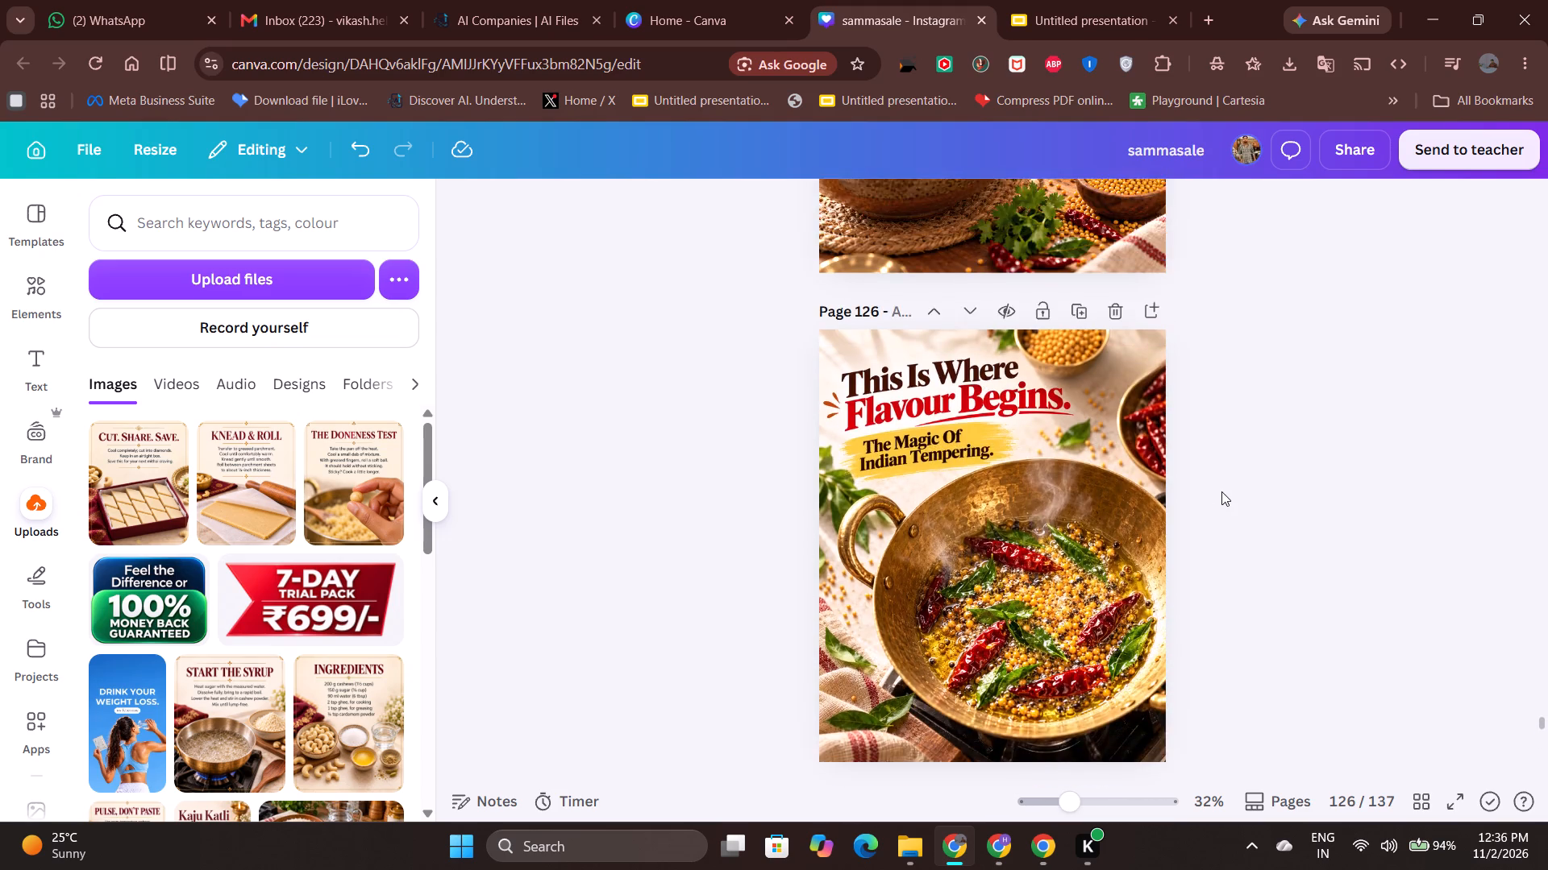
scroll(1221, 491, up, 5)
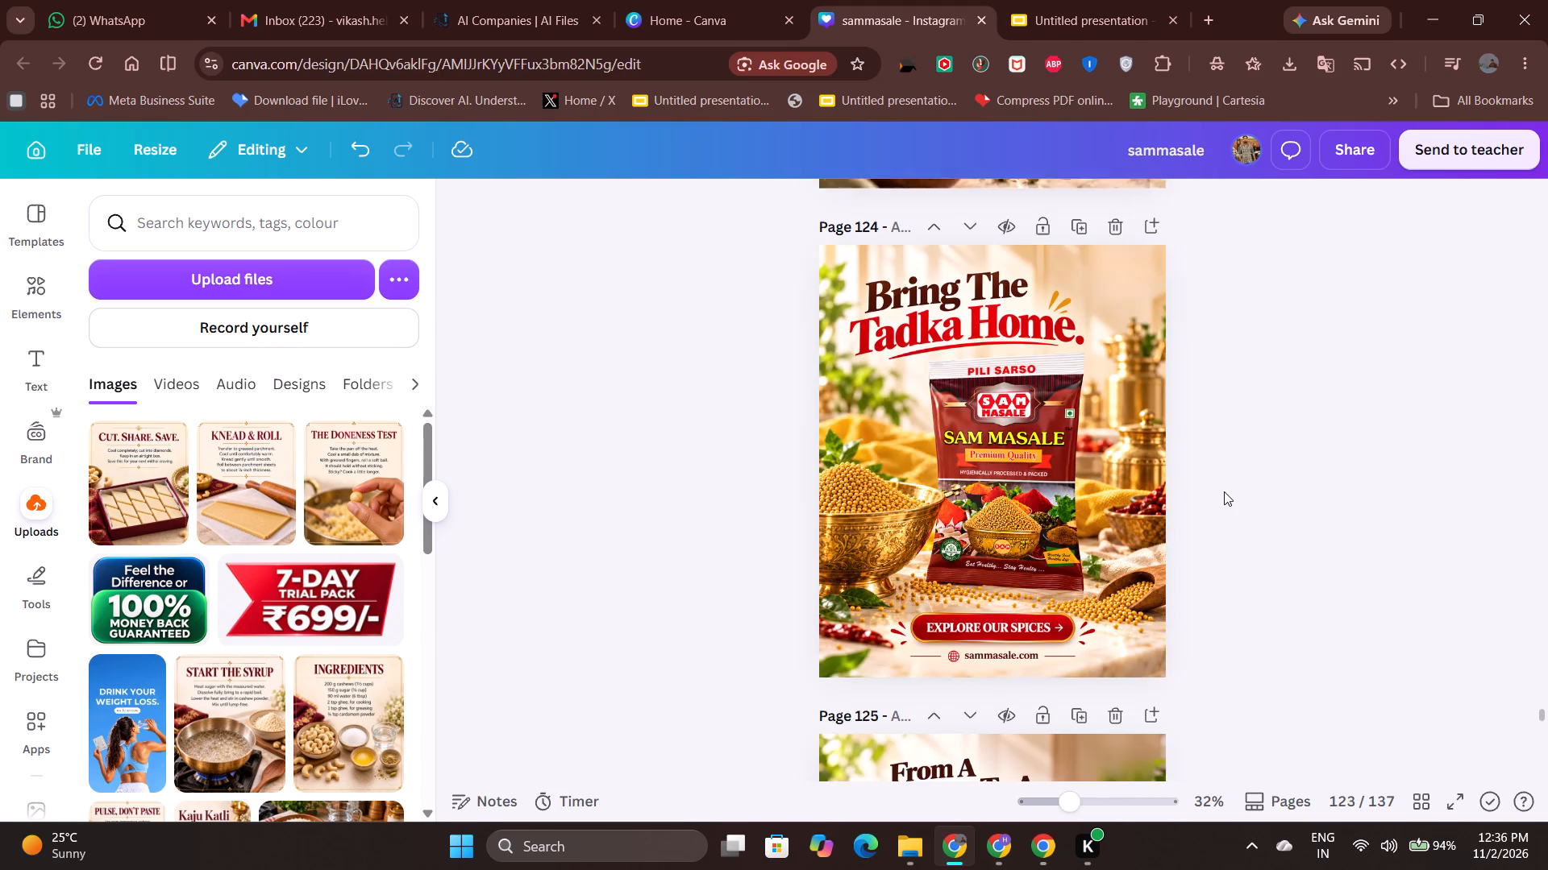
scroll(1224, 491, up, 1)
scroll(1089, 430, up, 1)
click(1090, 430)
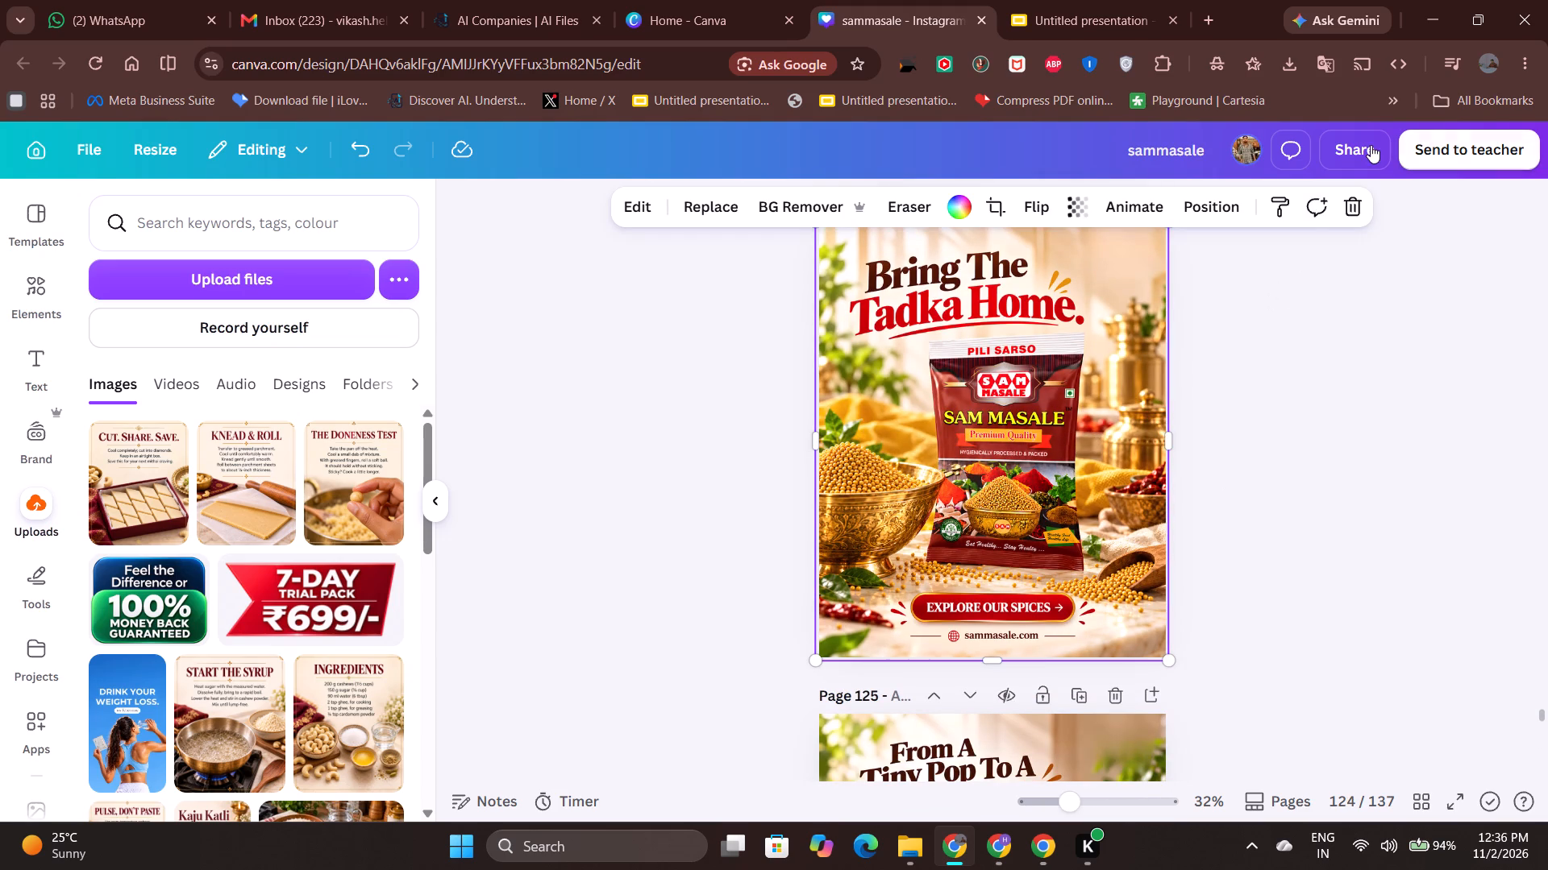
click(1370, 144)
click(1205, 623)
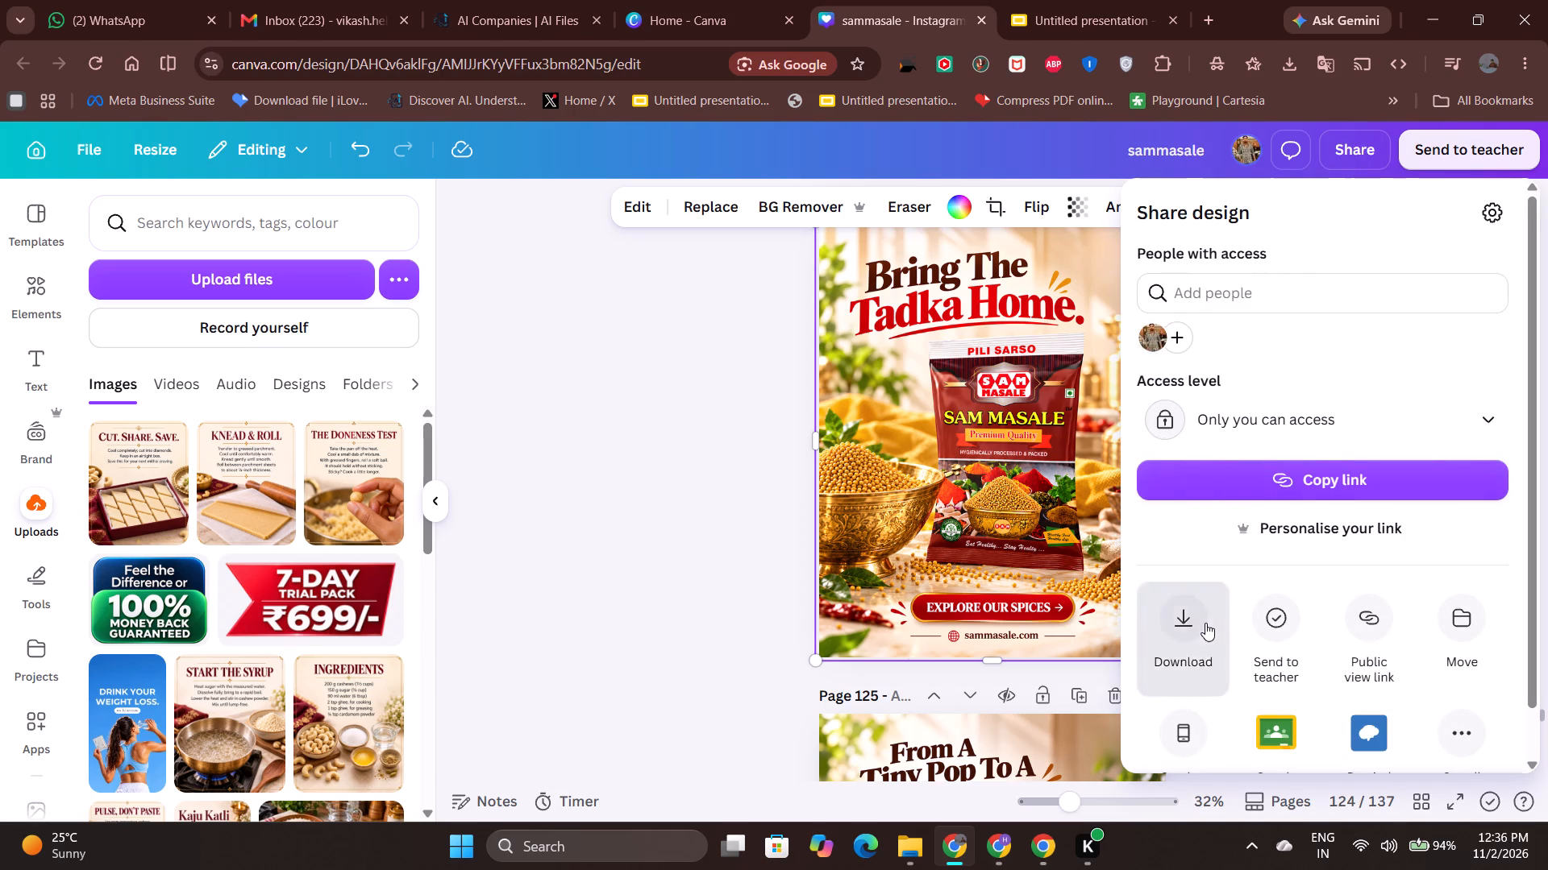
scroll(1205, 623, up, 1)
click(1338, 617)
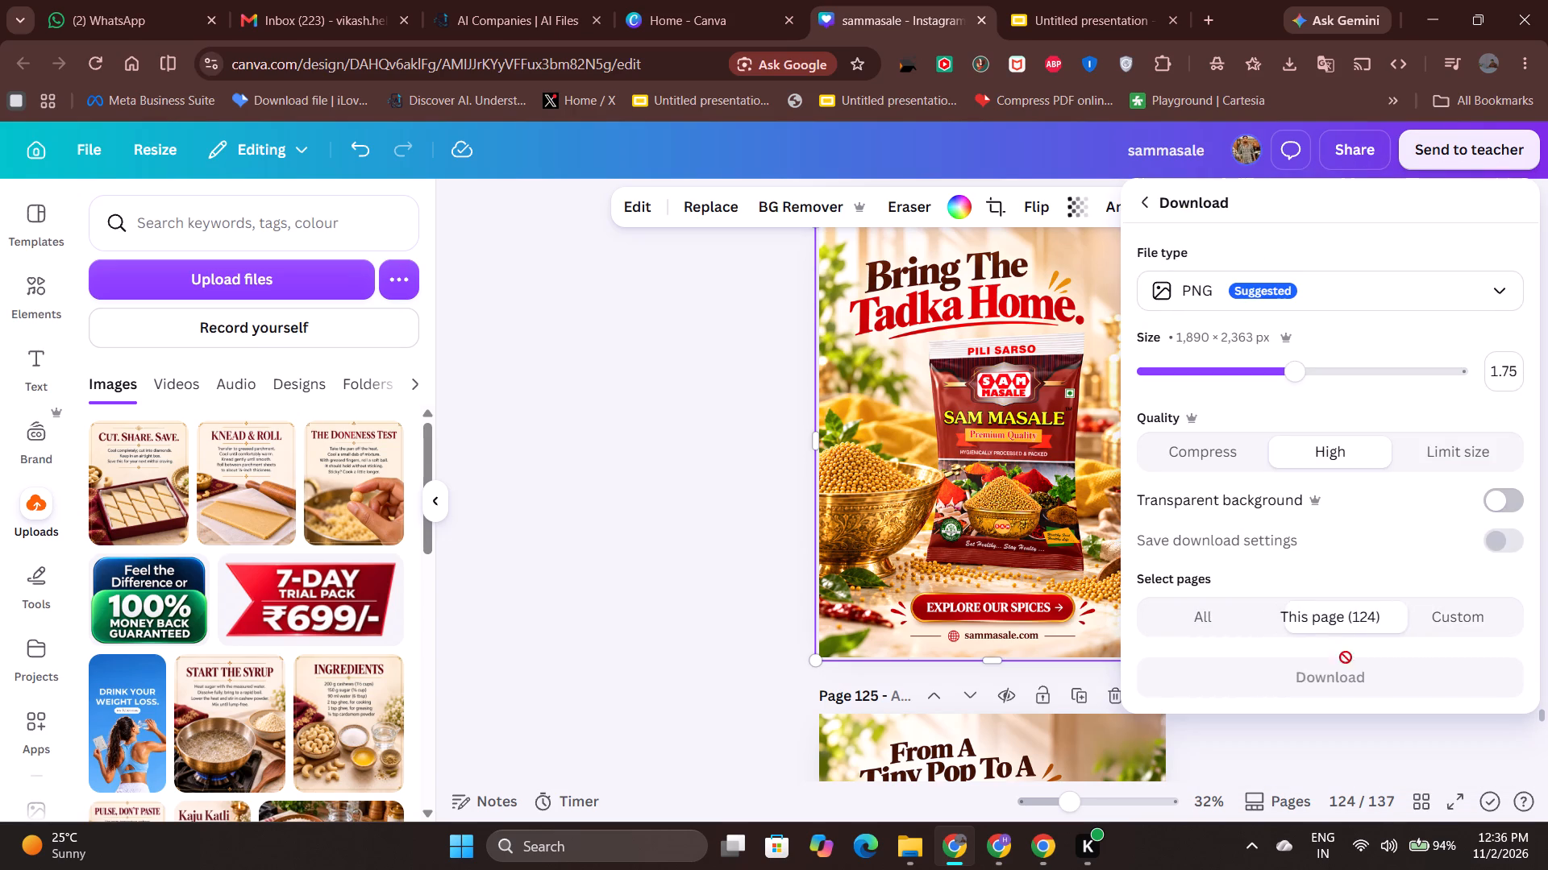
click(1346, 681)
Download only page 125, the "From A Tiny Pop To A Perfect Plate" post, as a PNG.
scroll(1047, 470, down, 5)
click(1050, 472)
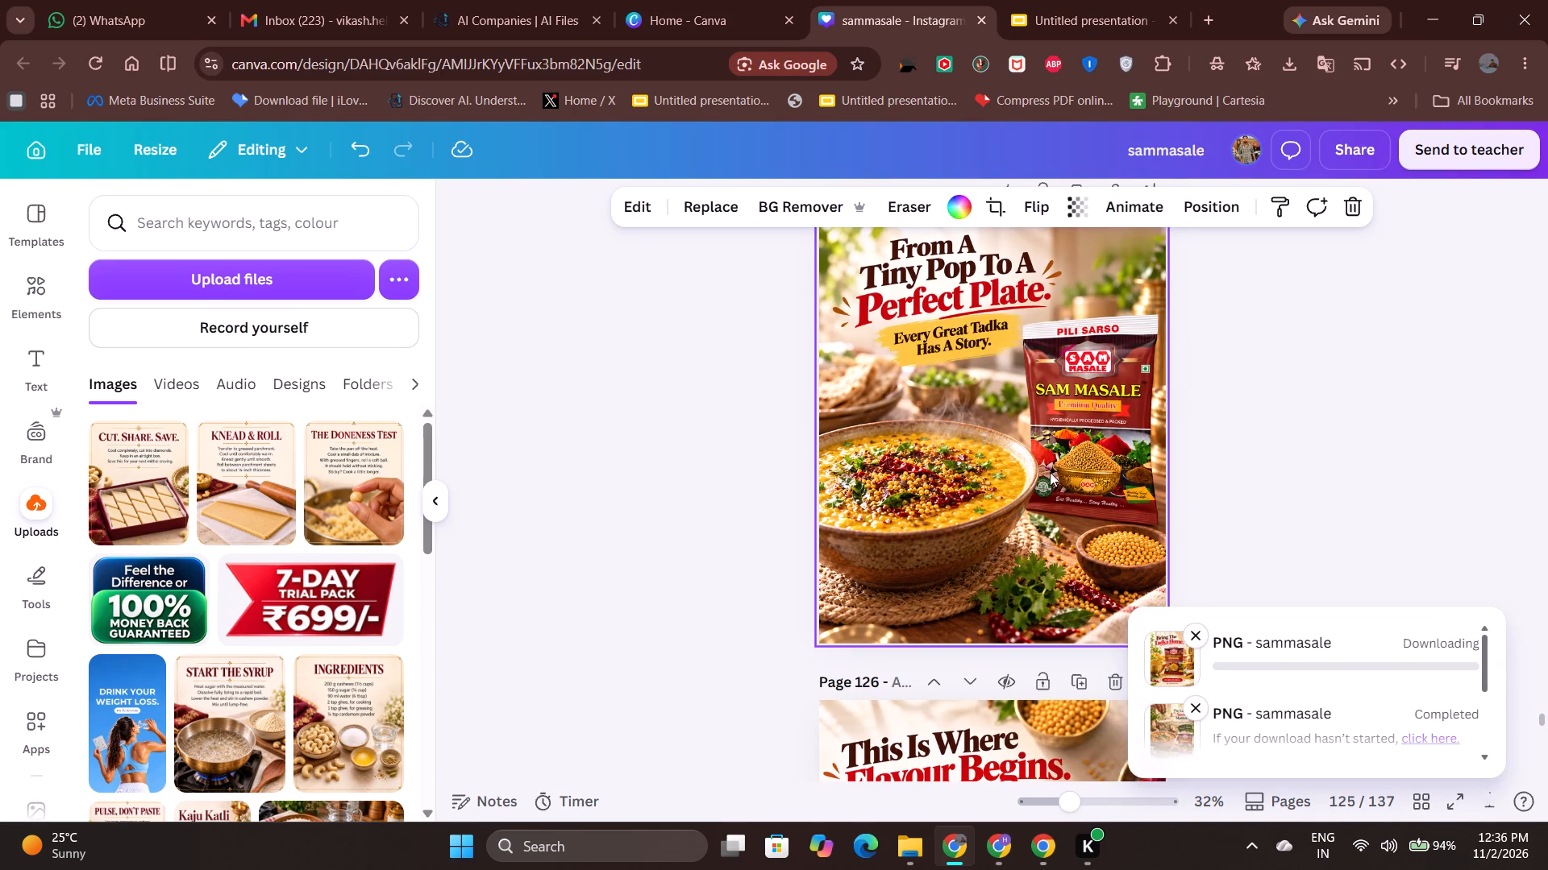
scroll(799, 541, up, 4)
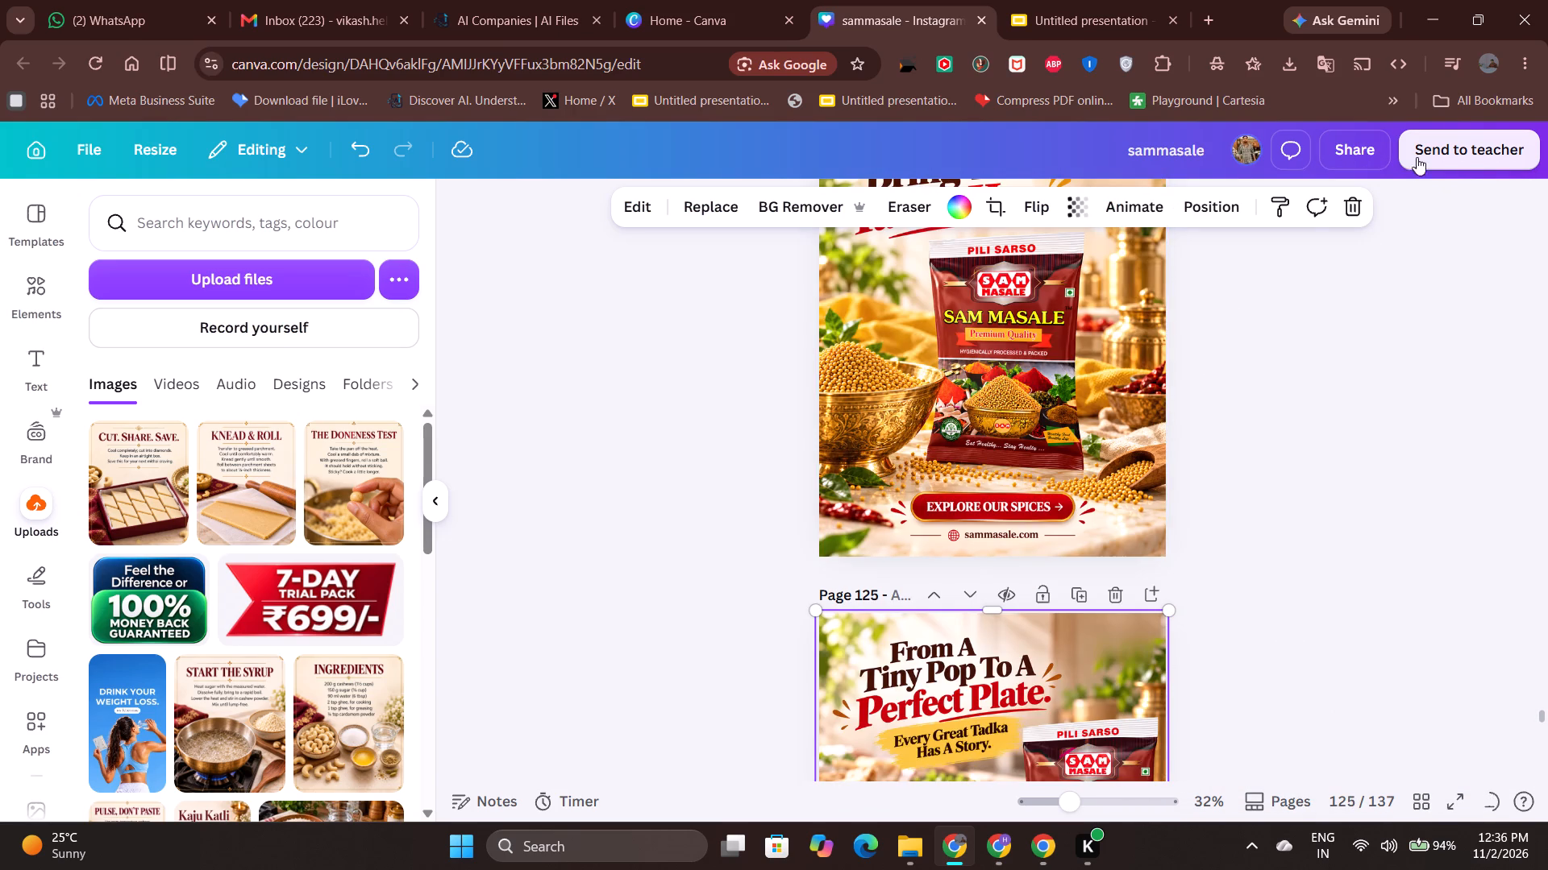
click(1351, 157)
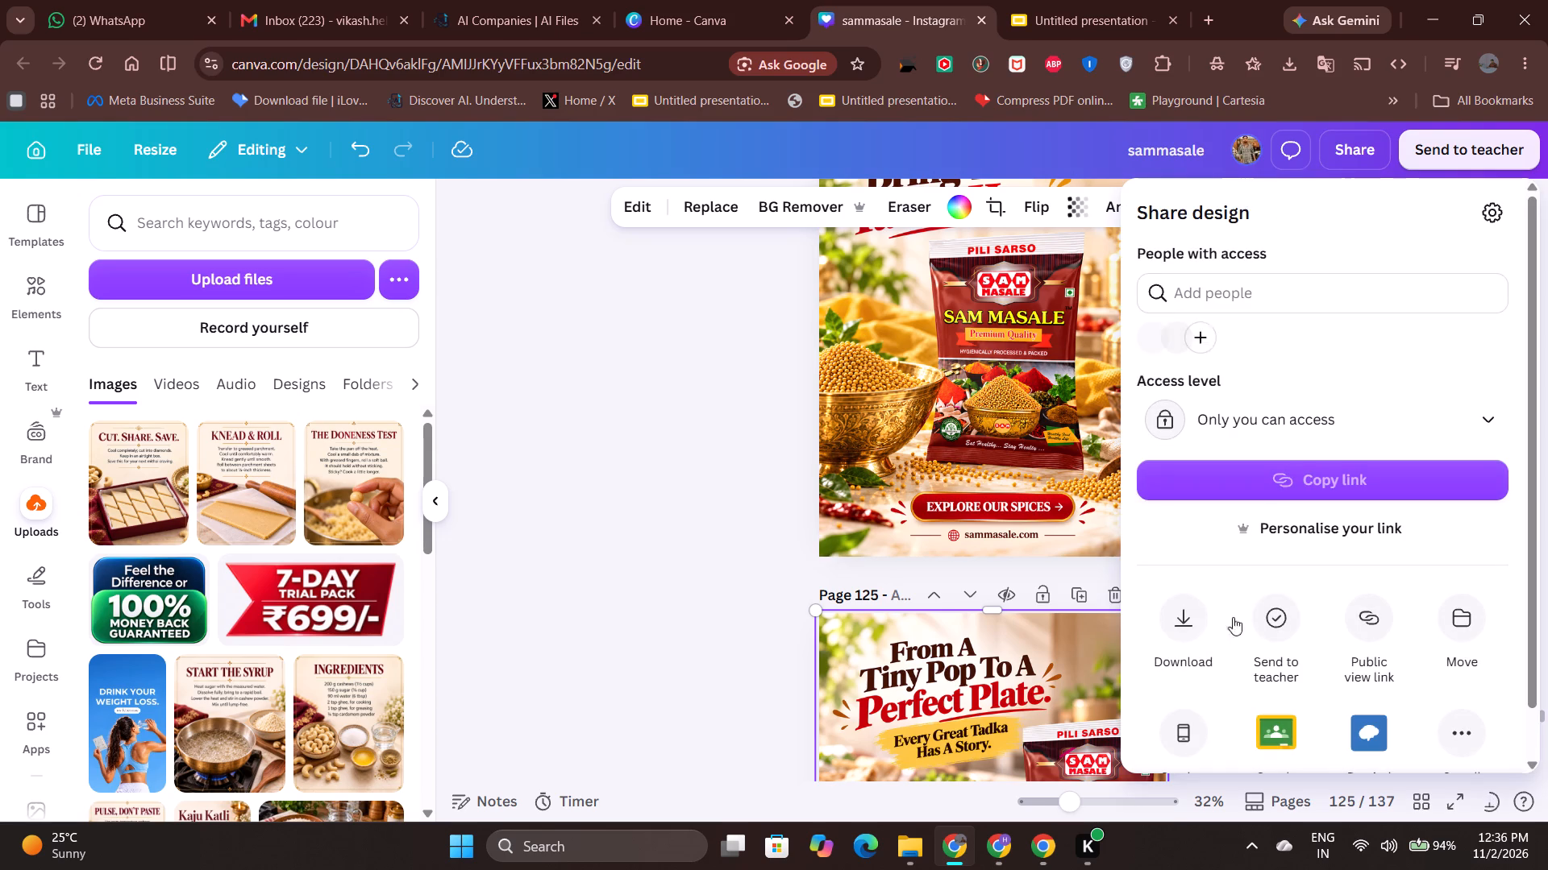
click(1185, 618)
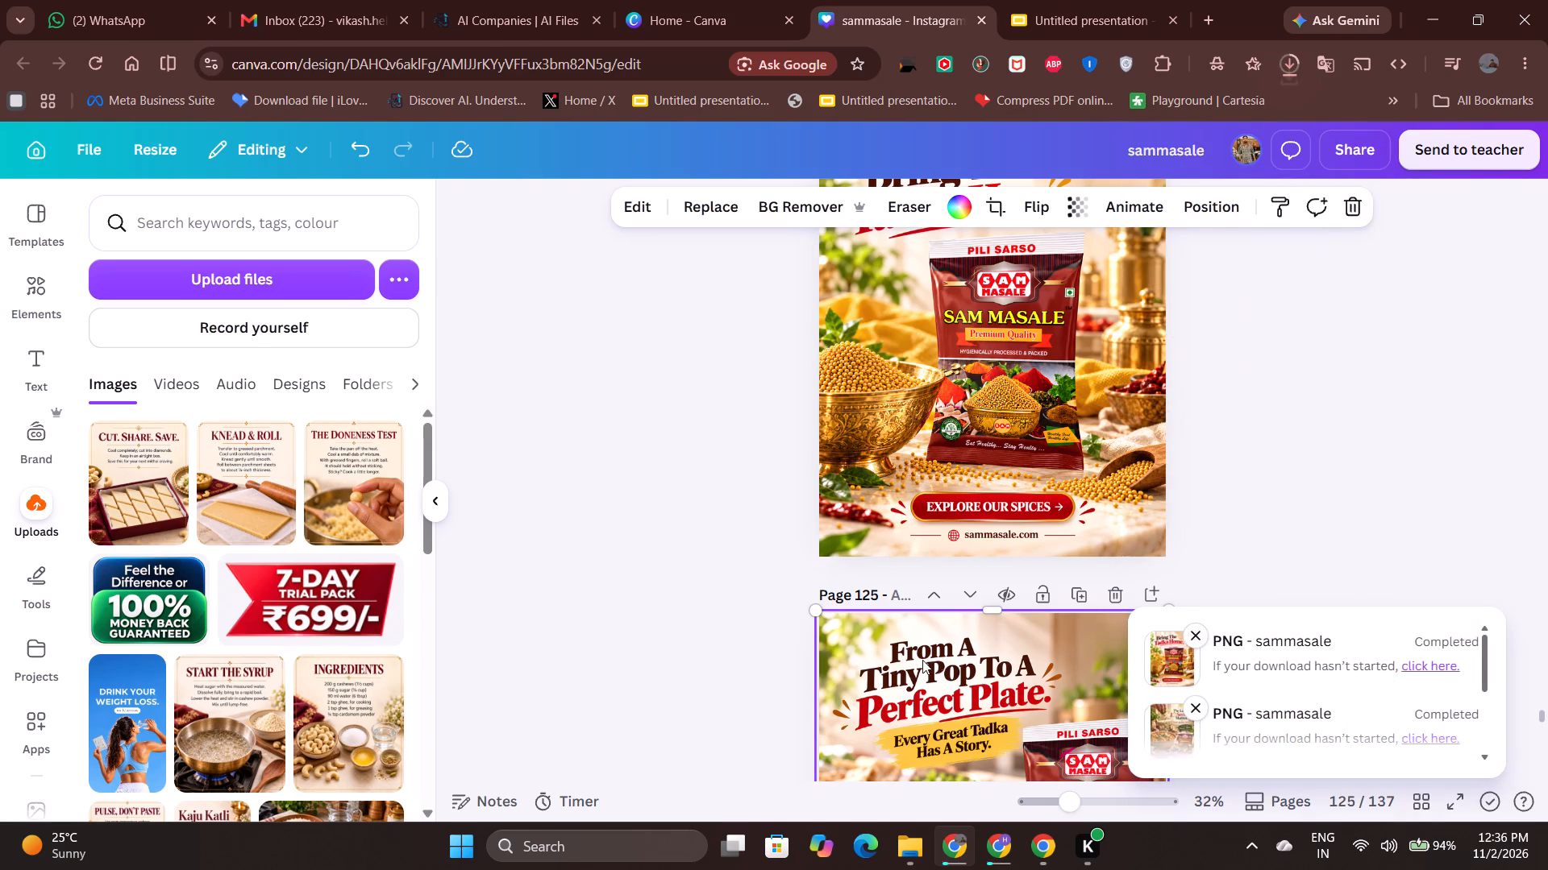
click(924, 658)
click(1063, 669)
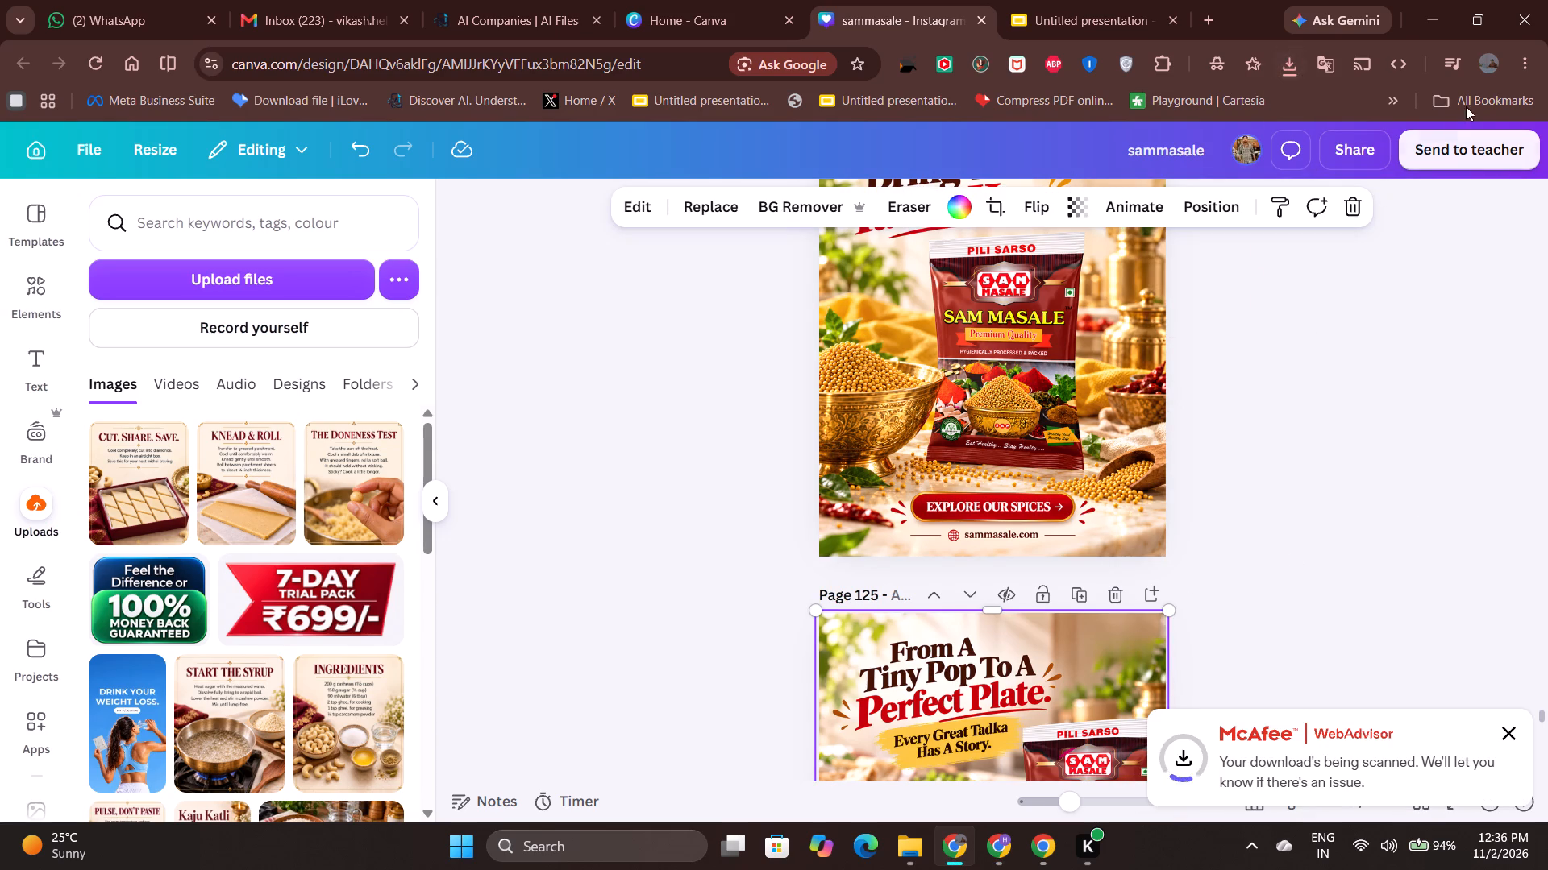
click(1359, 147)
click(1214, 611)
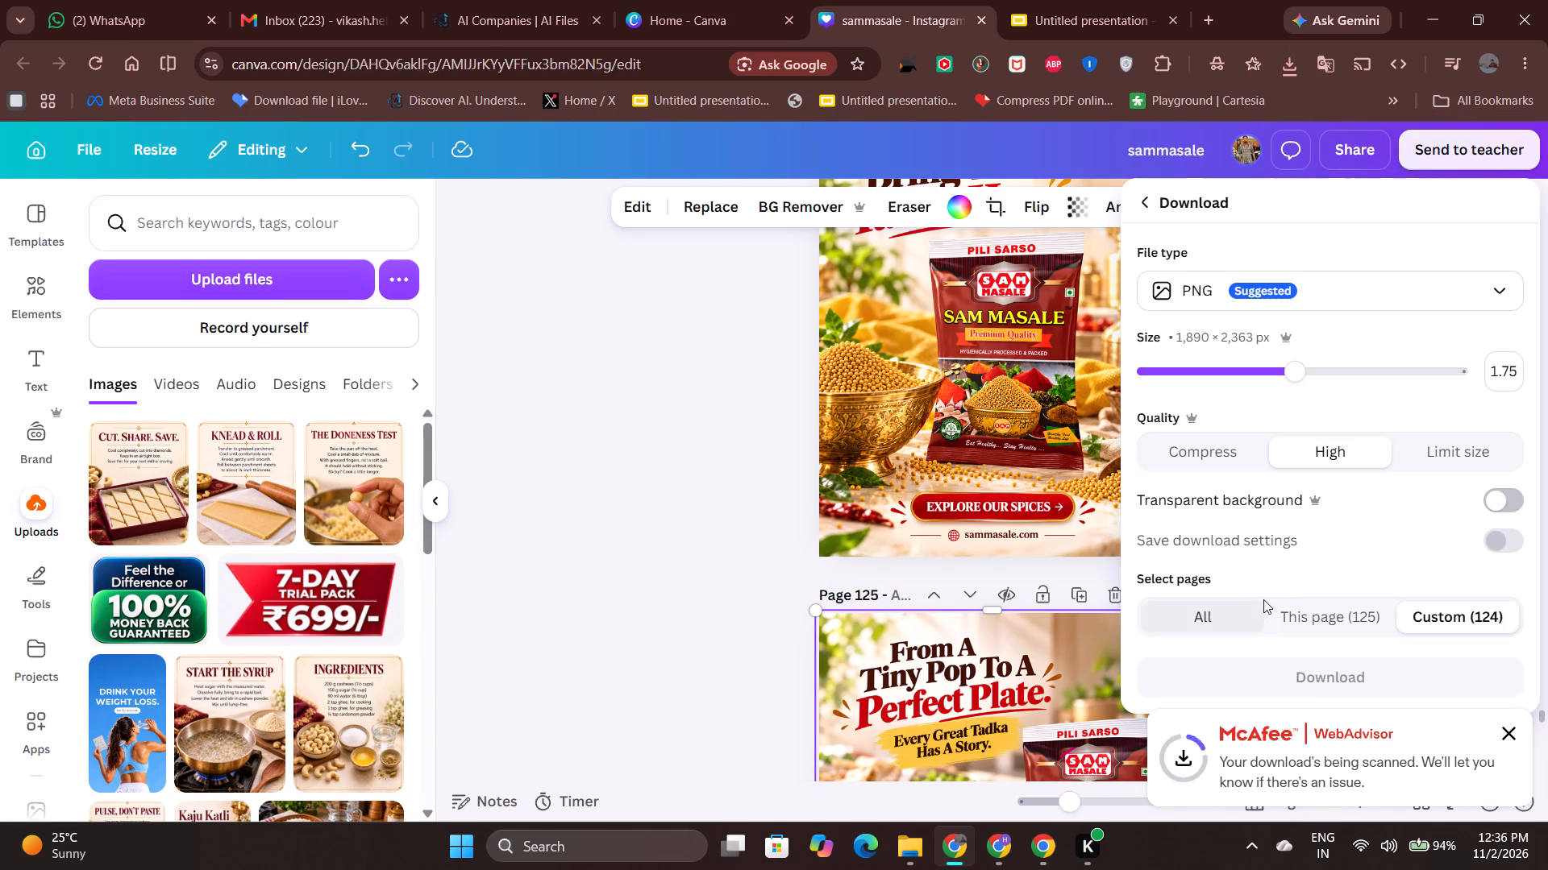
click(1309, 623)
click(1279, 671)
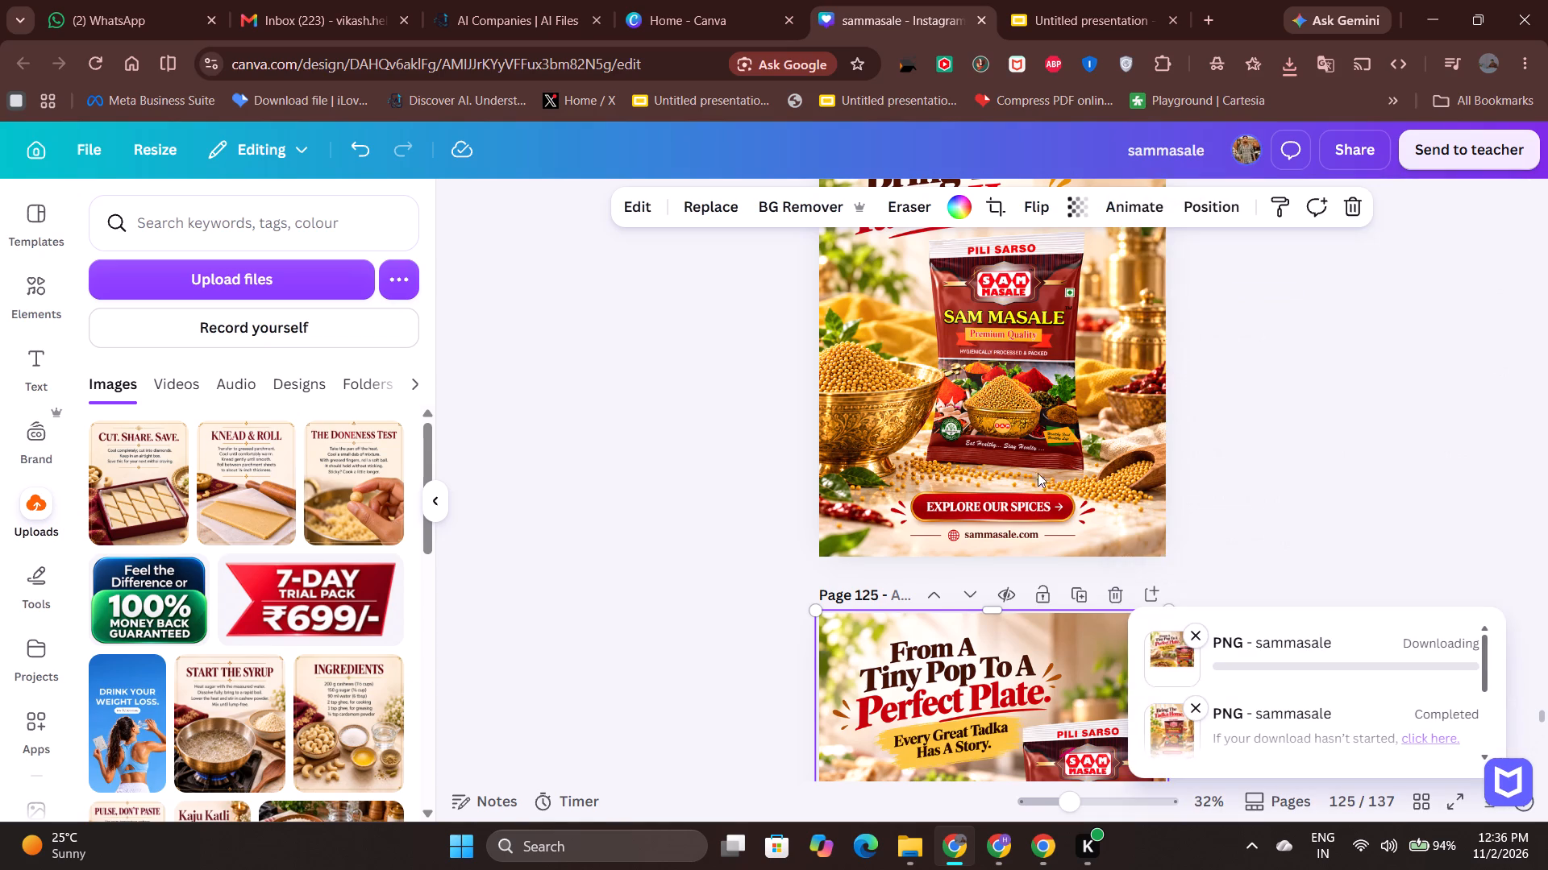
Download only page 126, the "This Is Where Flavour Begins" post, as a PNG.
scroll(1009, 454, down, 6)
click(960, 640)
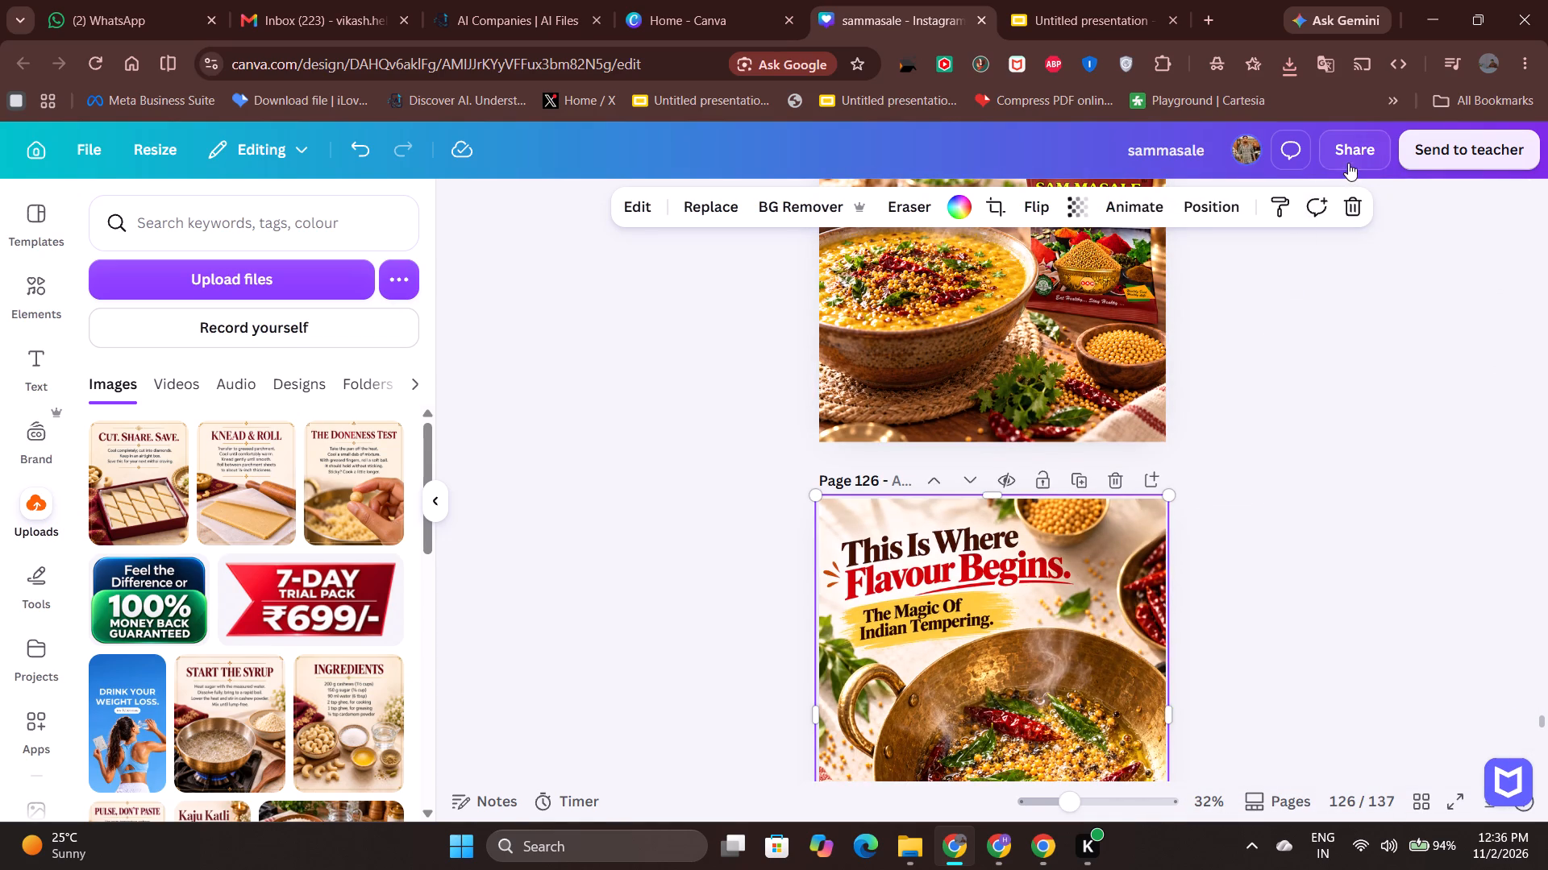
click(1348, 163)
click(1203, 625)
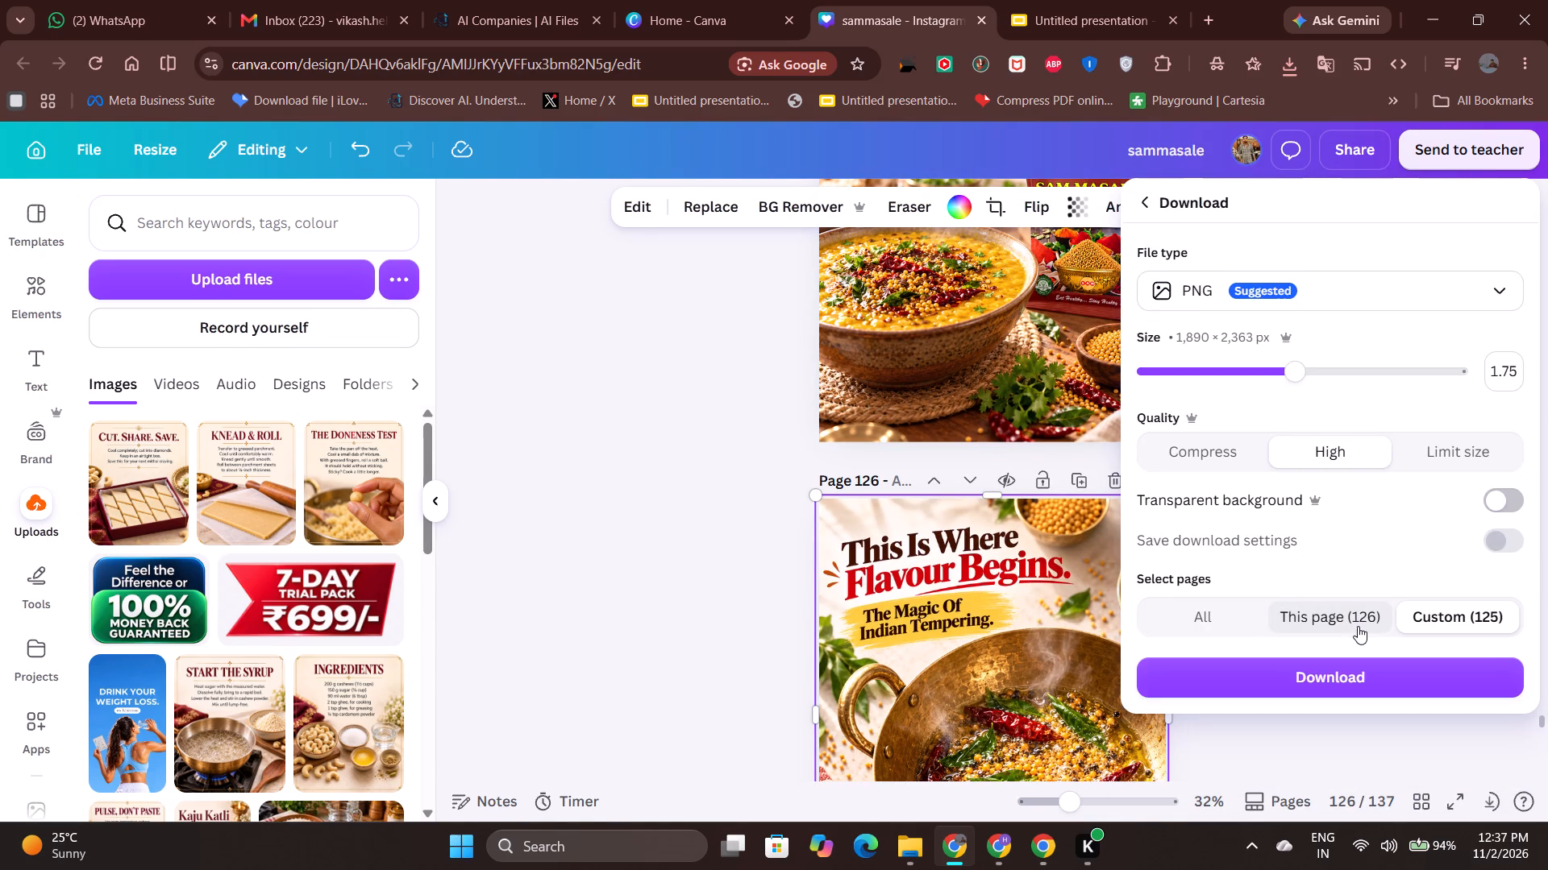
click(1344, 612)
click(1217, 673)
Download only page 127, the "And Then... POP!" post, as a PNG.
scroll(987, 463, down, 2)
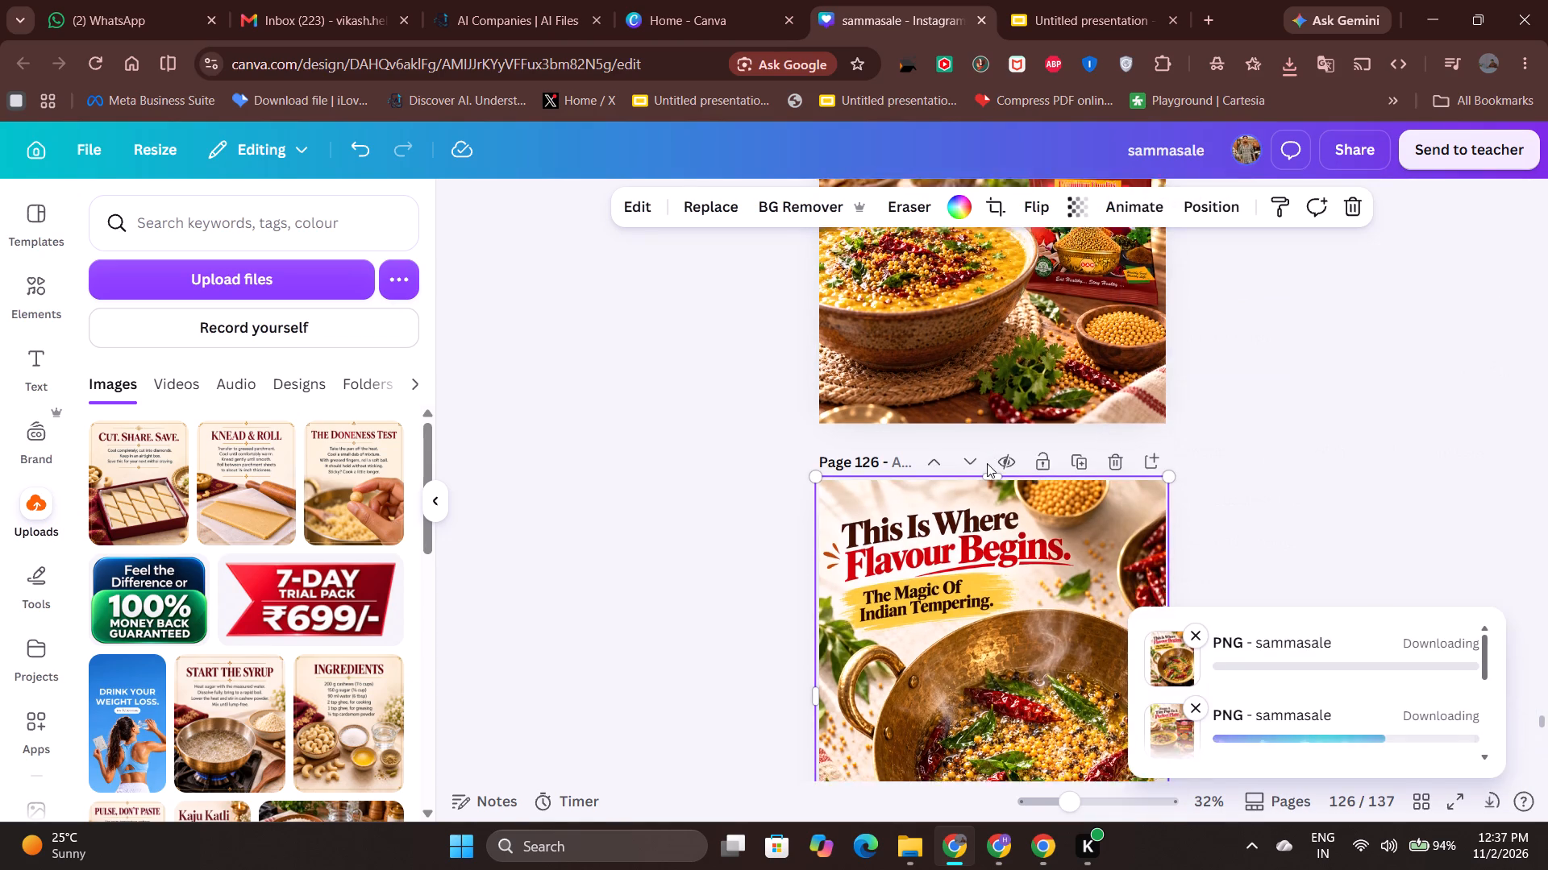
scroll(987, 463, down, 4)
click(983, 508)
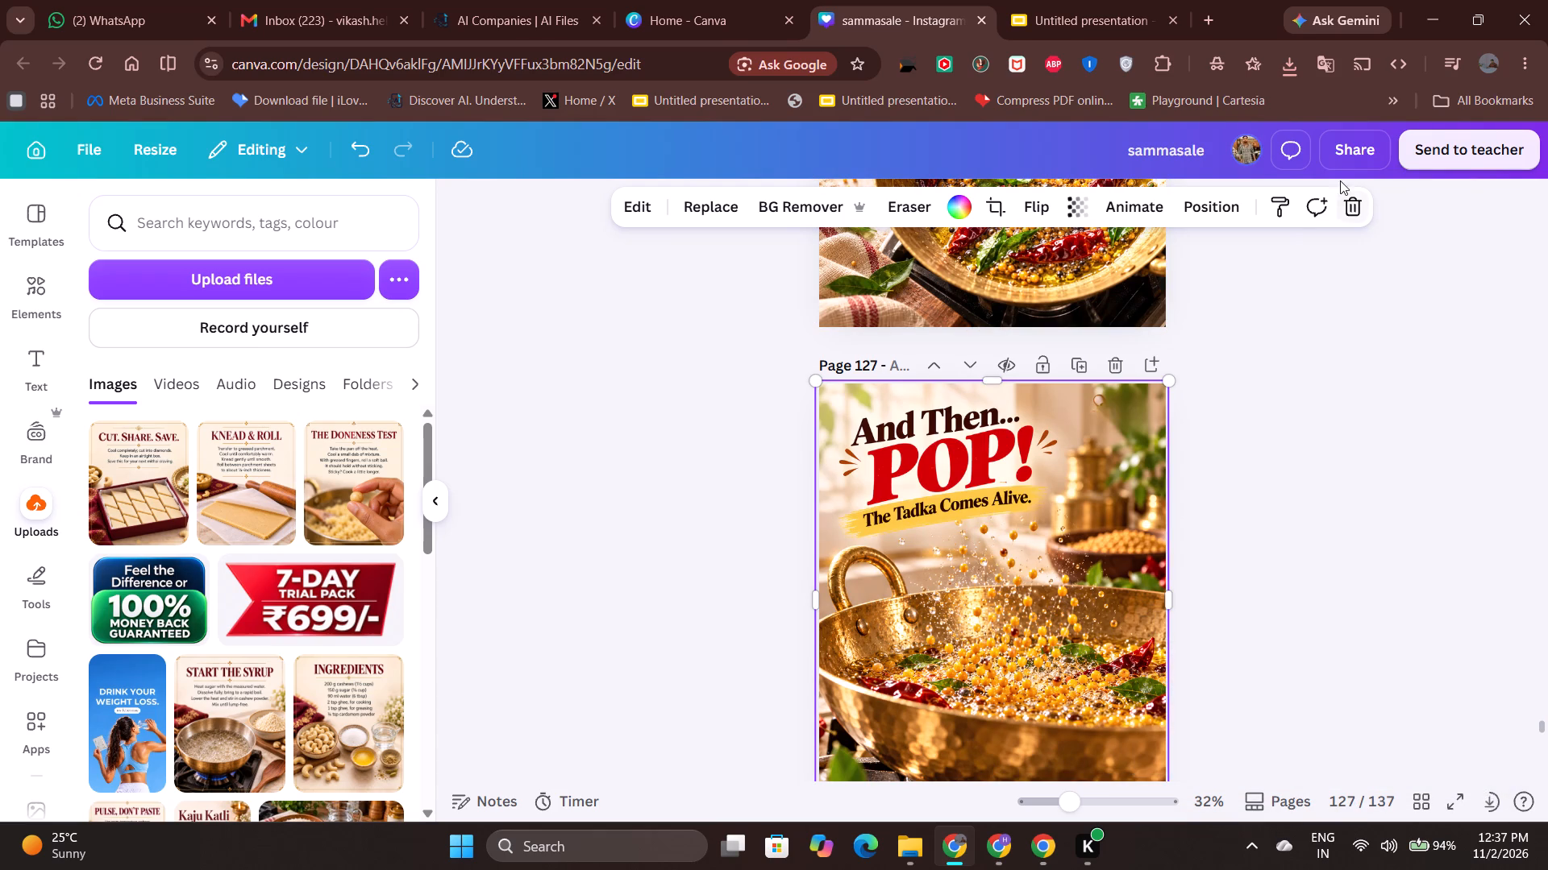
click(1349, 147)
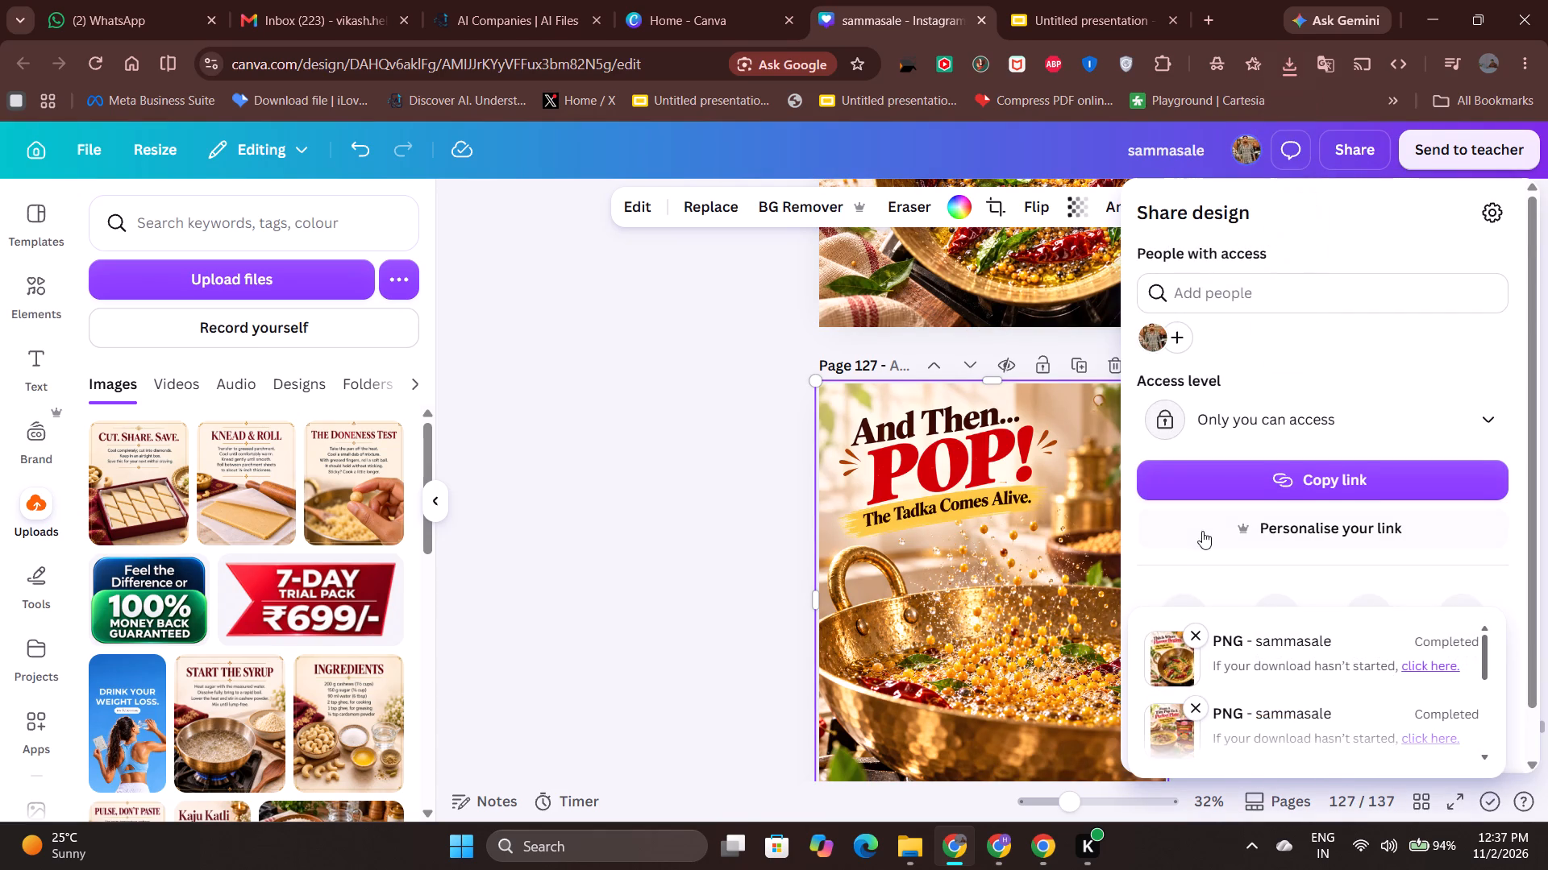
scroll(1202, 531, down, 2)
click(1174, 548)
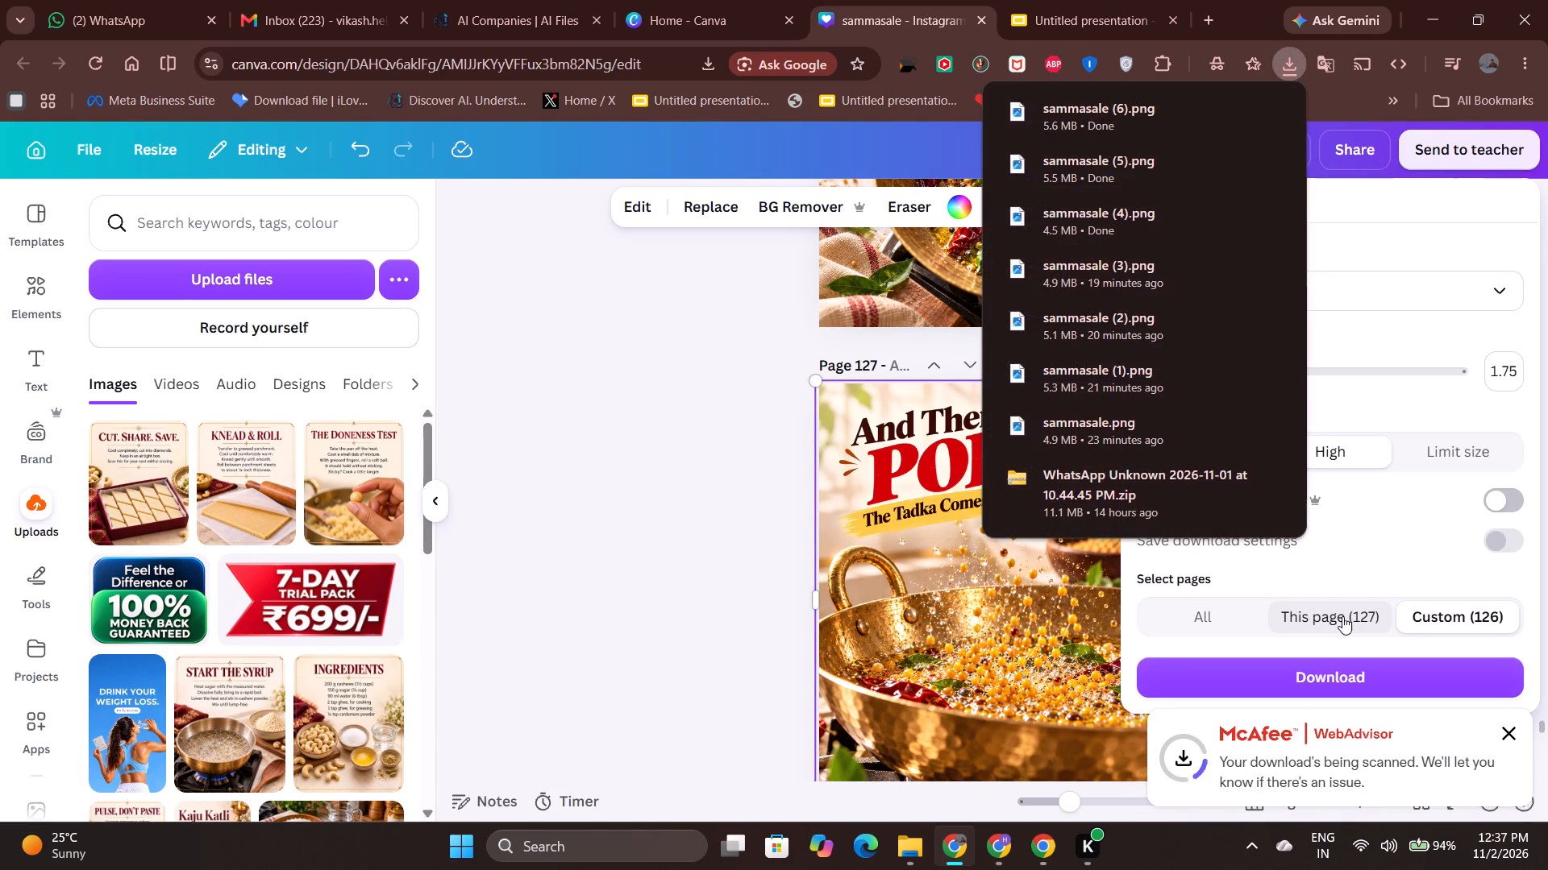
click(1342, 616)
click(1281, 676)
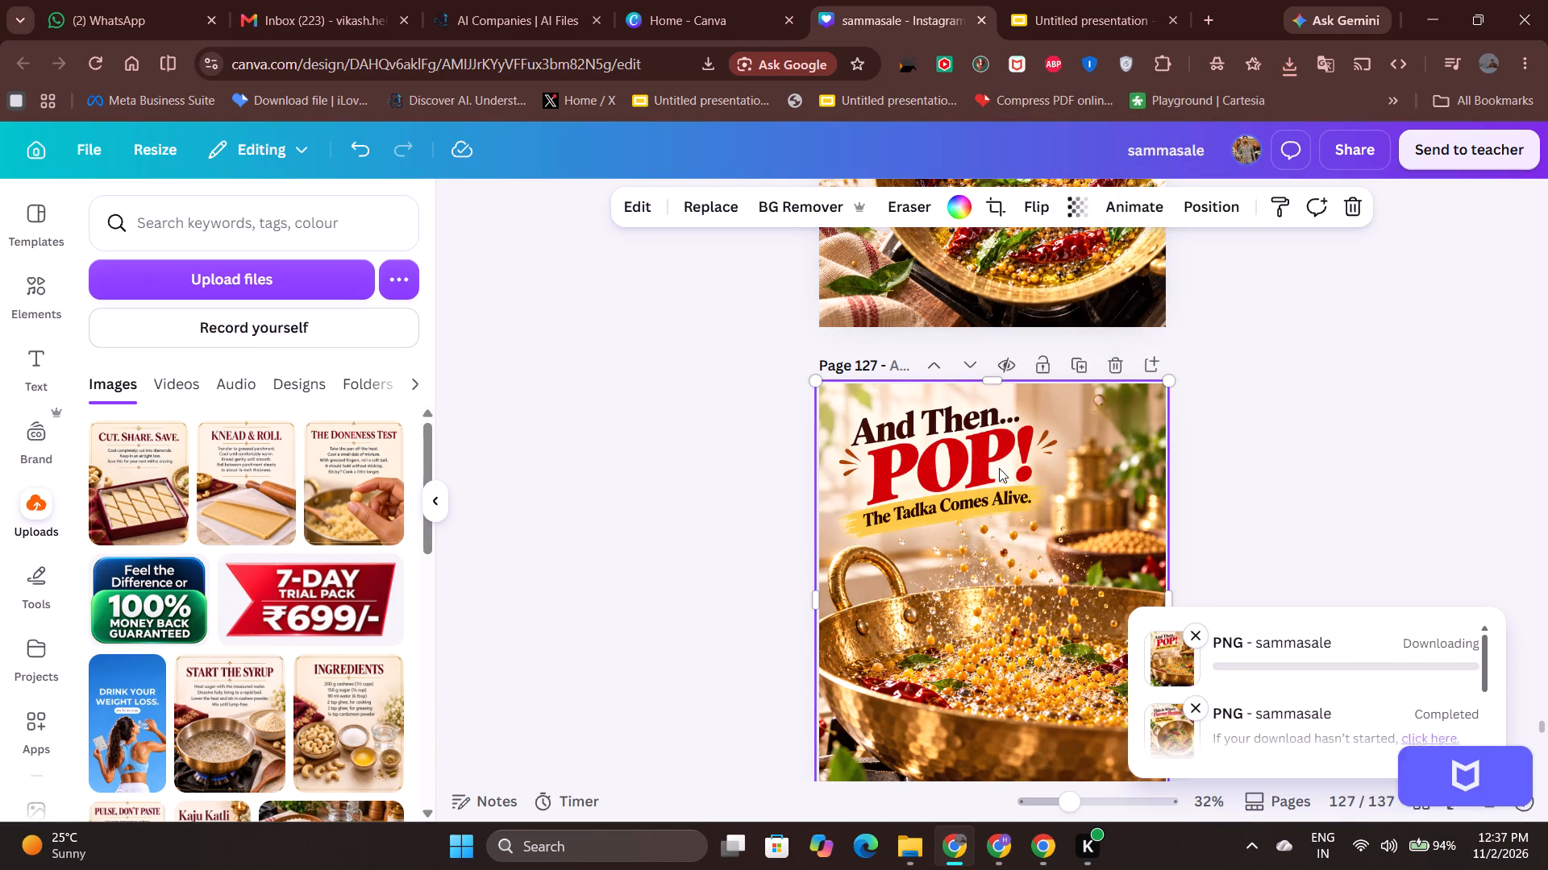
Download only page 128, the "It Starts With A Tiny Seed" post, as a PNG.
scroll(998, 467, down, 6)
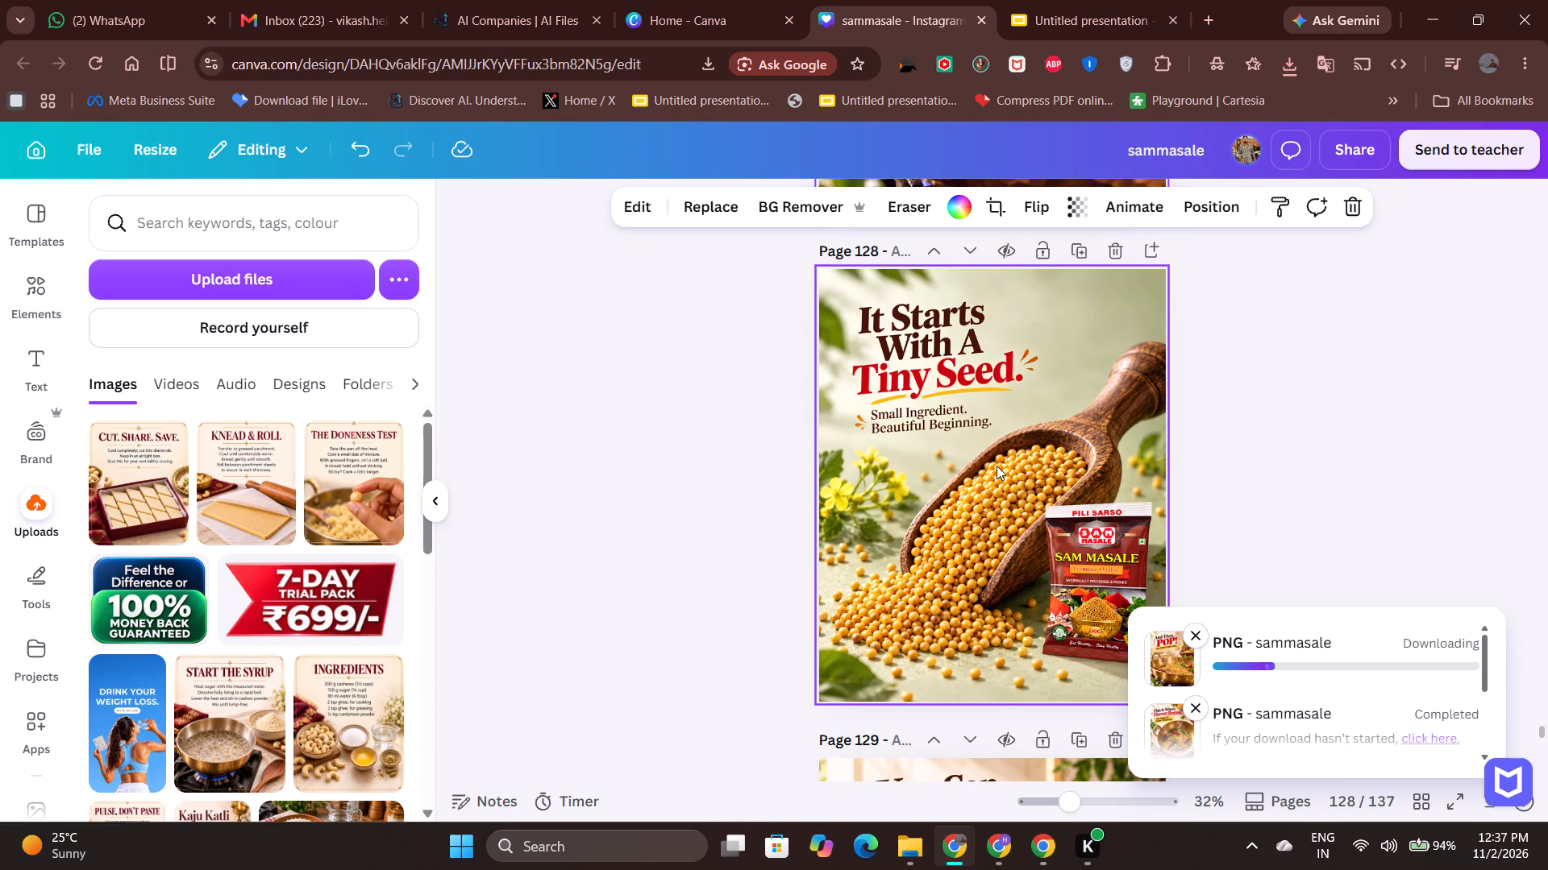
scroll(997, 466, up, 6)
scroll(1005, 471, down, 7)
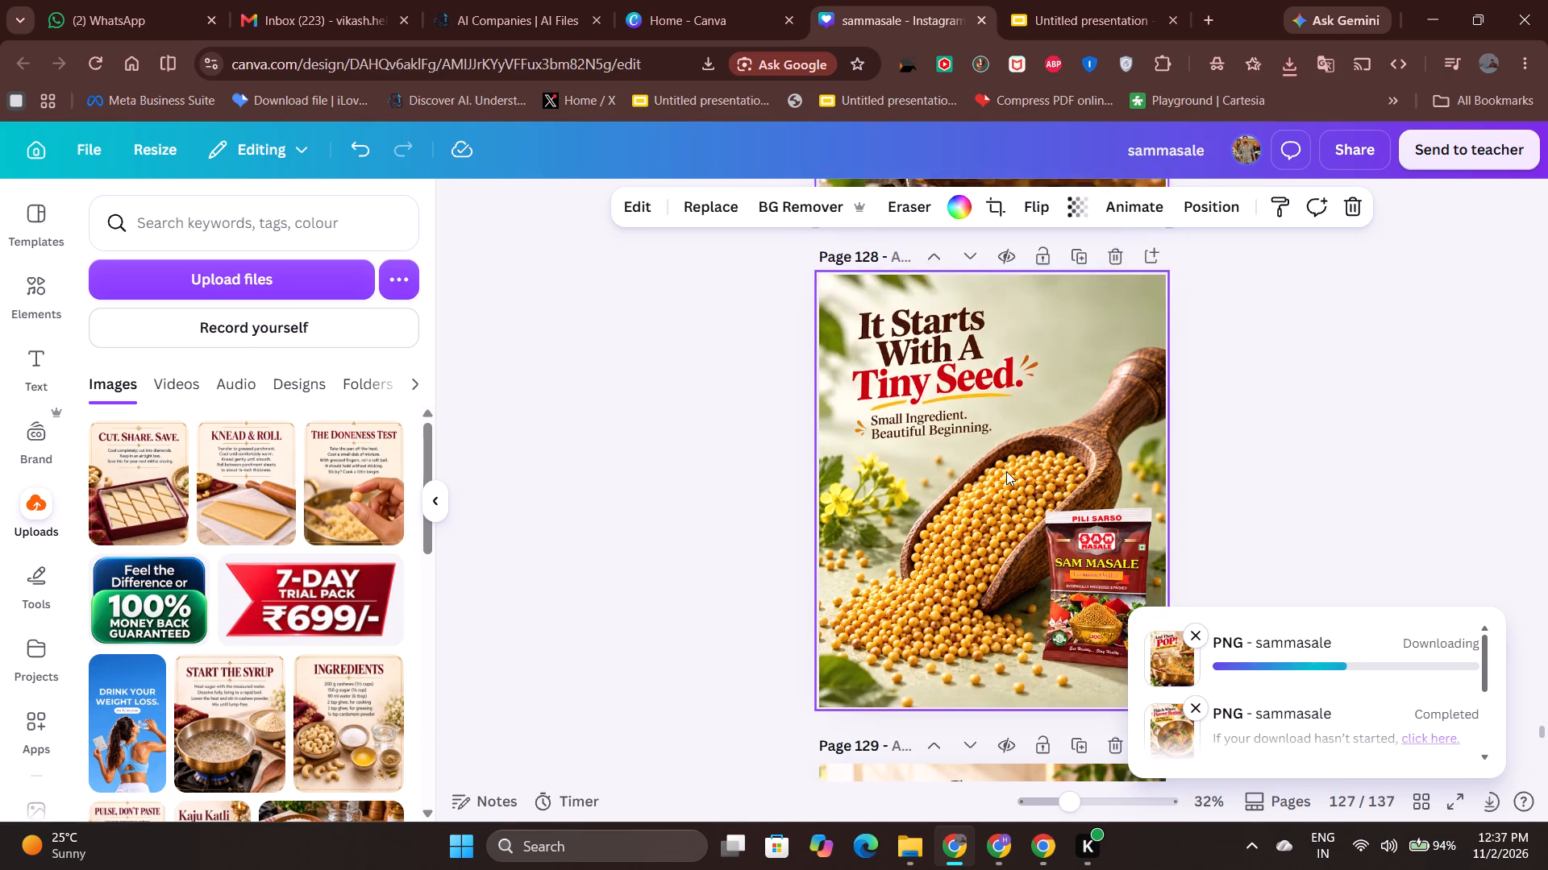
scroll(1006, 462, down, 4)
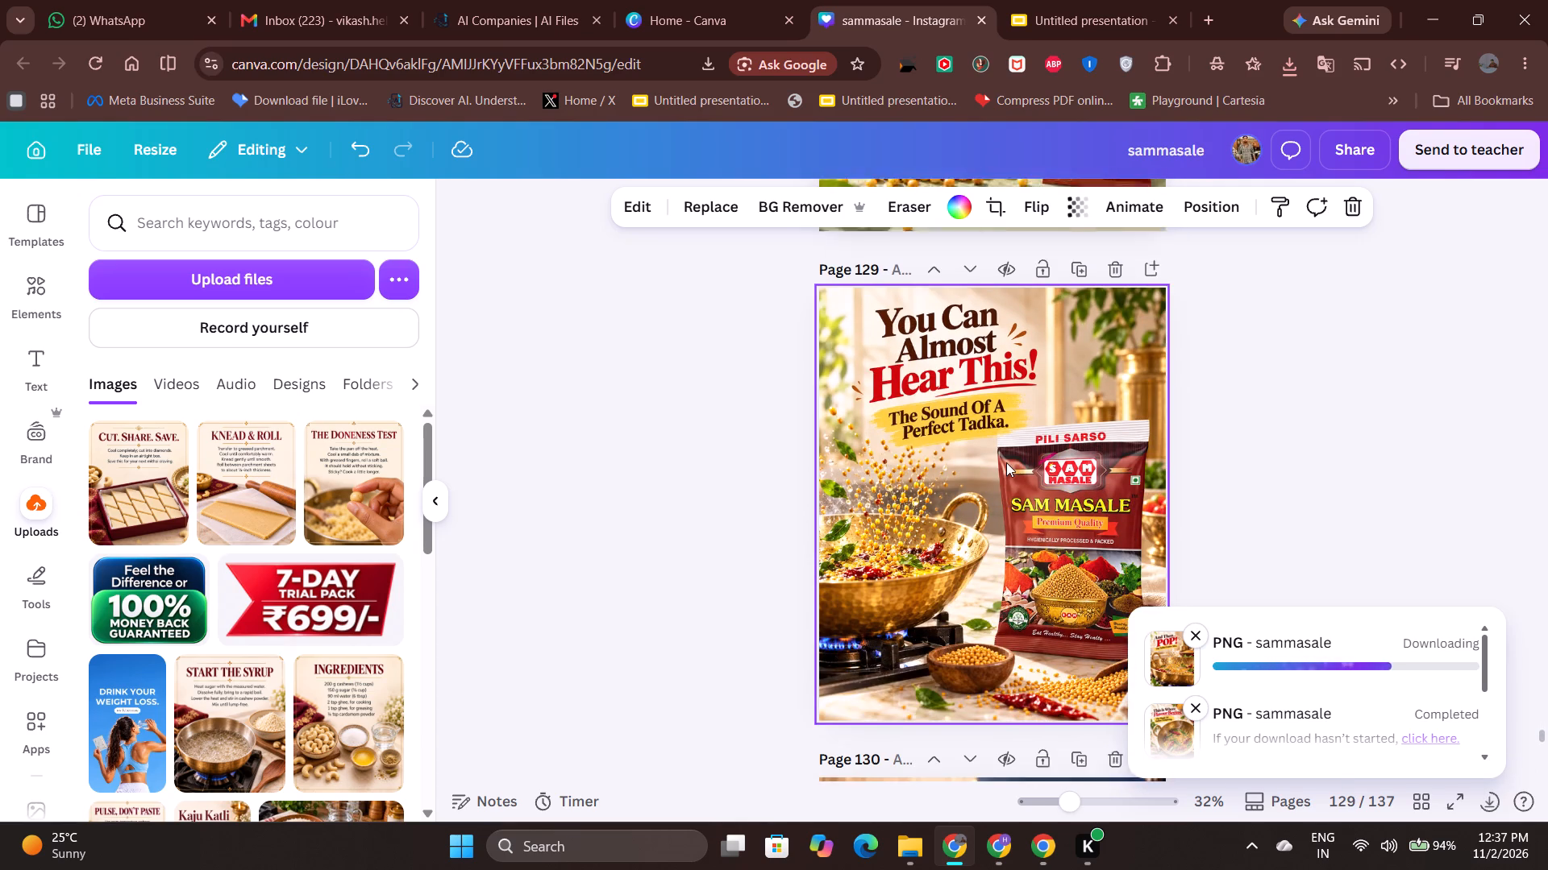
scroll(1006, 462, down, 2)
scroll(992, 441, up, 4)
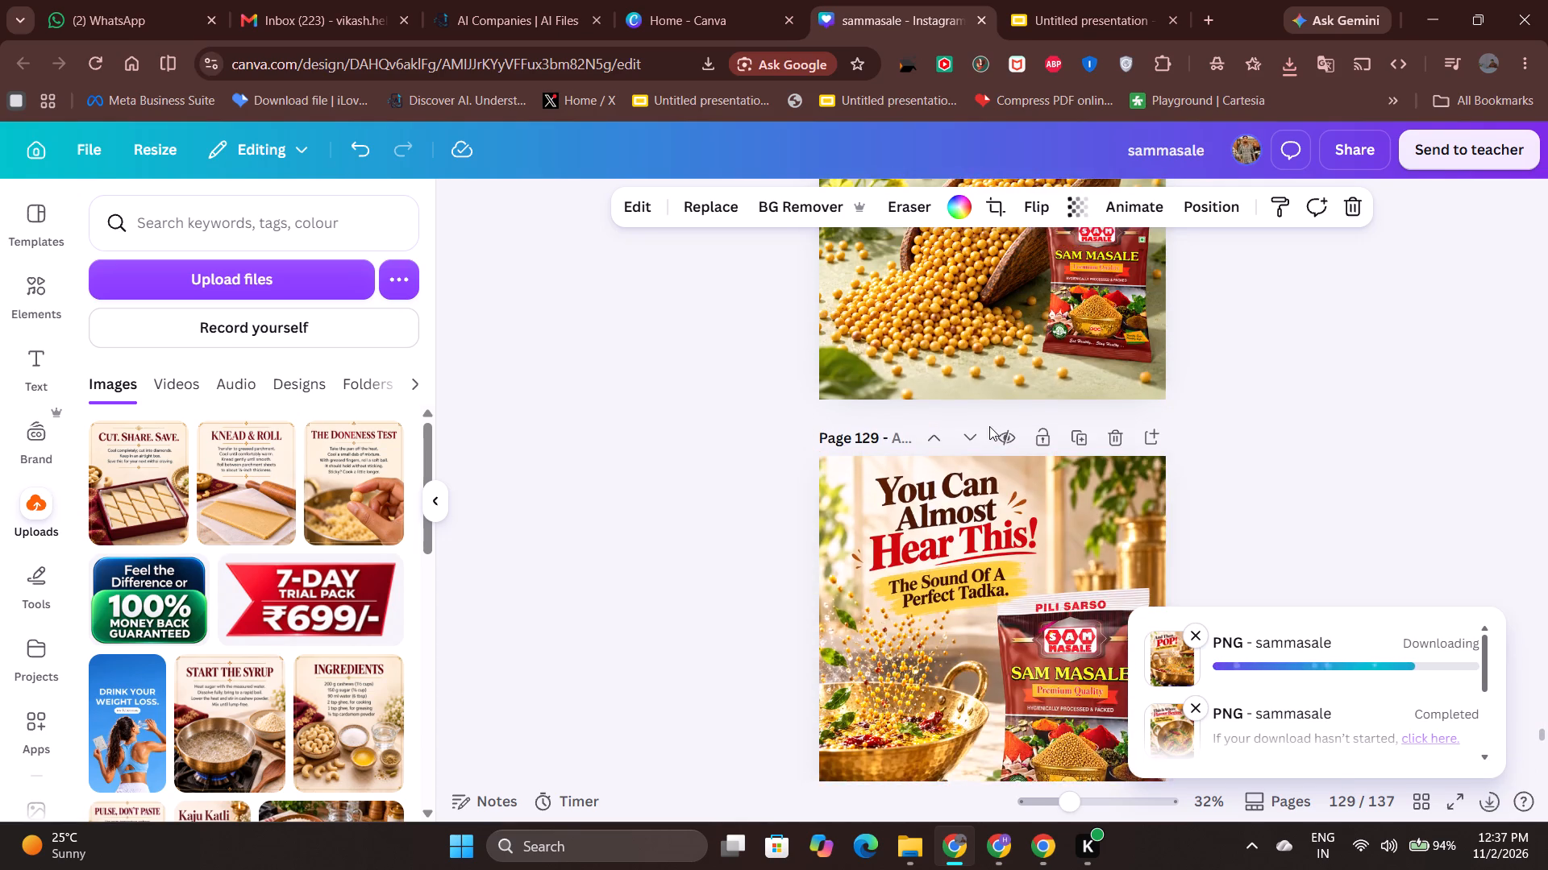
scroll(989, 426, up, 2)
click(989, 426)
click(1354, 160)
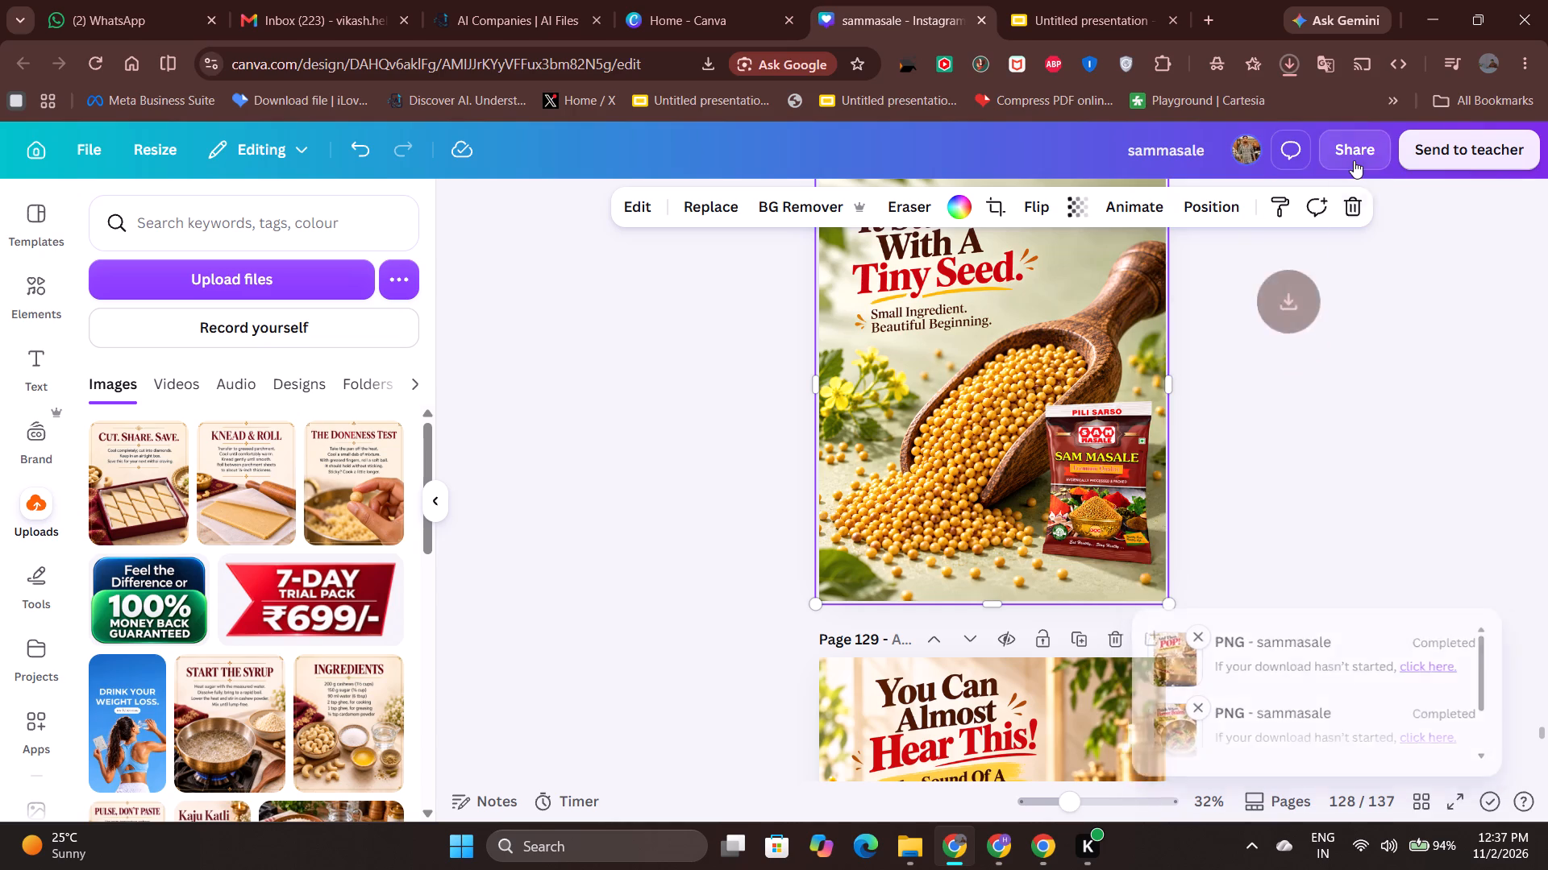
click(1178, 606)
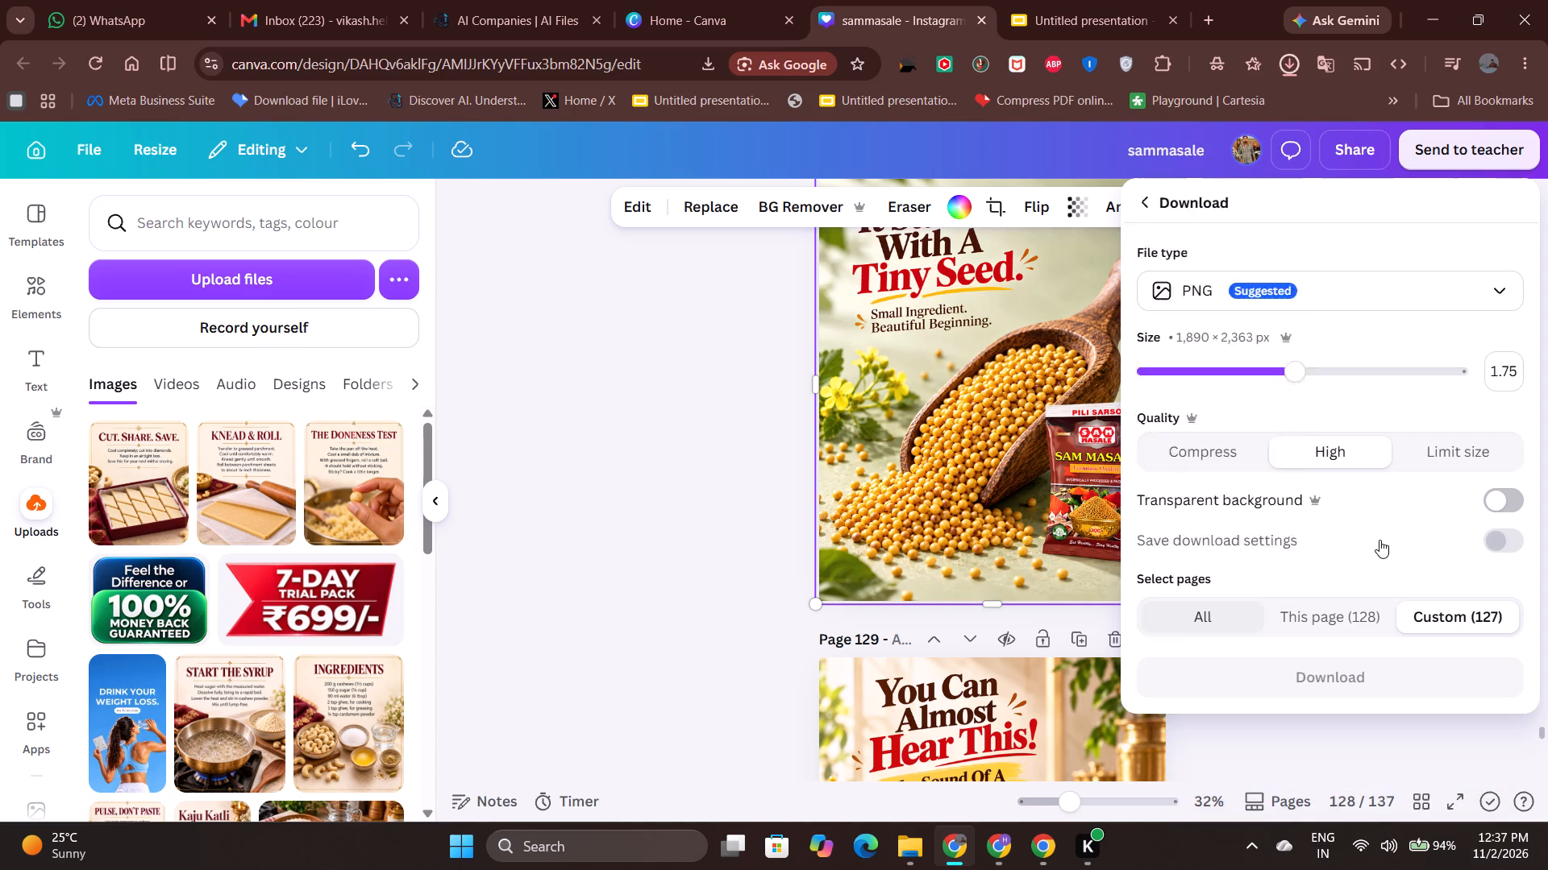
click(1316, 616)
click(1308, 674)
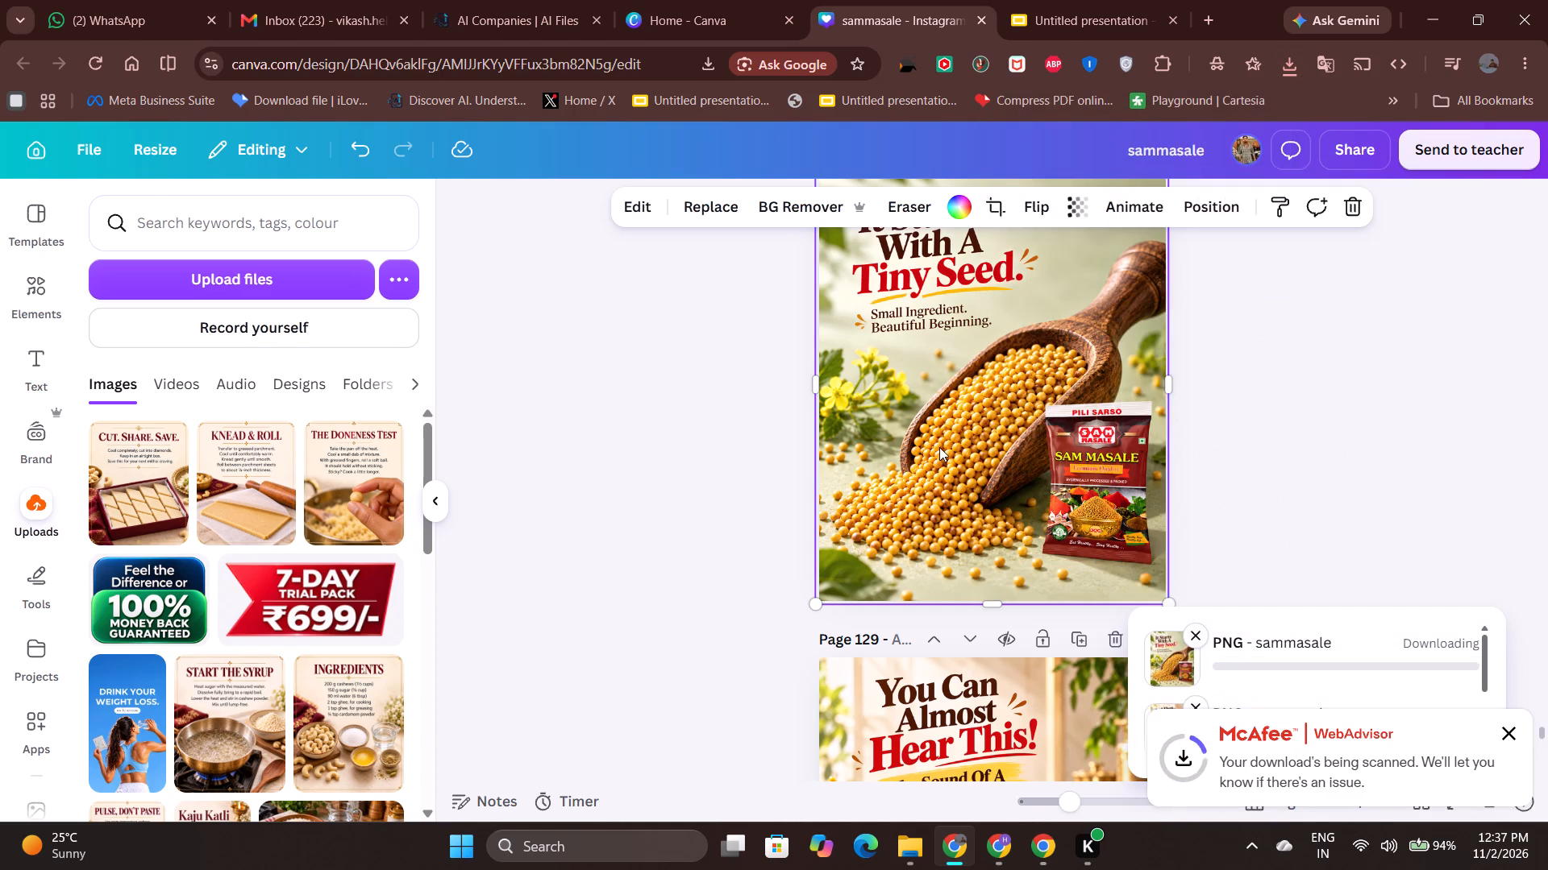
Download only page 129, the "You Can Almost Hear This!" post, as a PNG, and clear the selection.
scroll(938, 444, down, 5)
click(940, 444)
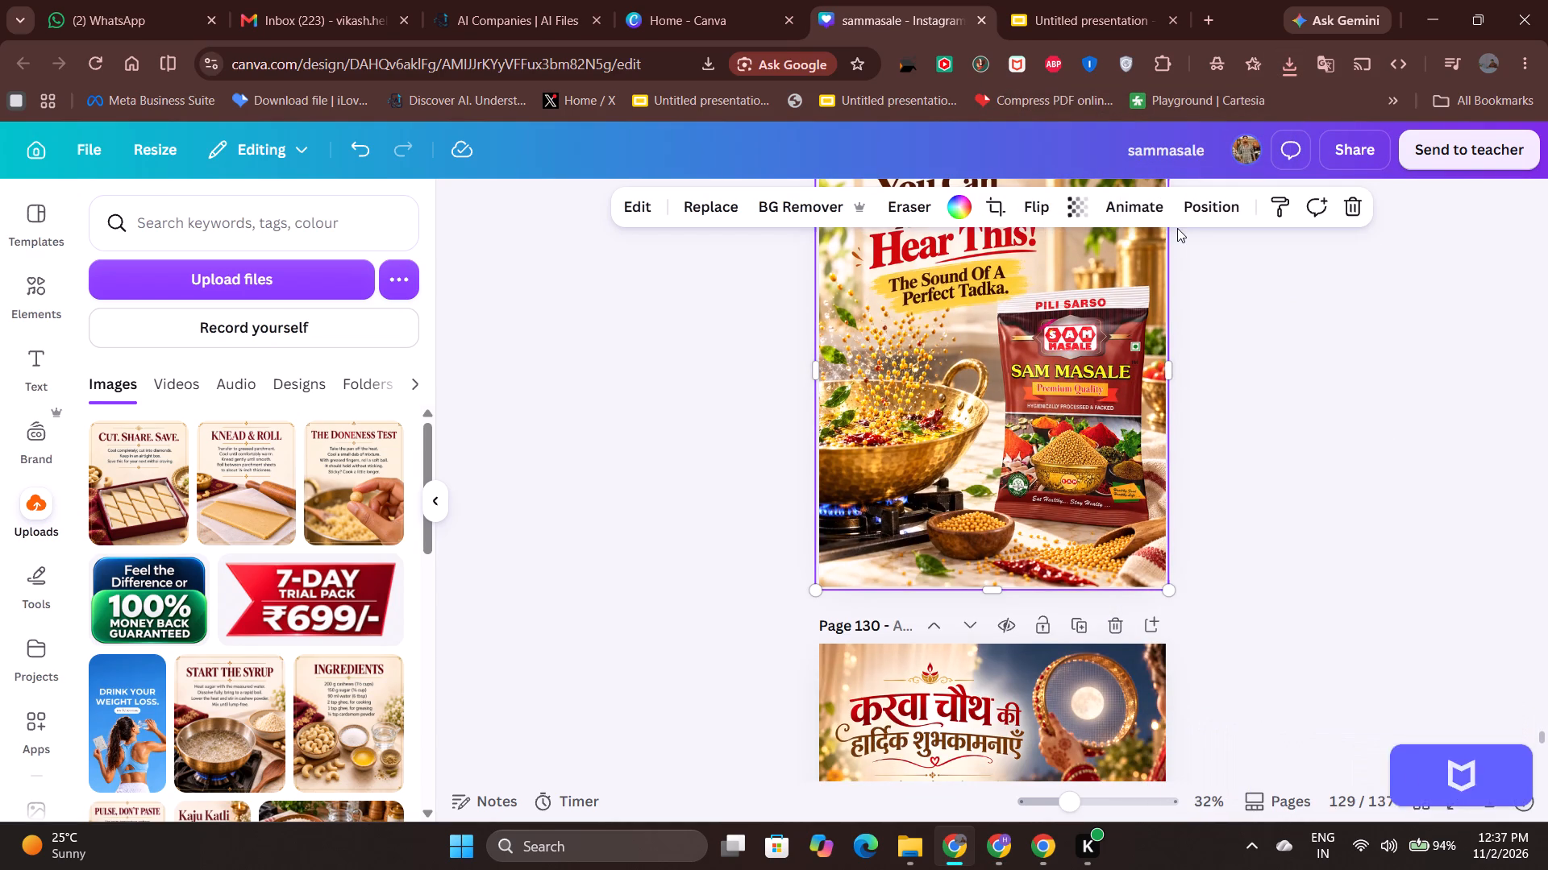
click(1335, 143)
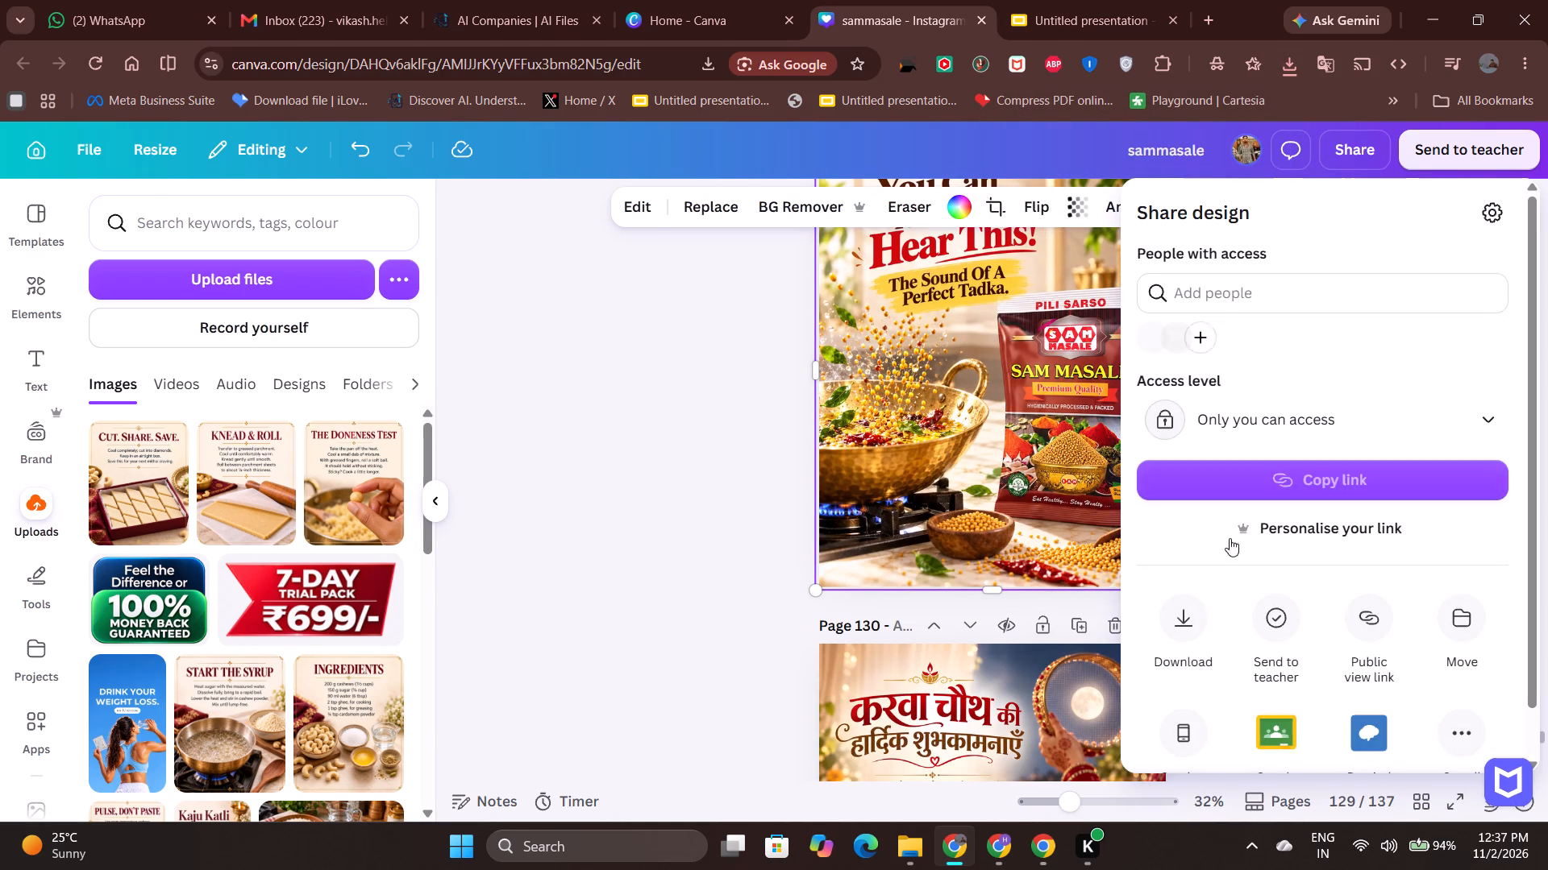
click(1195, 630)
click(1329, 632)
click(1298, 678)
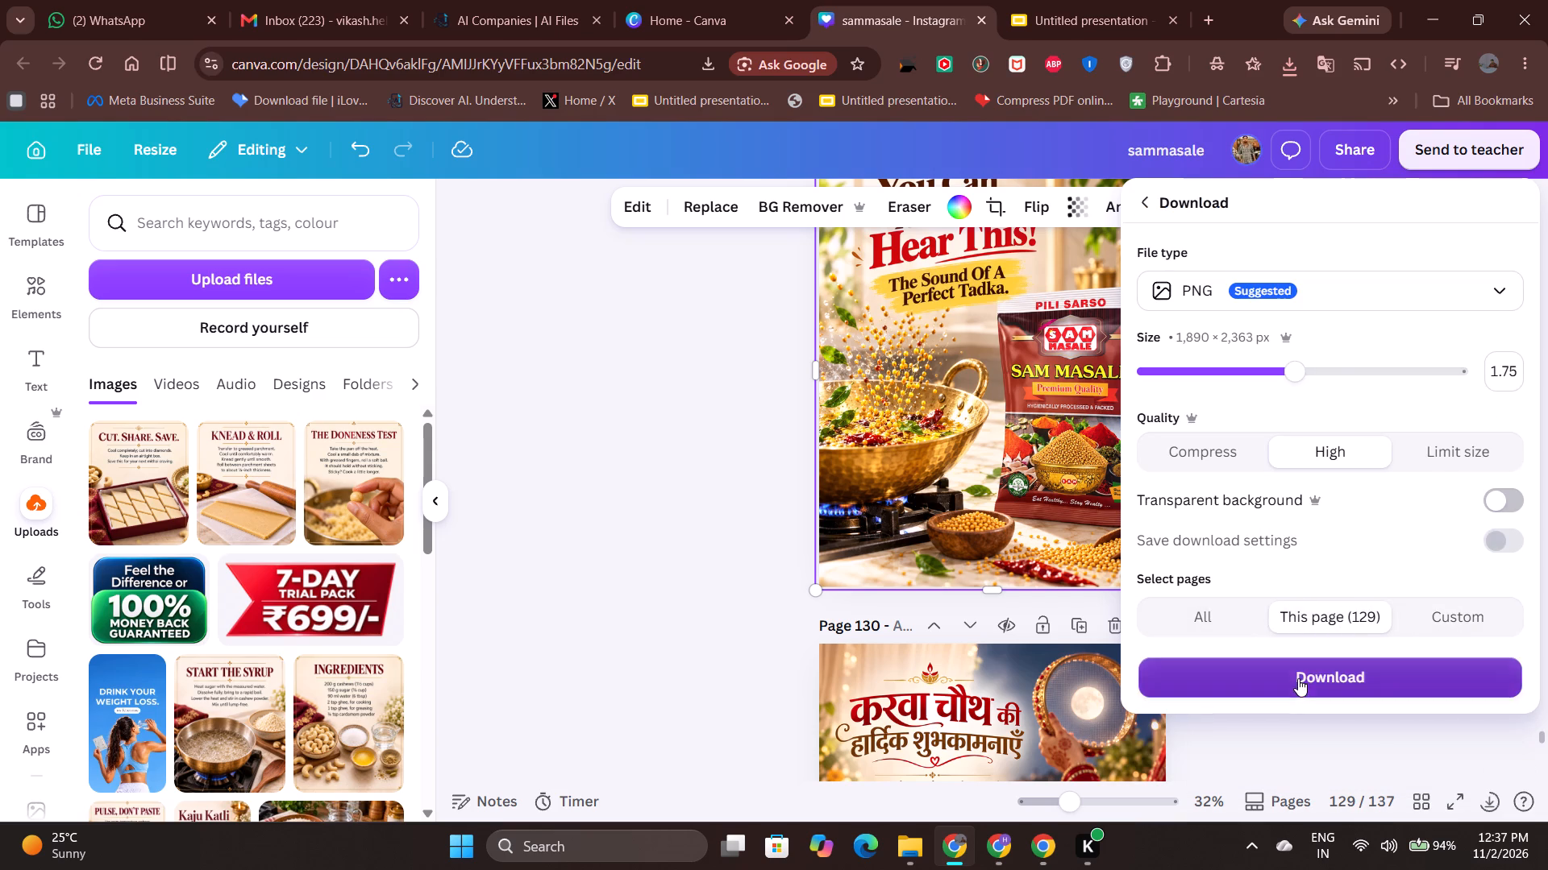
scroll(853, 558, down, 5)
scroll(853, 561, up, 6)
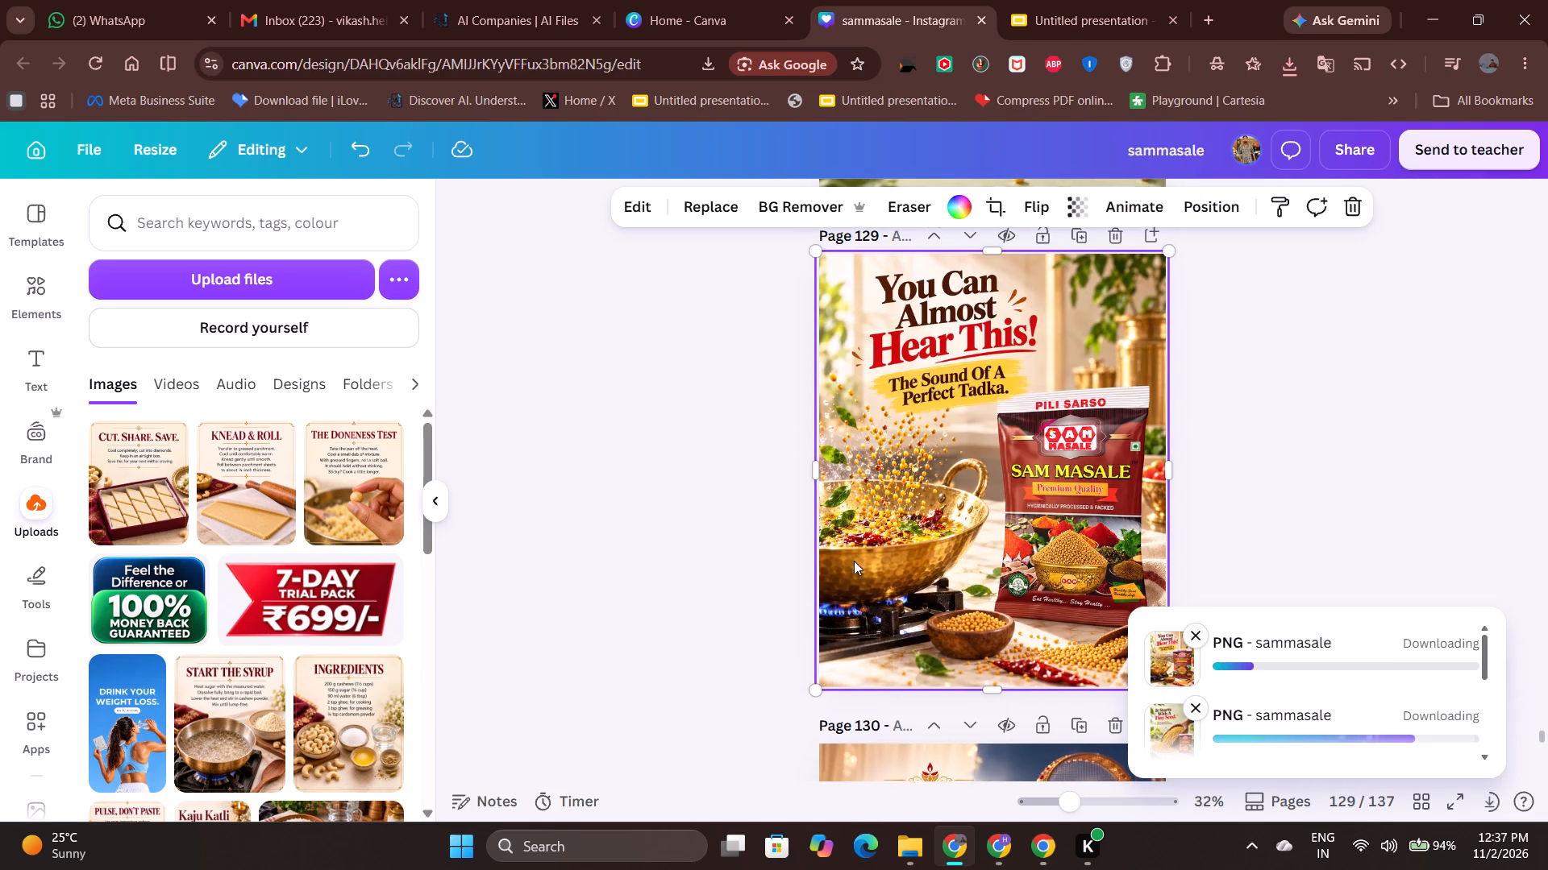
click(1036, 500)
click(743, 466)
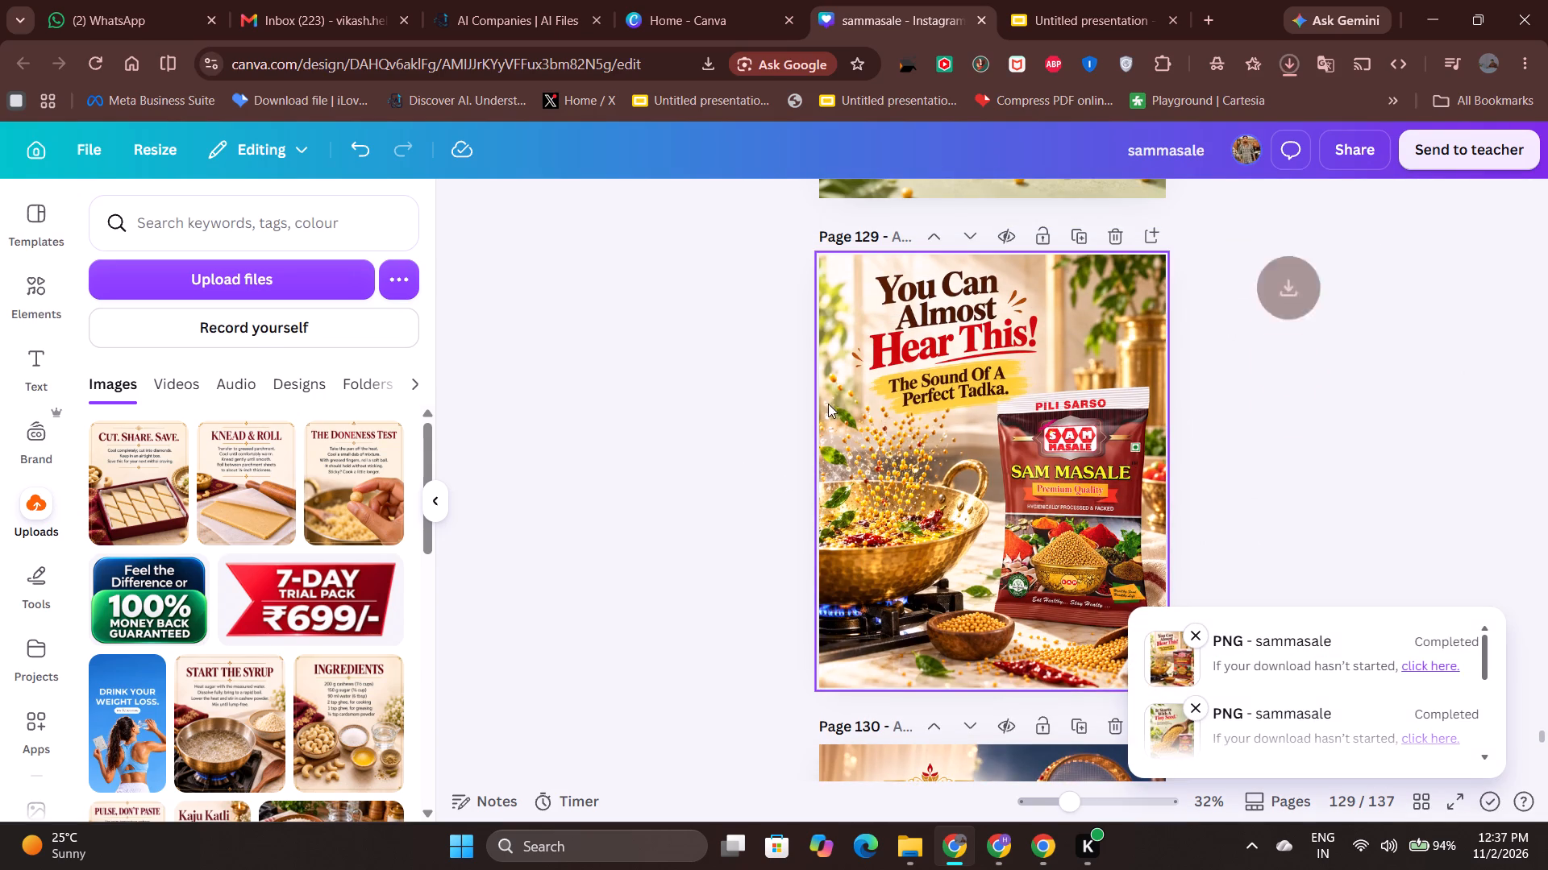
click(655, 356)
Copy the "Bring The Tadka Home" image, sammasale (4), from Downloads and paste it onto blank slide 6 of the presentation.
click(1087, 0)
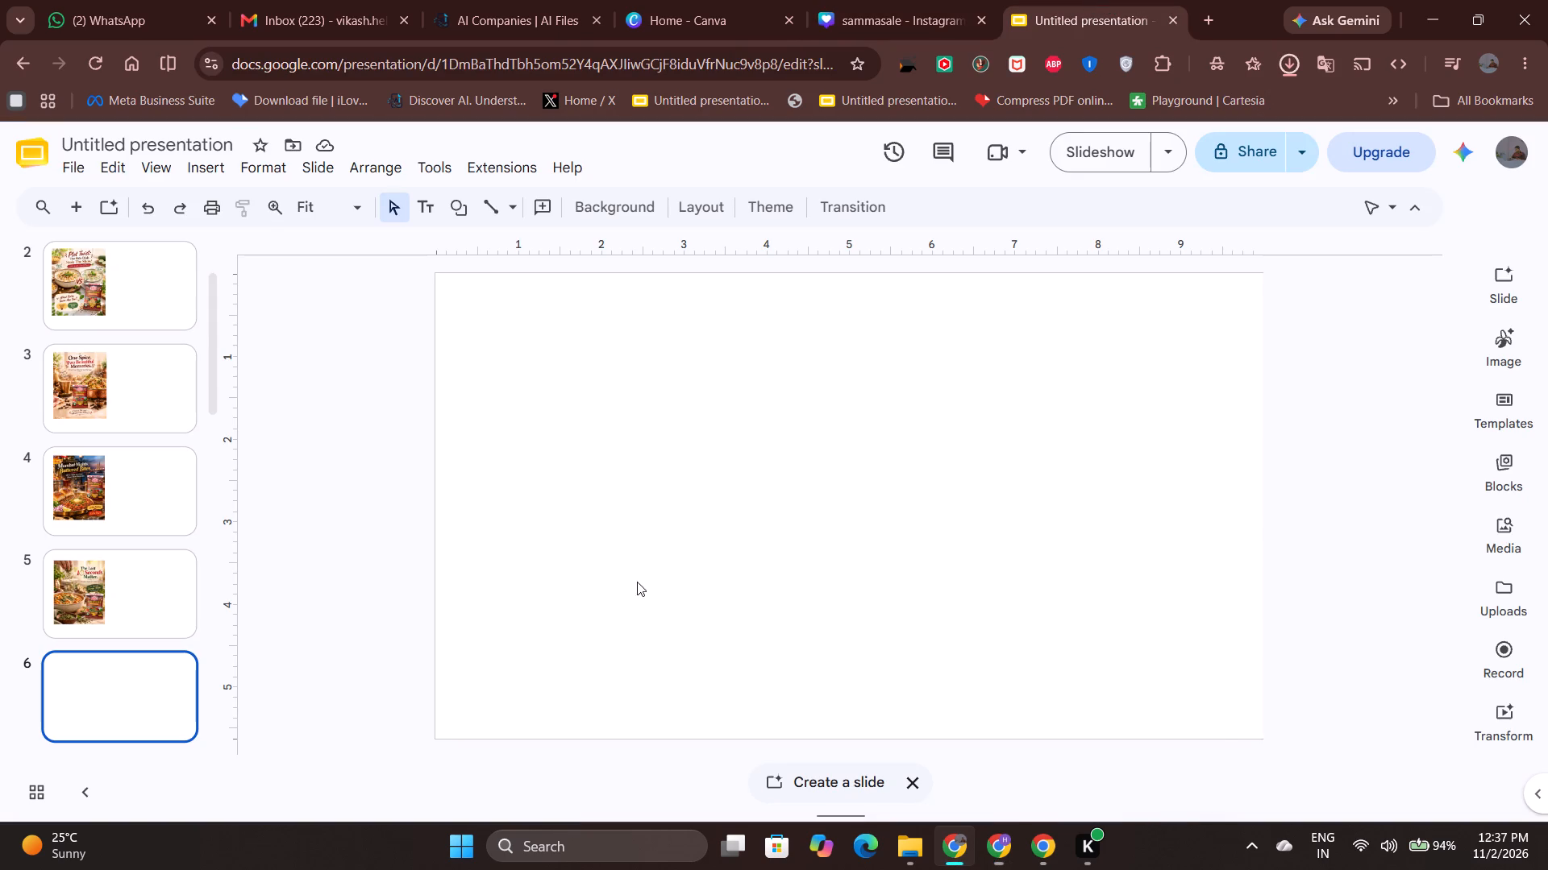
click(913, 846)
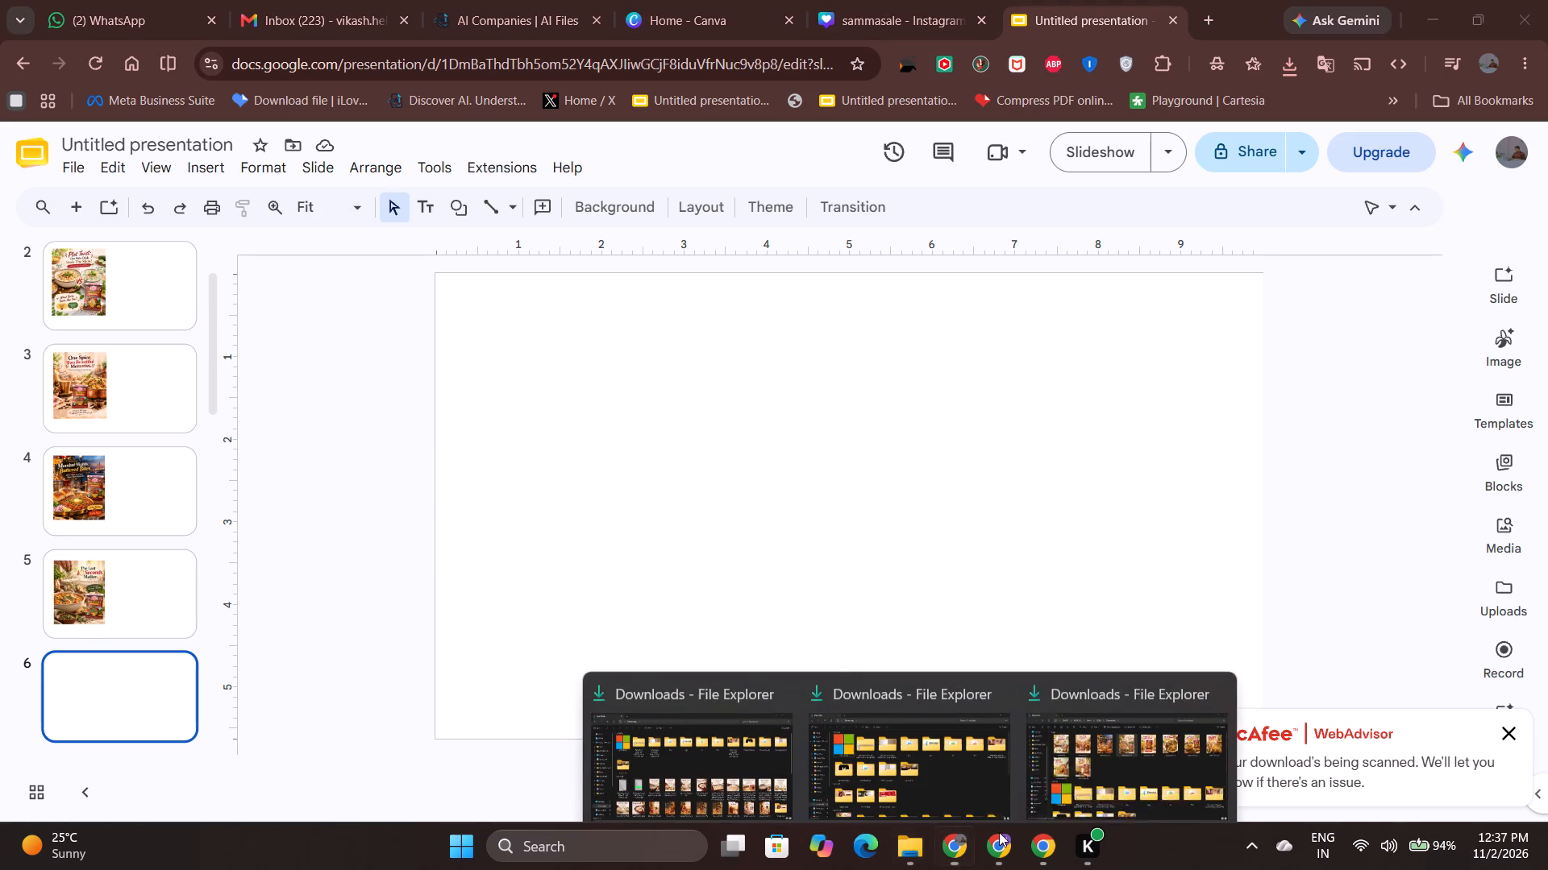
click(1103, 769)
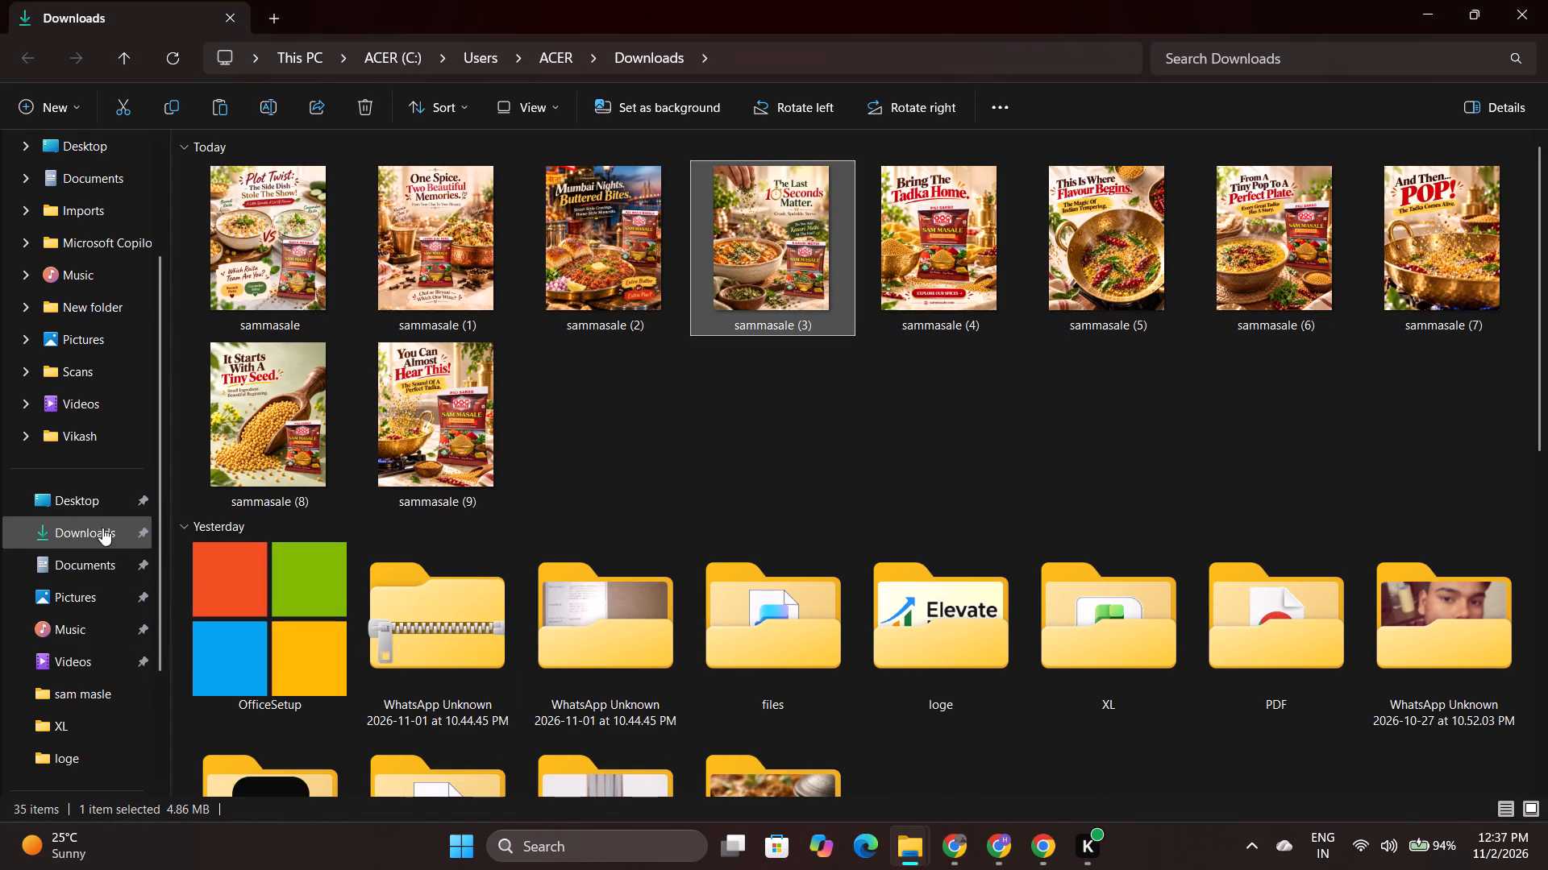
click(73, 527)
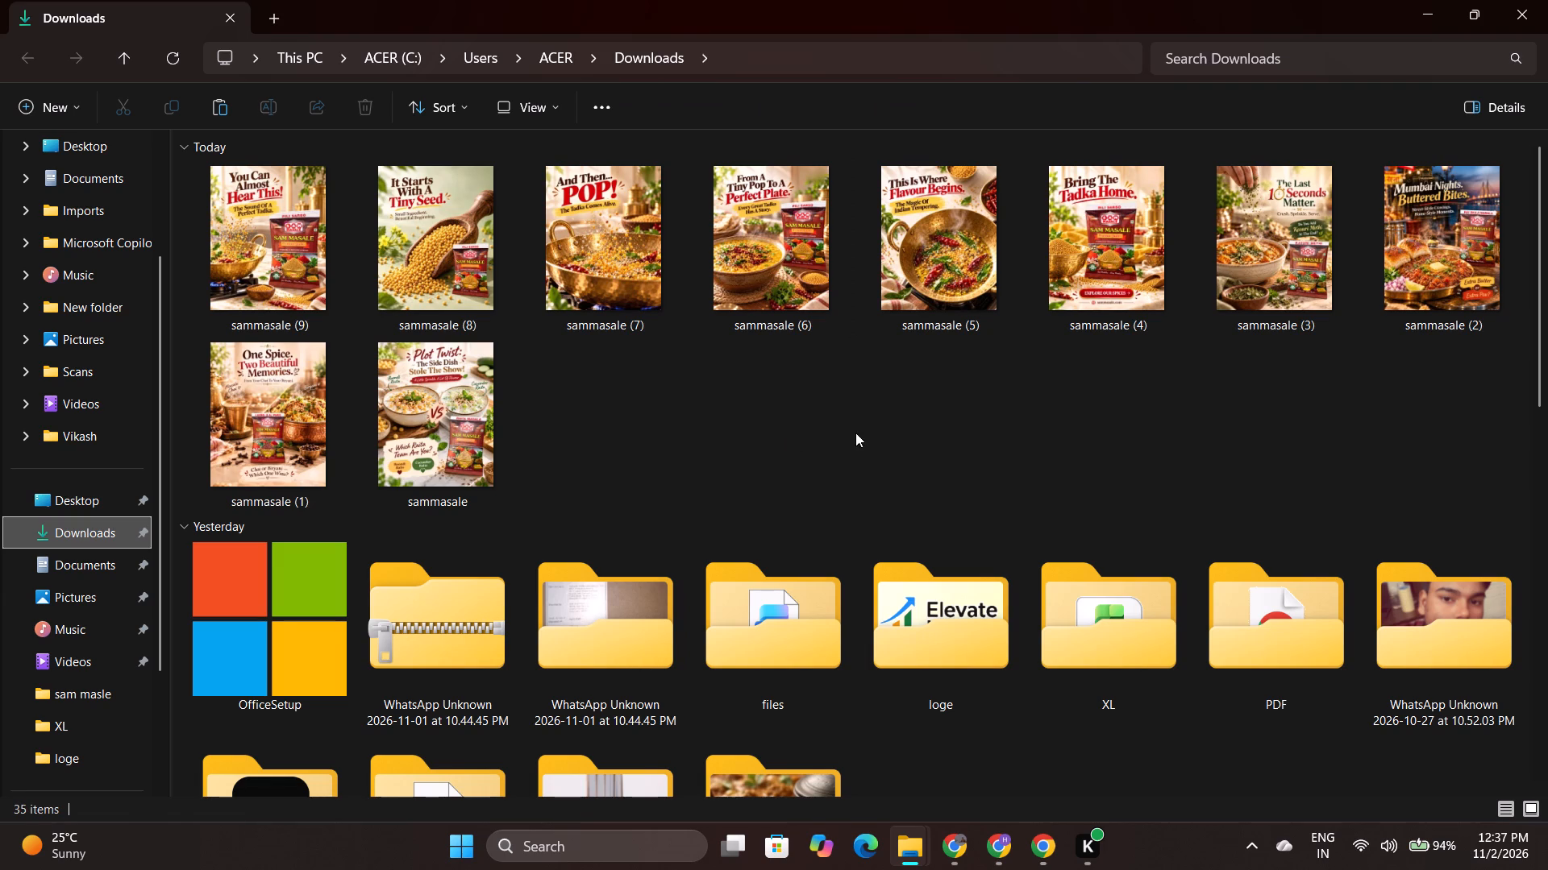
scroll(907, 418, up, 6)
click(1103, 244)
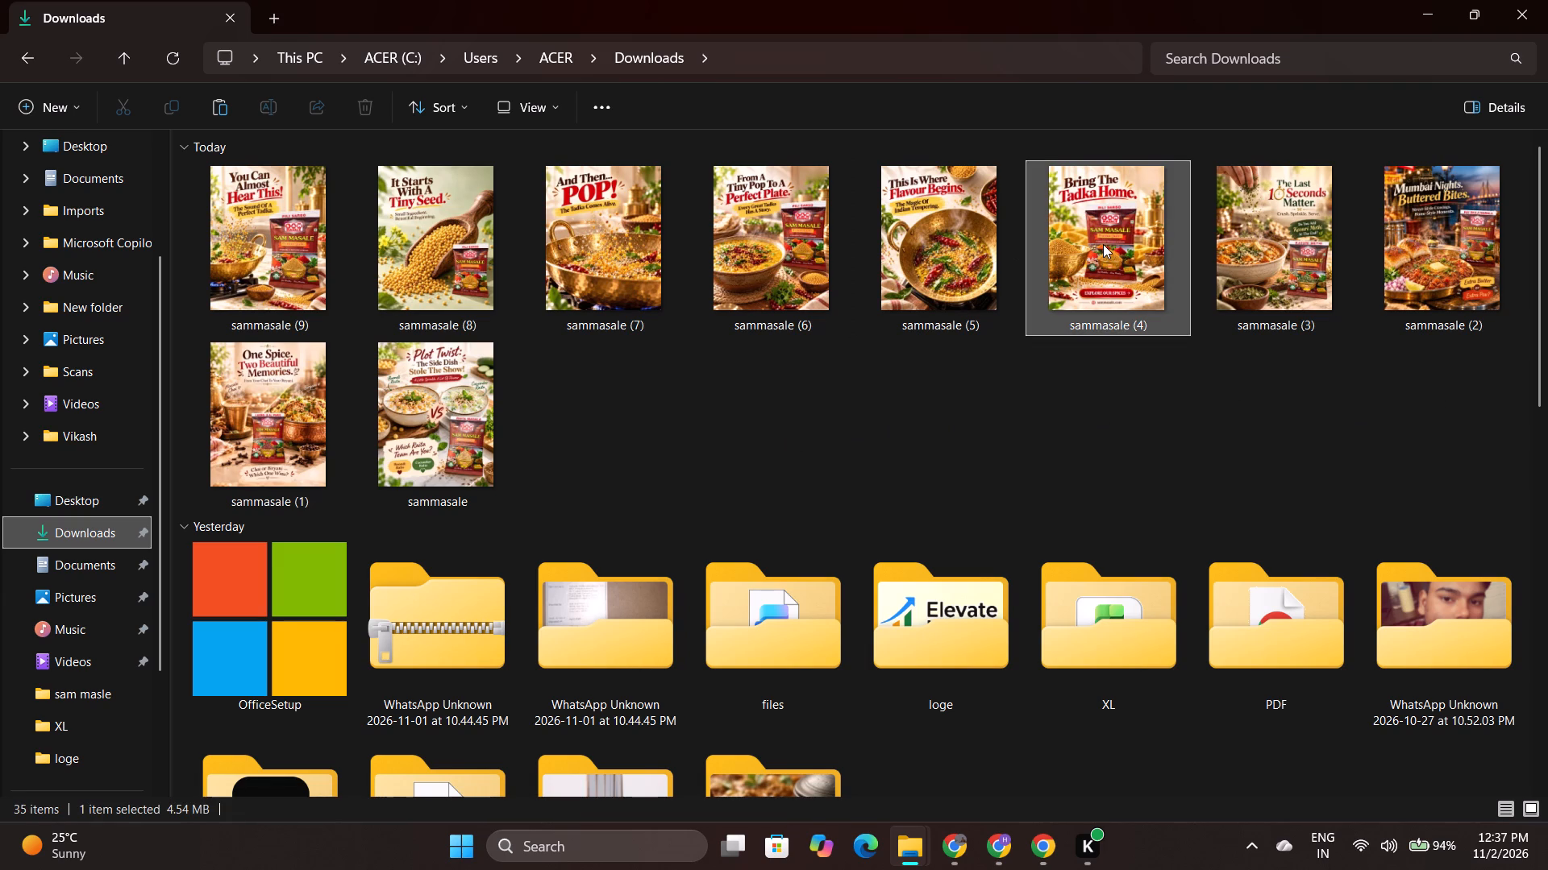
key(ctrl+c)
key(alt+Tab)
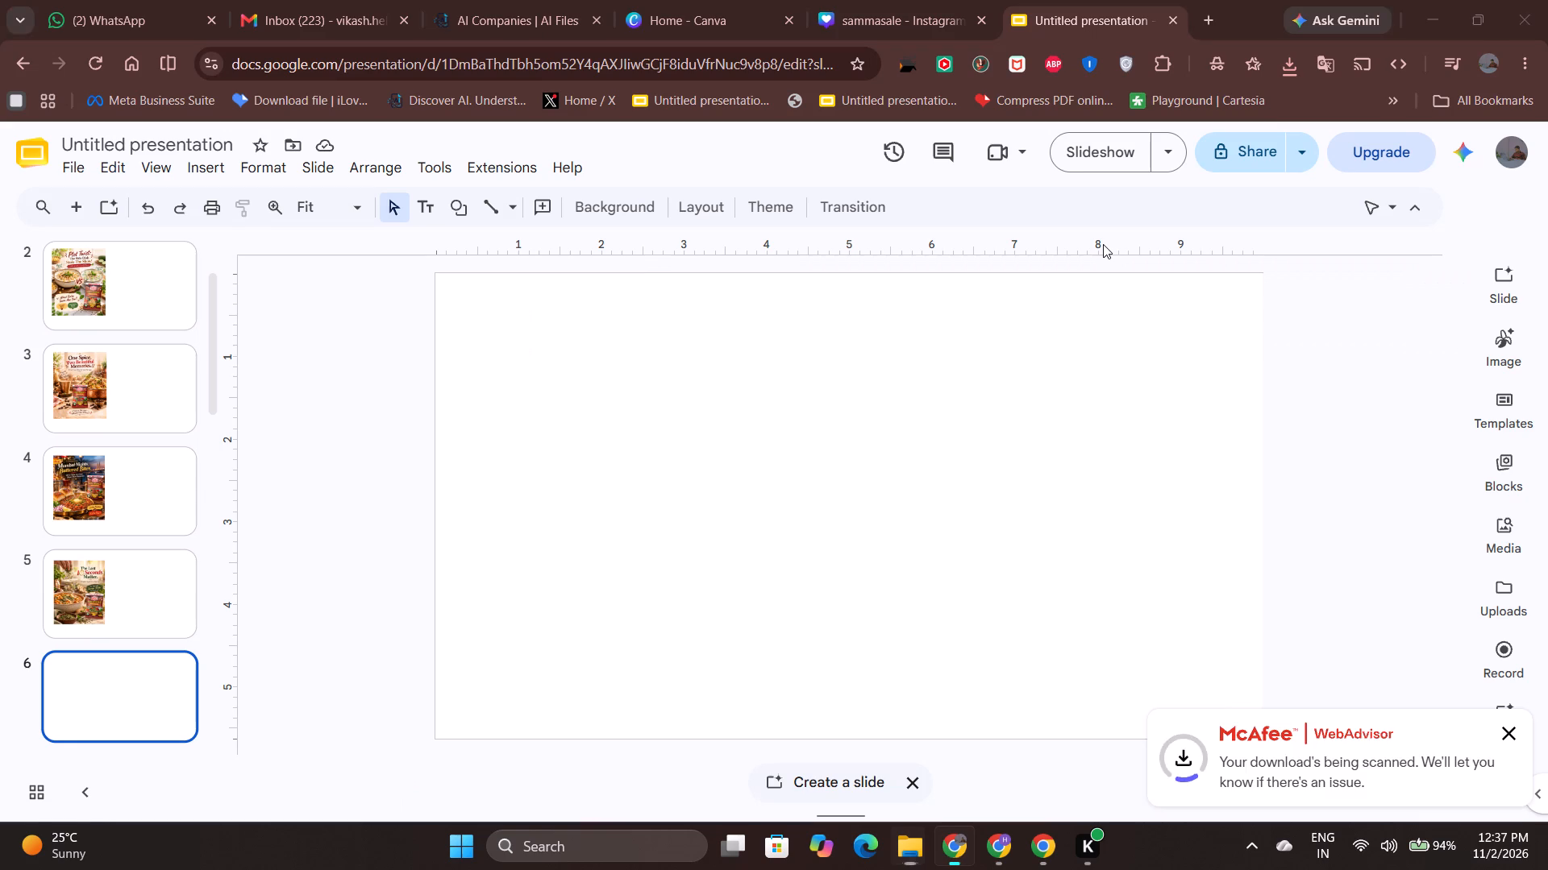
key(ctrl+v)
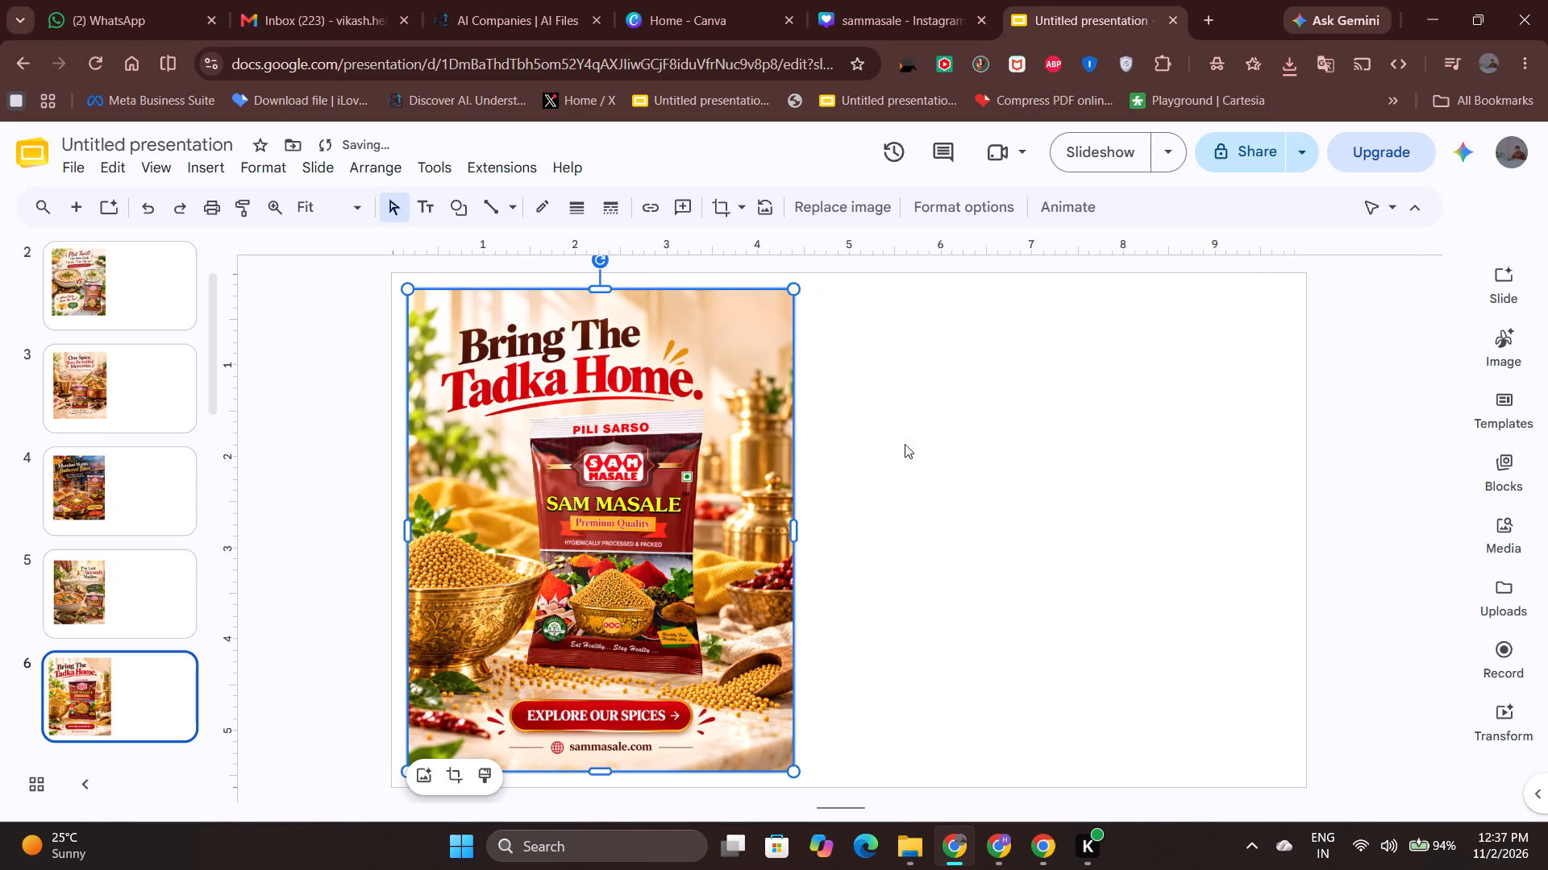
Scale the "Bring The Tadka Home" image down to about 3.4 in wide and lower it slightly along the slide's left side.
drag(789, 769, 714, 698)
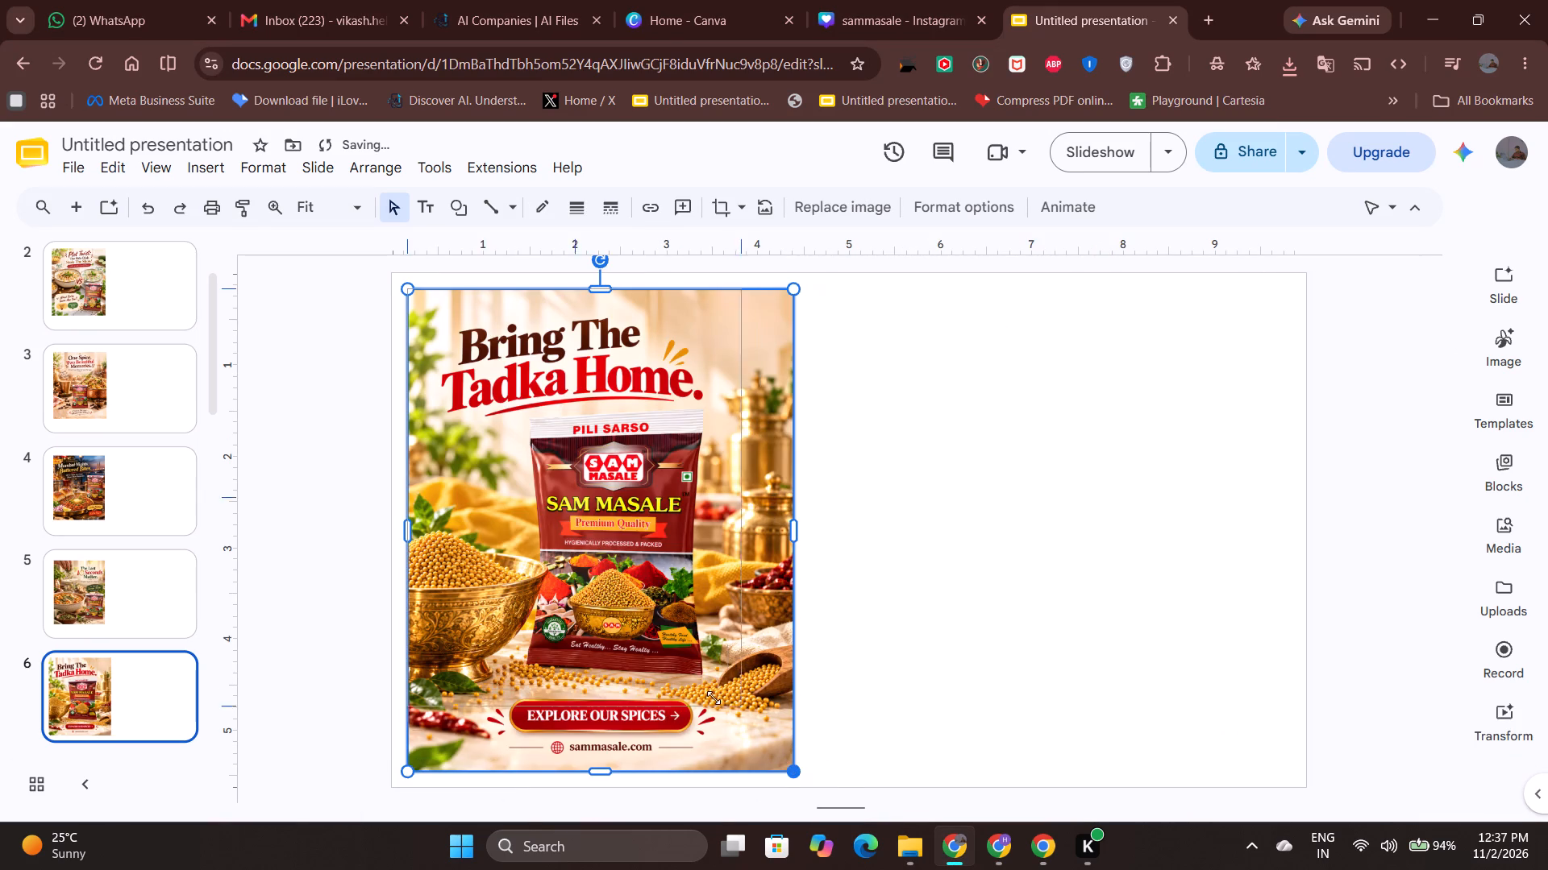
drag(714, 698, 603, 634)
drag(533, 499, 540, 515)
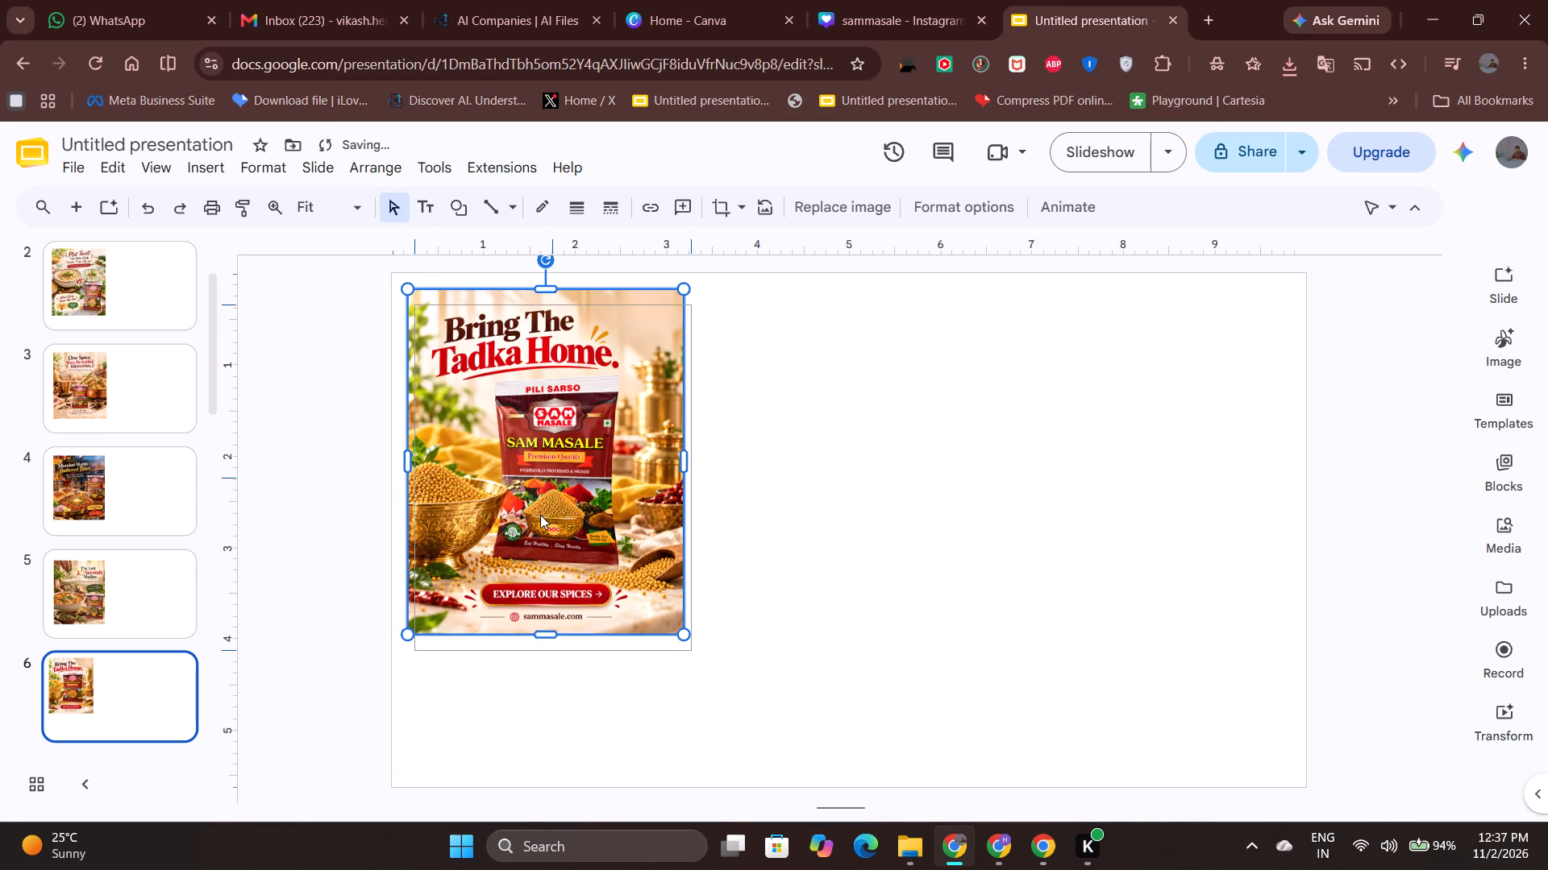
drag(540, 515, 531, 520)
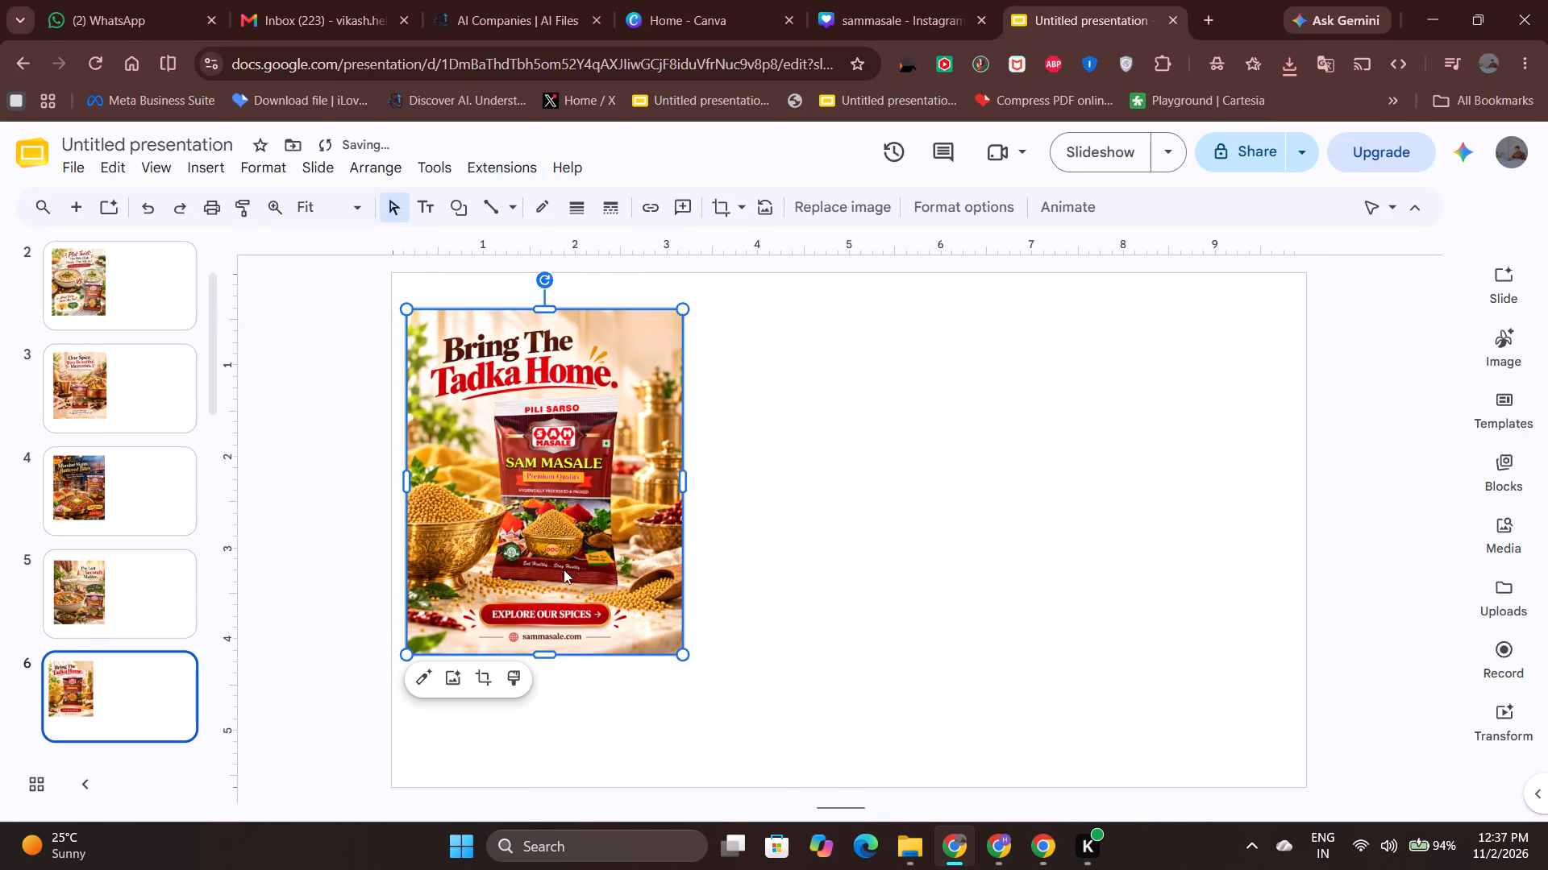
drag(683, 657, 691, 702)
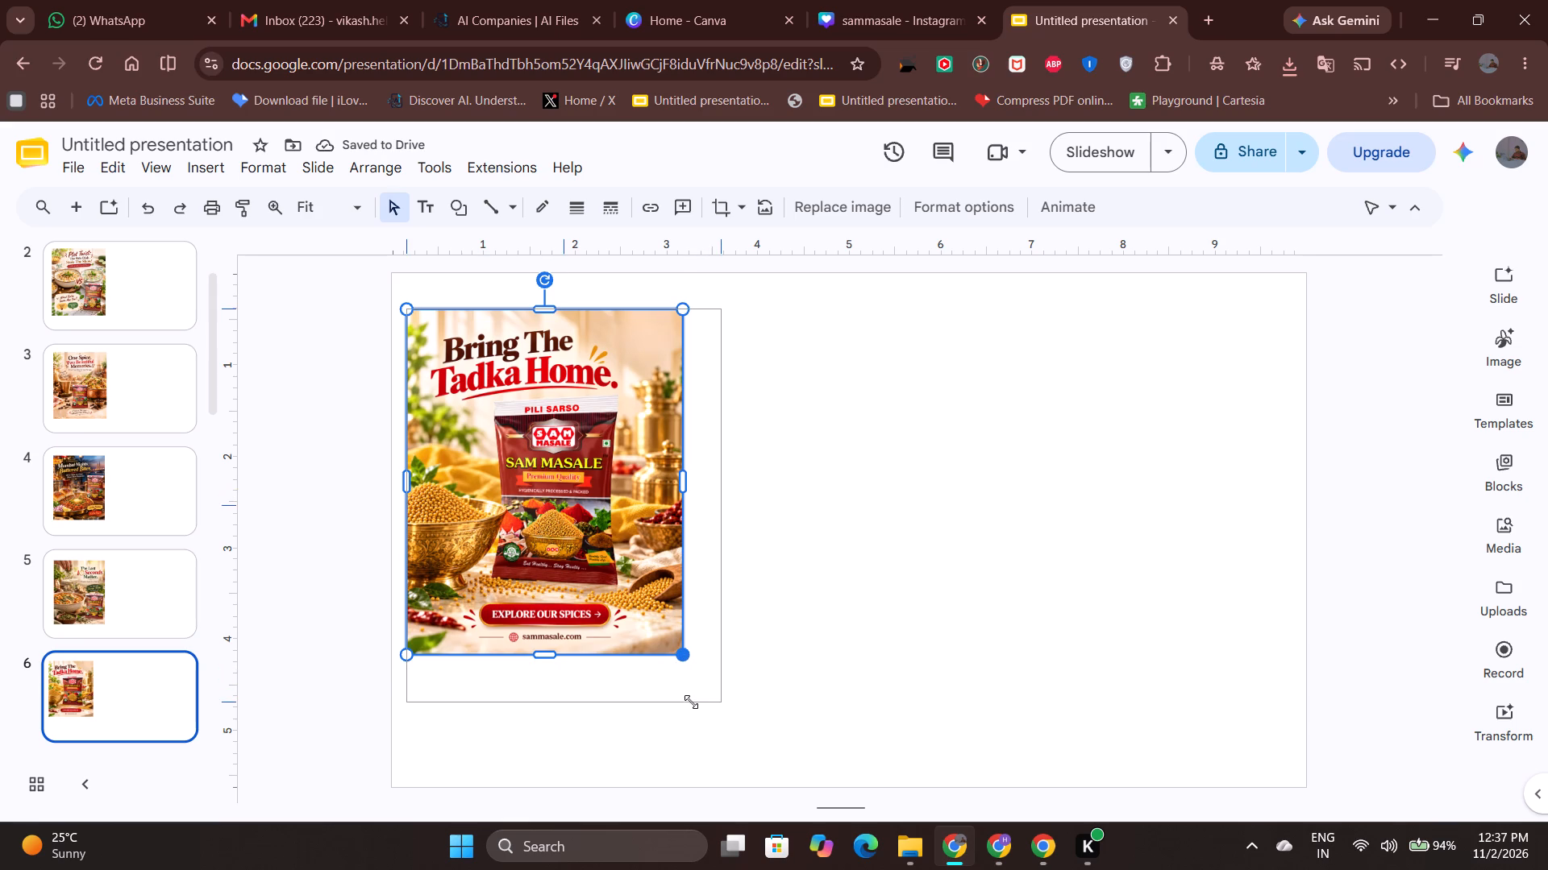
drag(691, 702, 692, 702)
click(802, 646)
Reduce the "Bring The Tadka Home" image to about 3.1 in wide and fine-tune its position near the slide's left edge.
click(688, 650)
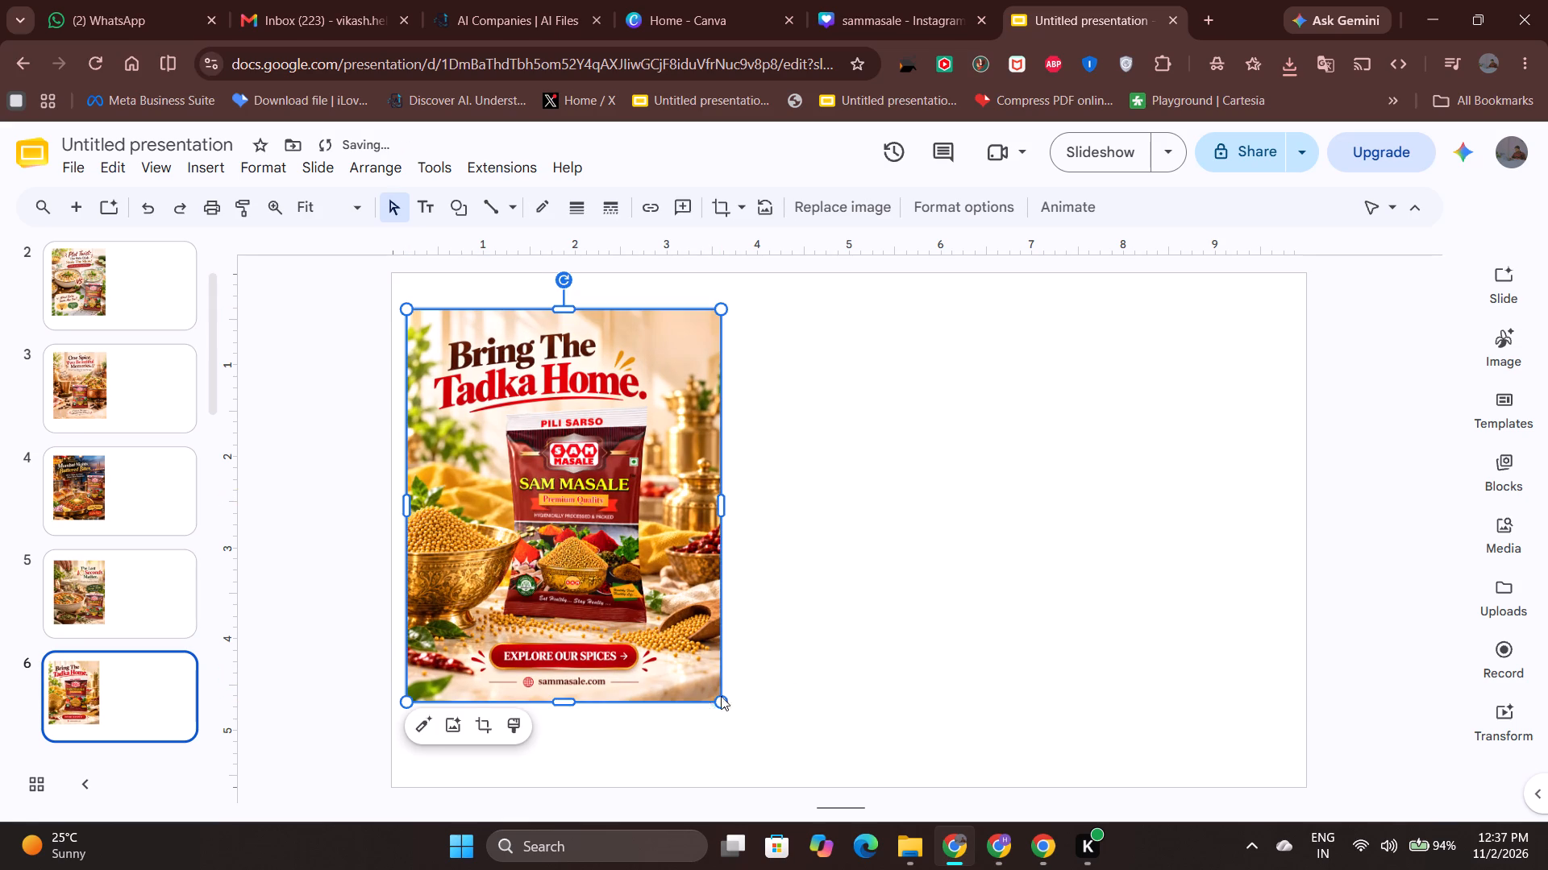
drag(723, 701, 693, 664)
drag(650, 609, 647, 620)
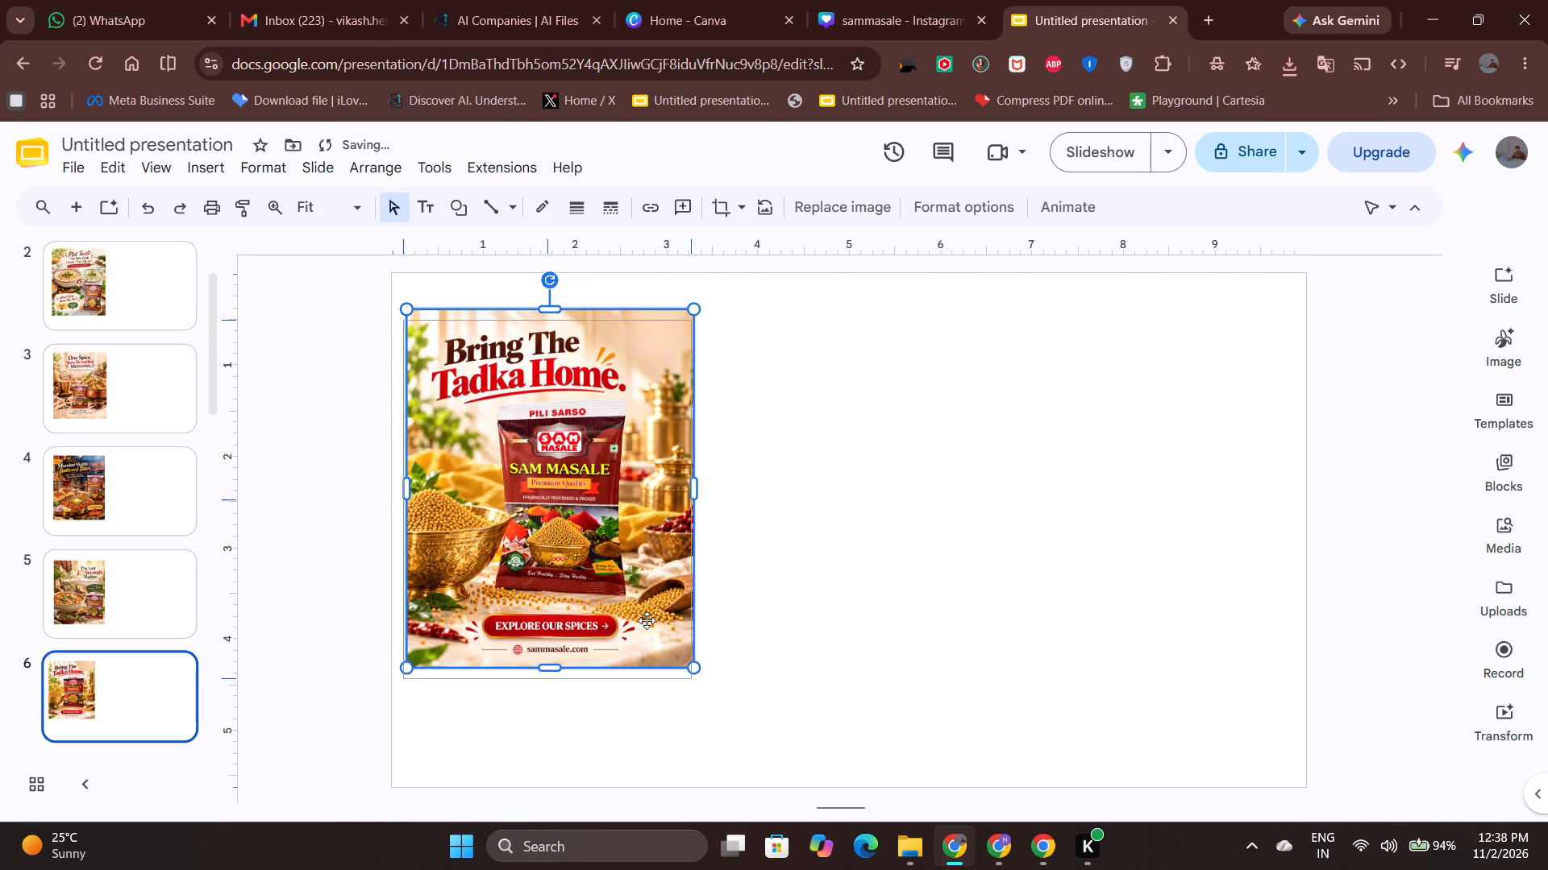
drag(647, 620, 647, 621)
click(801, 584)
click(548, 520)
key(Up)
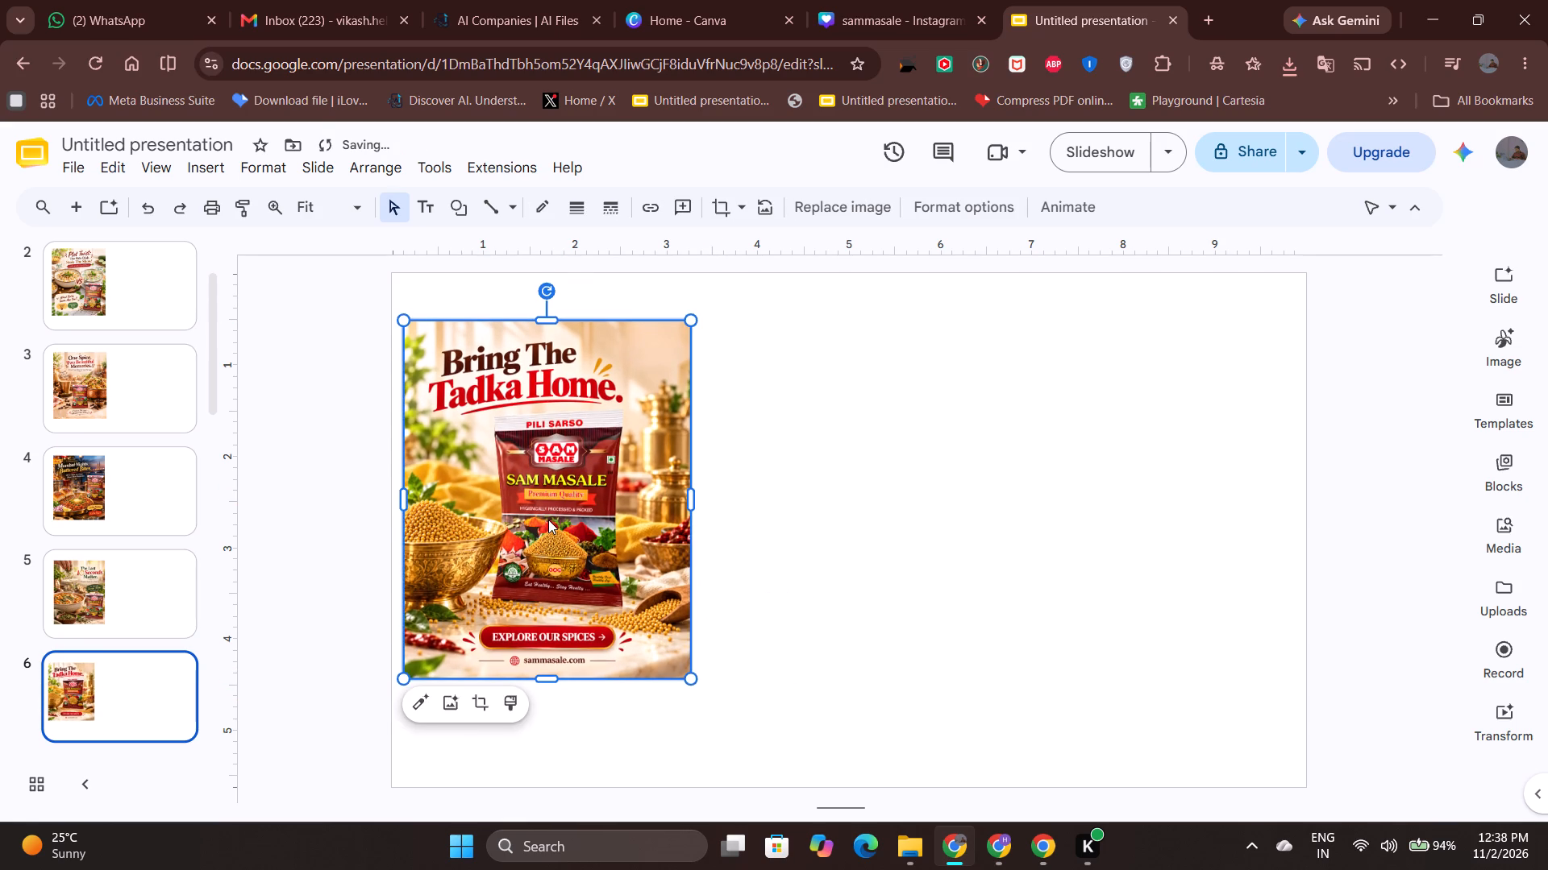
key(Up)
key(Right)
key(Right)
key(Right)
key(Right)
click(773, 503)
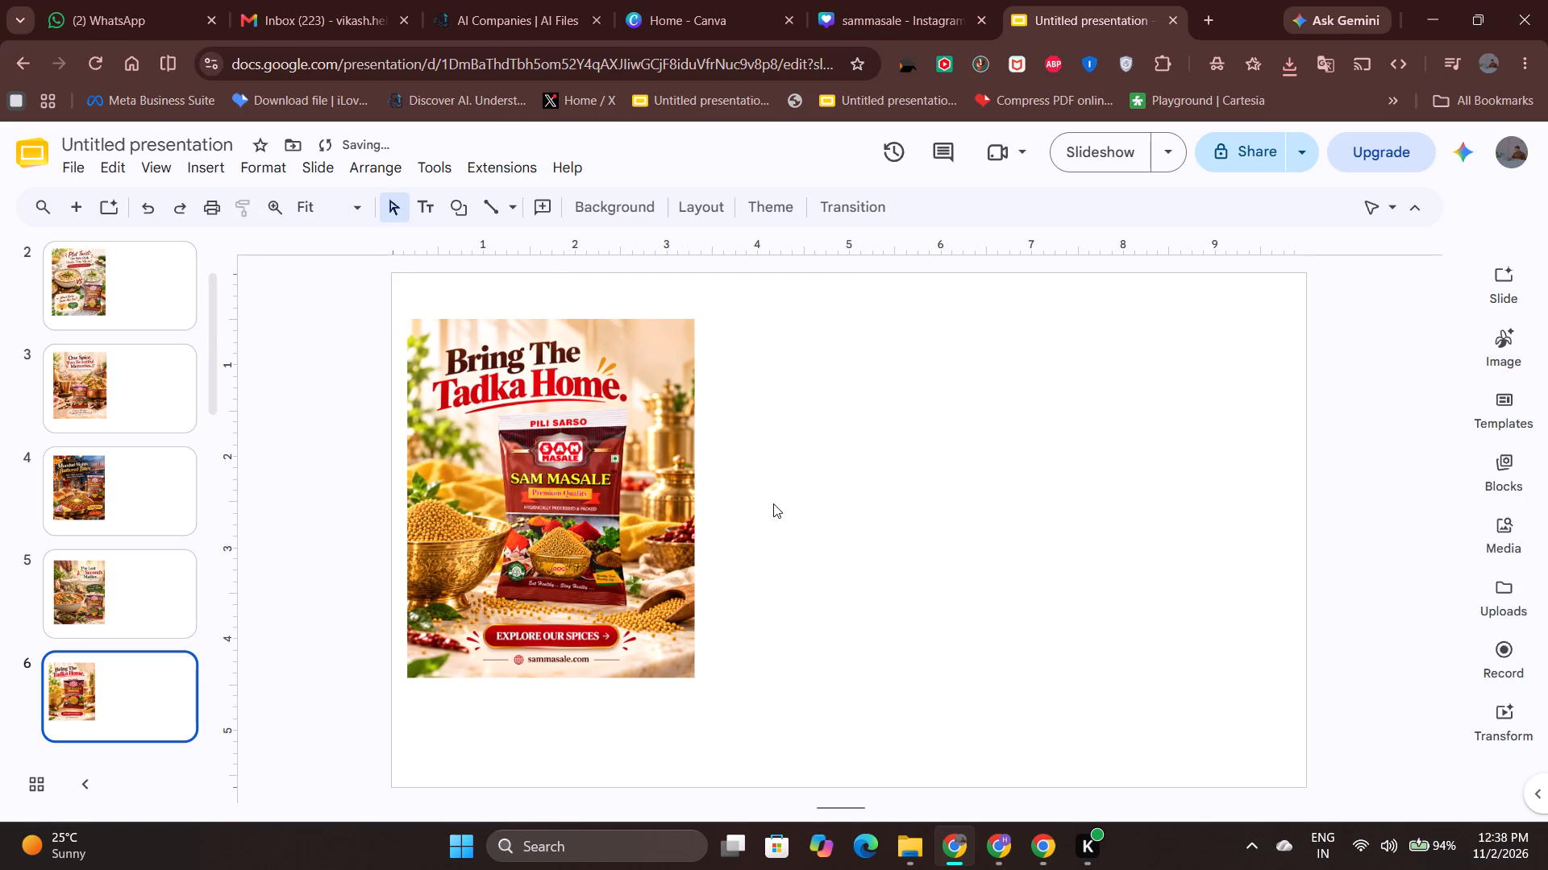
Copy the "This Is Where Flavour Begins" image, sammasale (5), from Downloads and paste it onto slide 6.
key(alt+Tab)
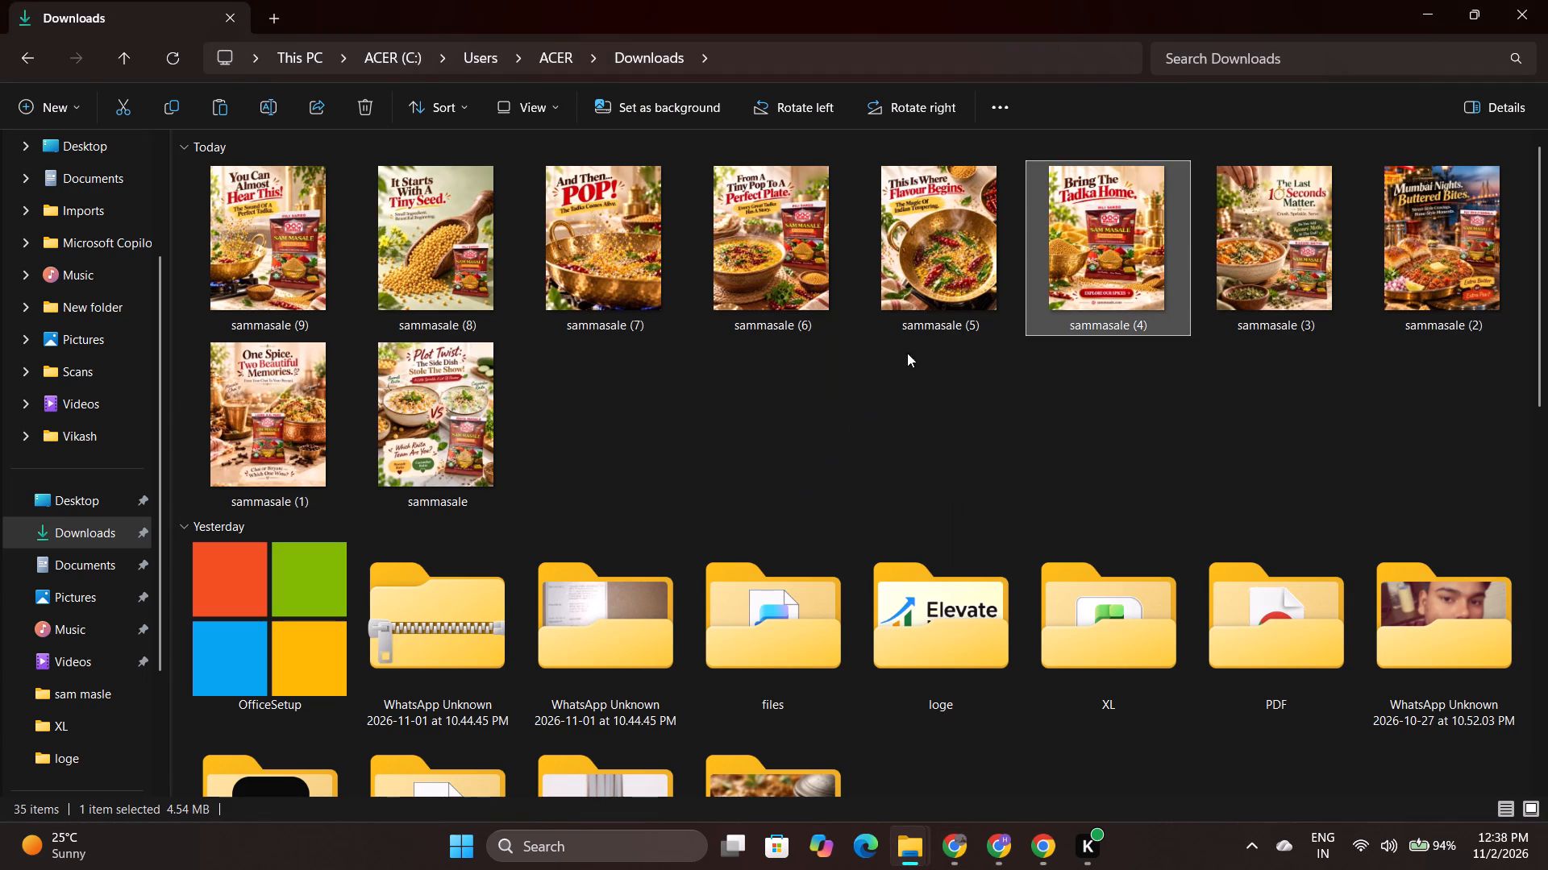
click(910, 314)
key(ctrl+c)
key(super+Tab)
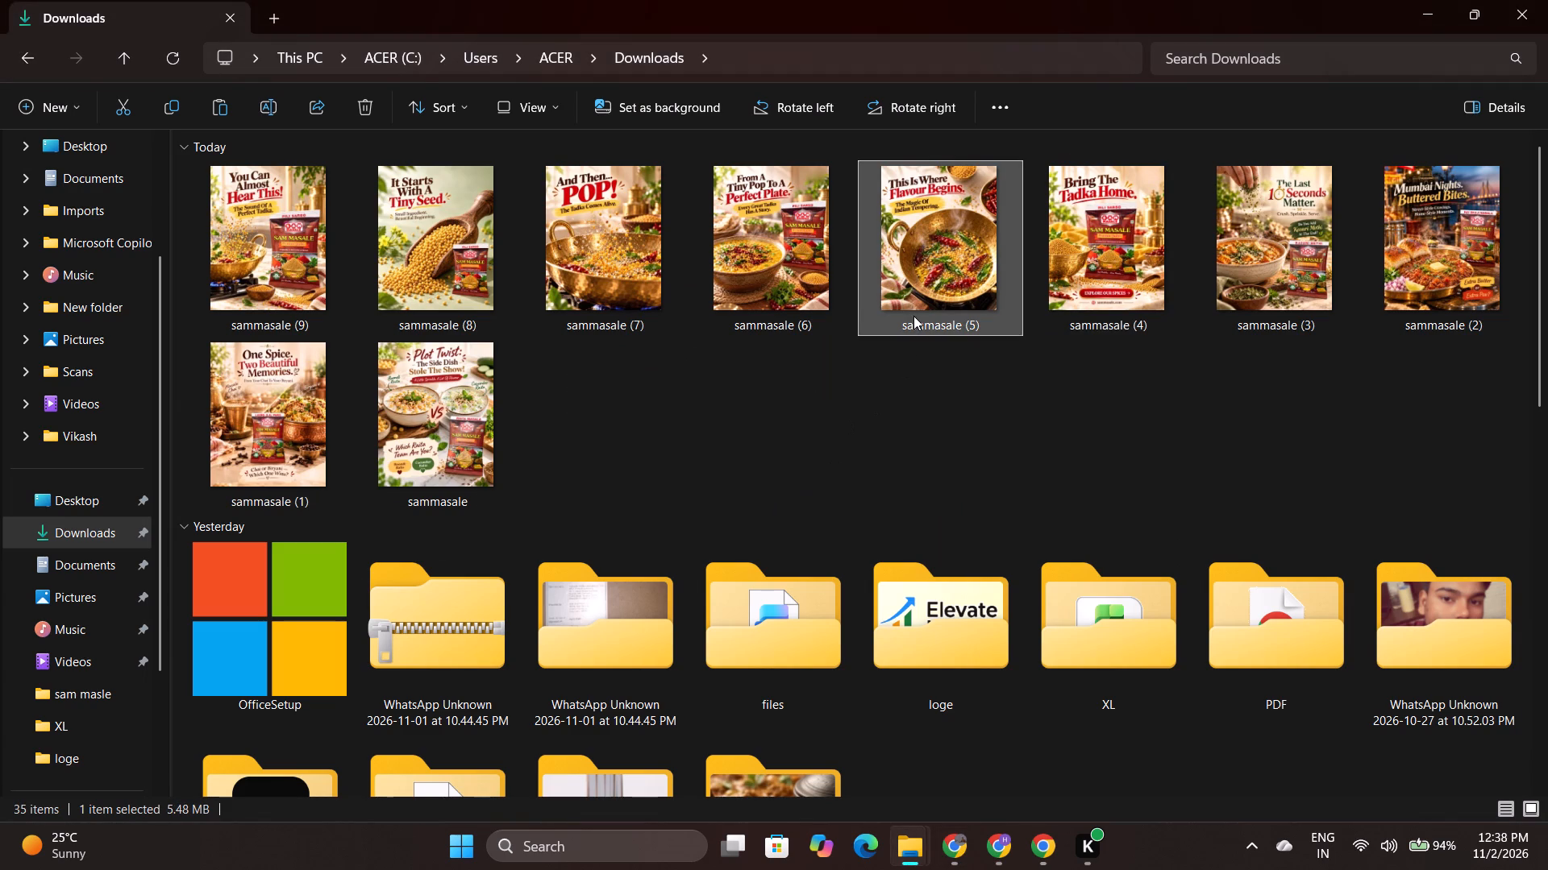
key(Right)
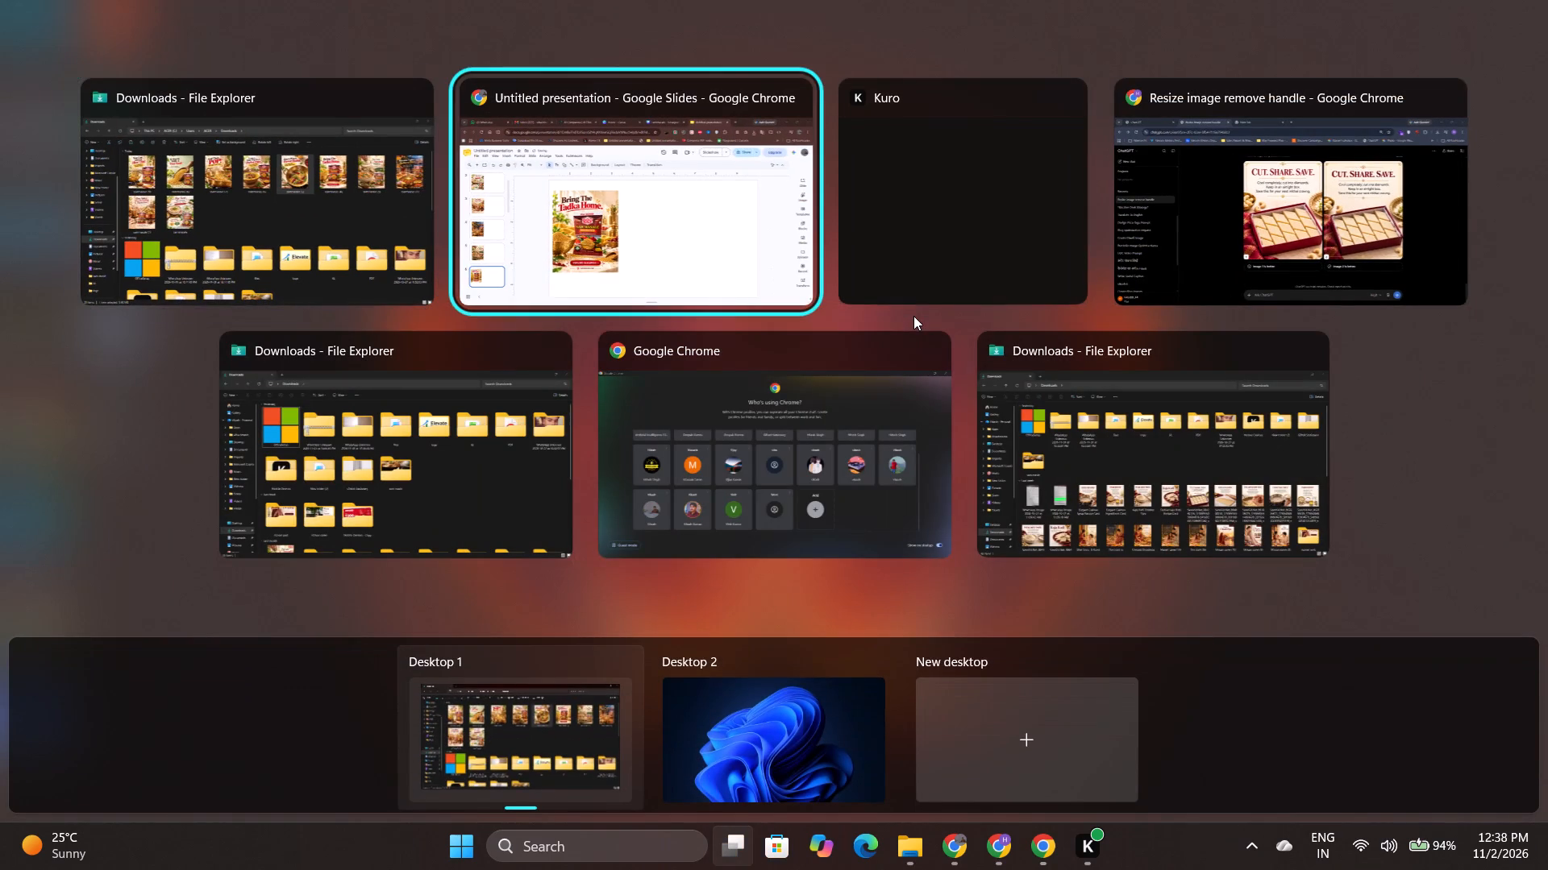
key(Return)
key(ctrl+v)
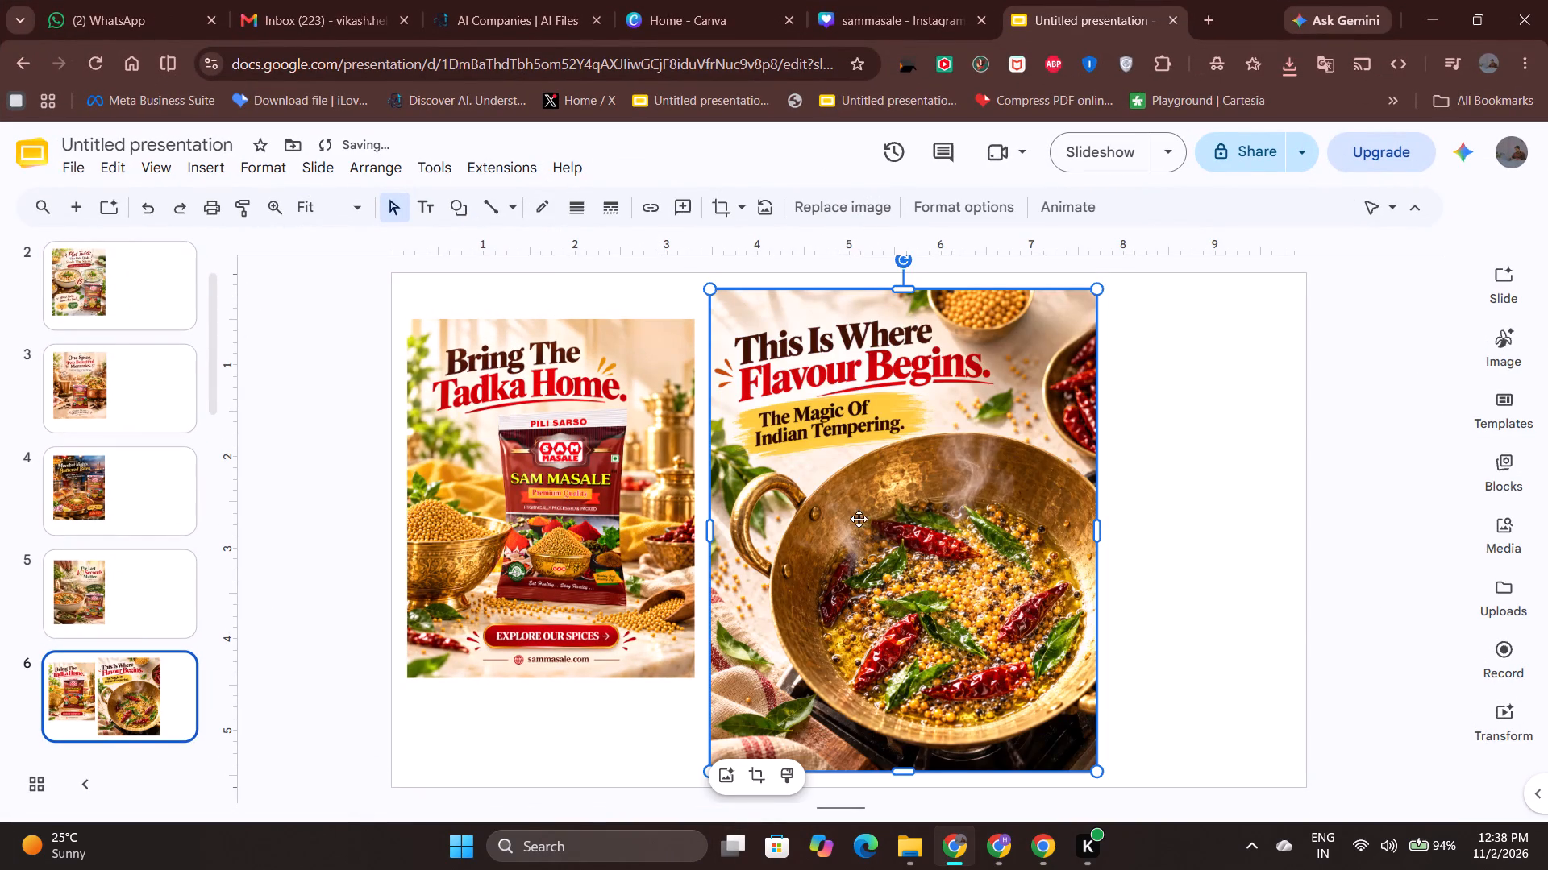
Resize the "This Is Where Flavour Begins" image to match the first image and align it directly beside it.
drag(1096, 775, 947, 678)
drag(901, 493, 894, 516)
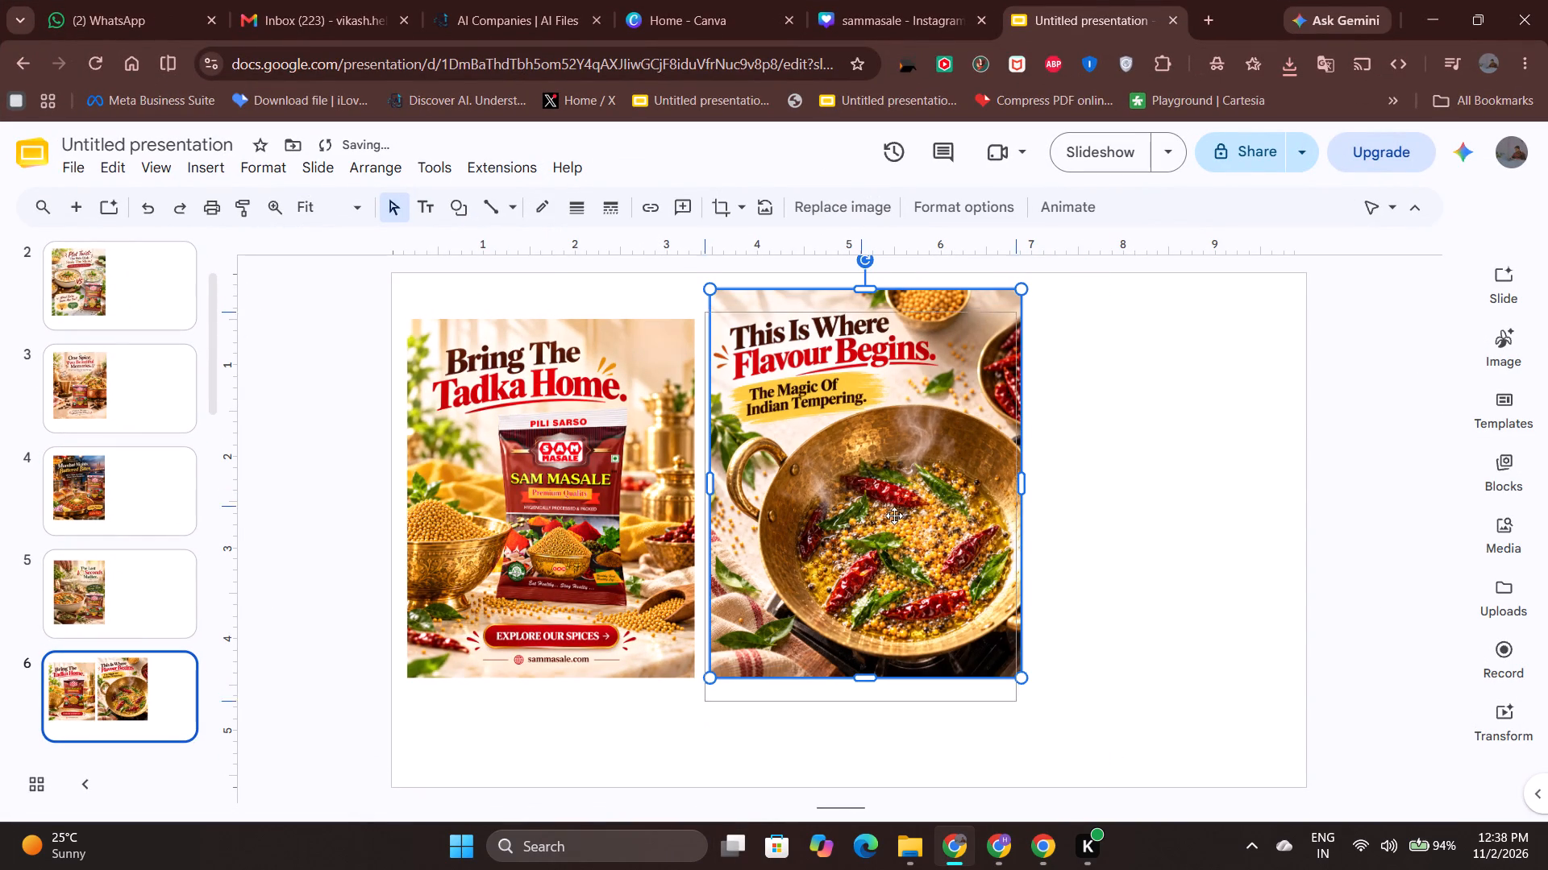
drag(894, 516, 894, 522)
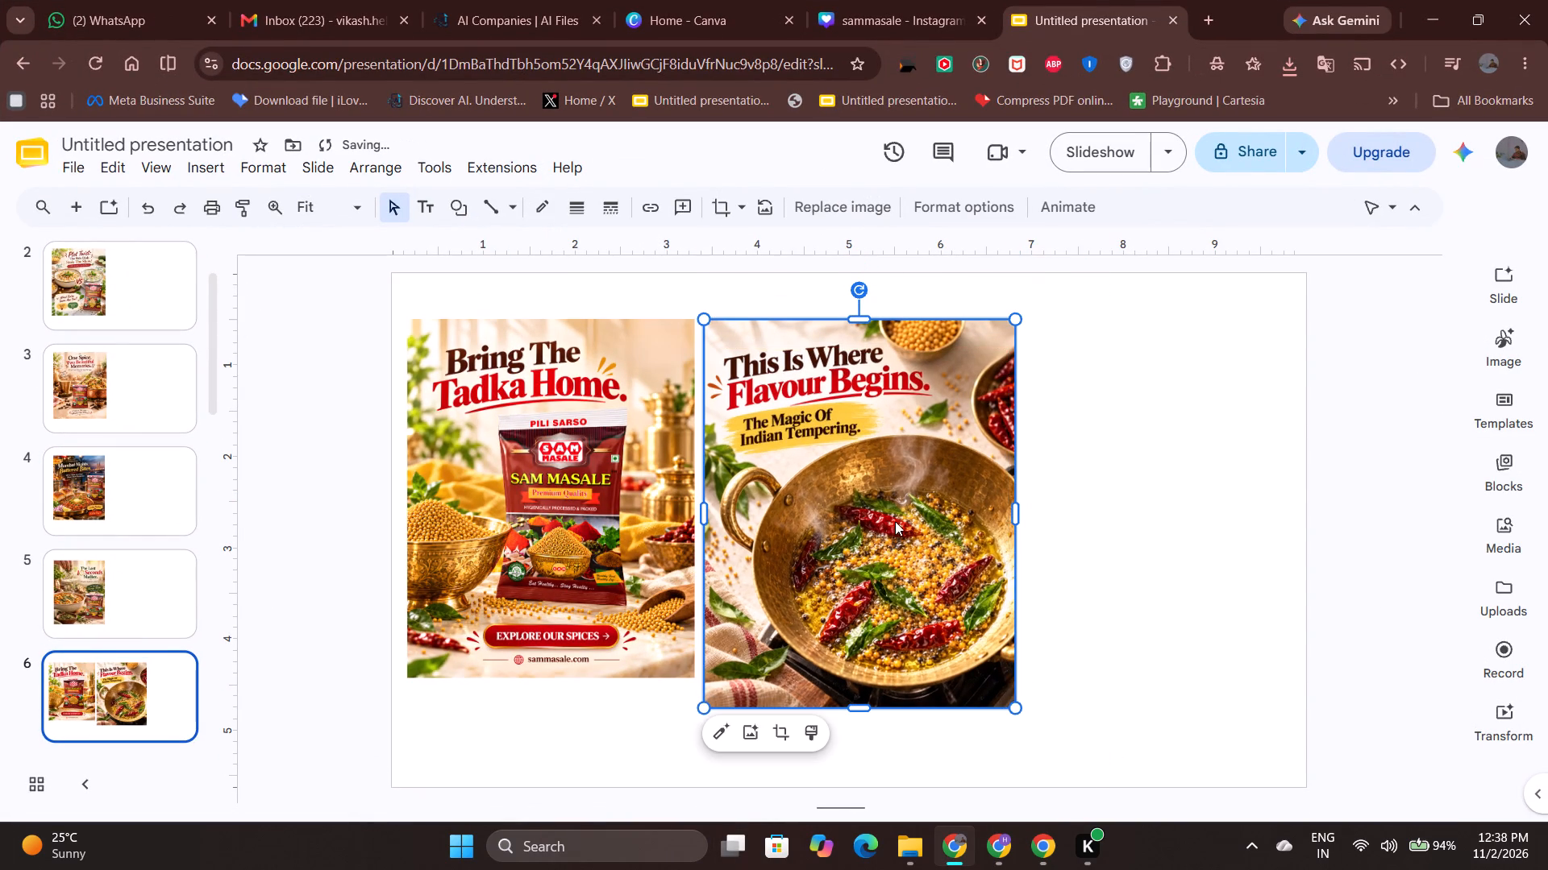
drag(1013, 705, 1013, 693)
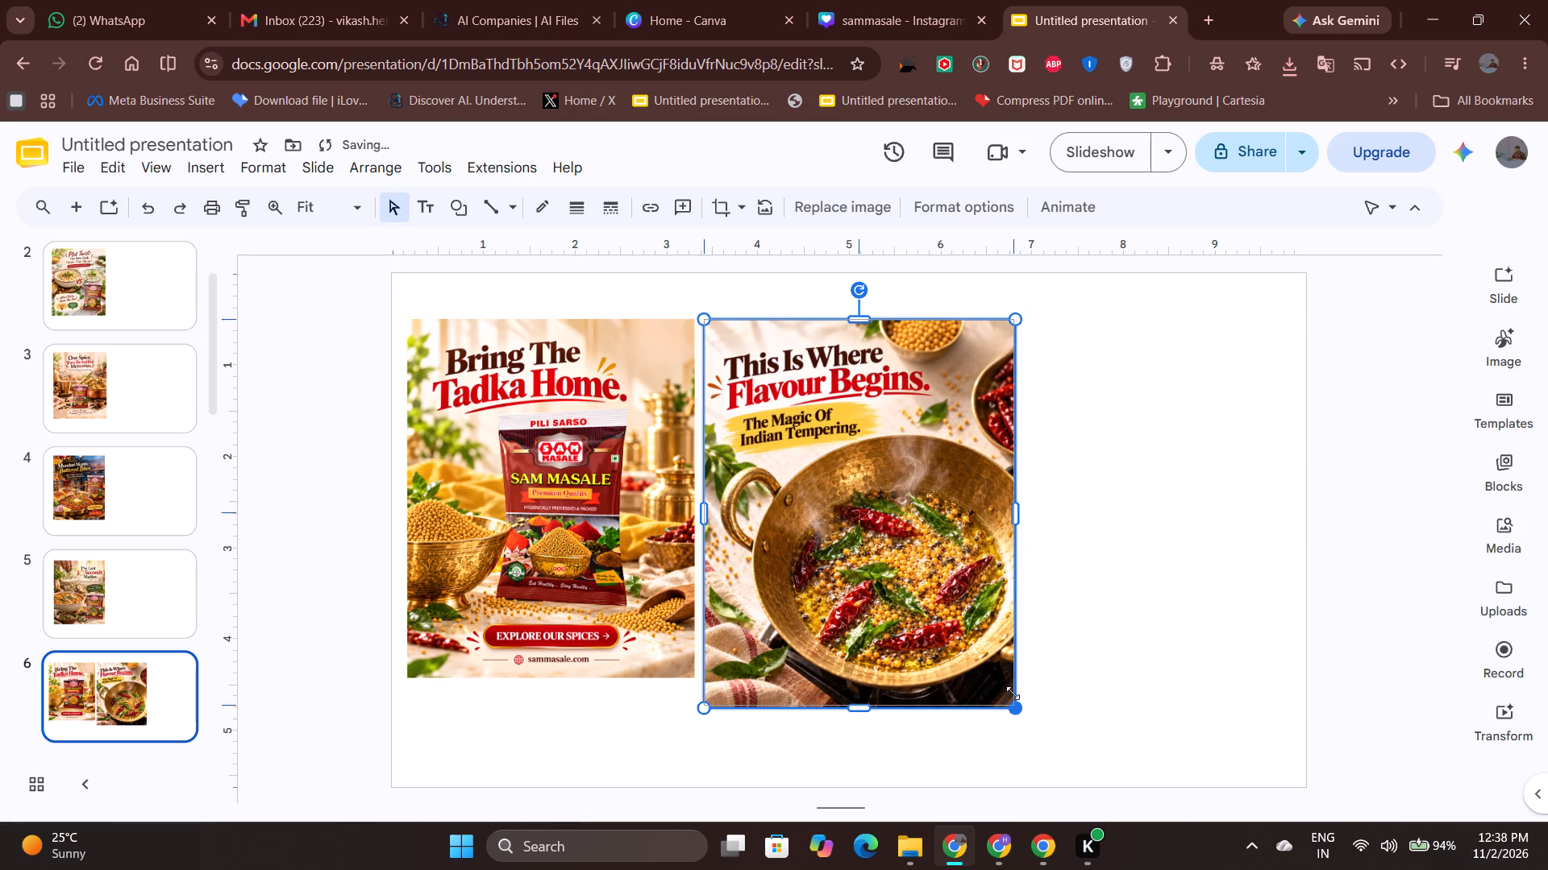
drag(1013, 693, 993, 667)
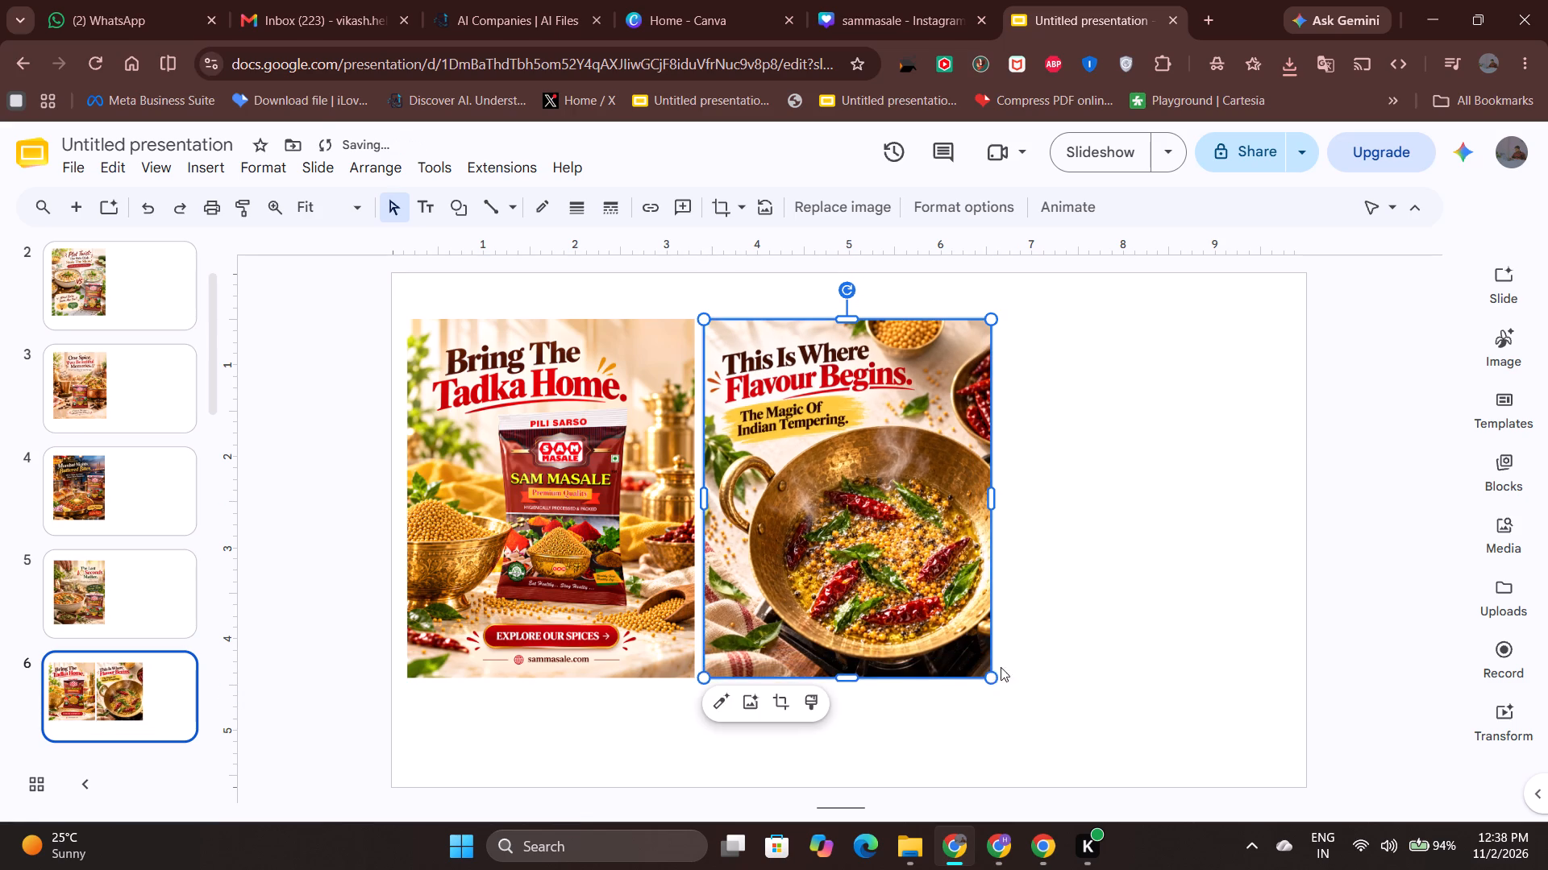
click(1121, 635)
Shrink the "Bring The Tadka Home" image to about 2.8 in wide and move it slightly lower at the slide's left edge.
click(637, 464)
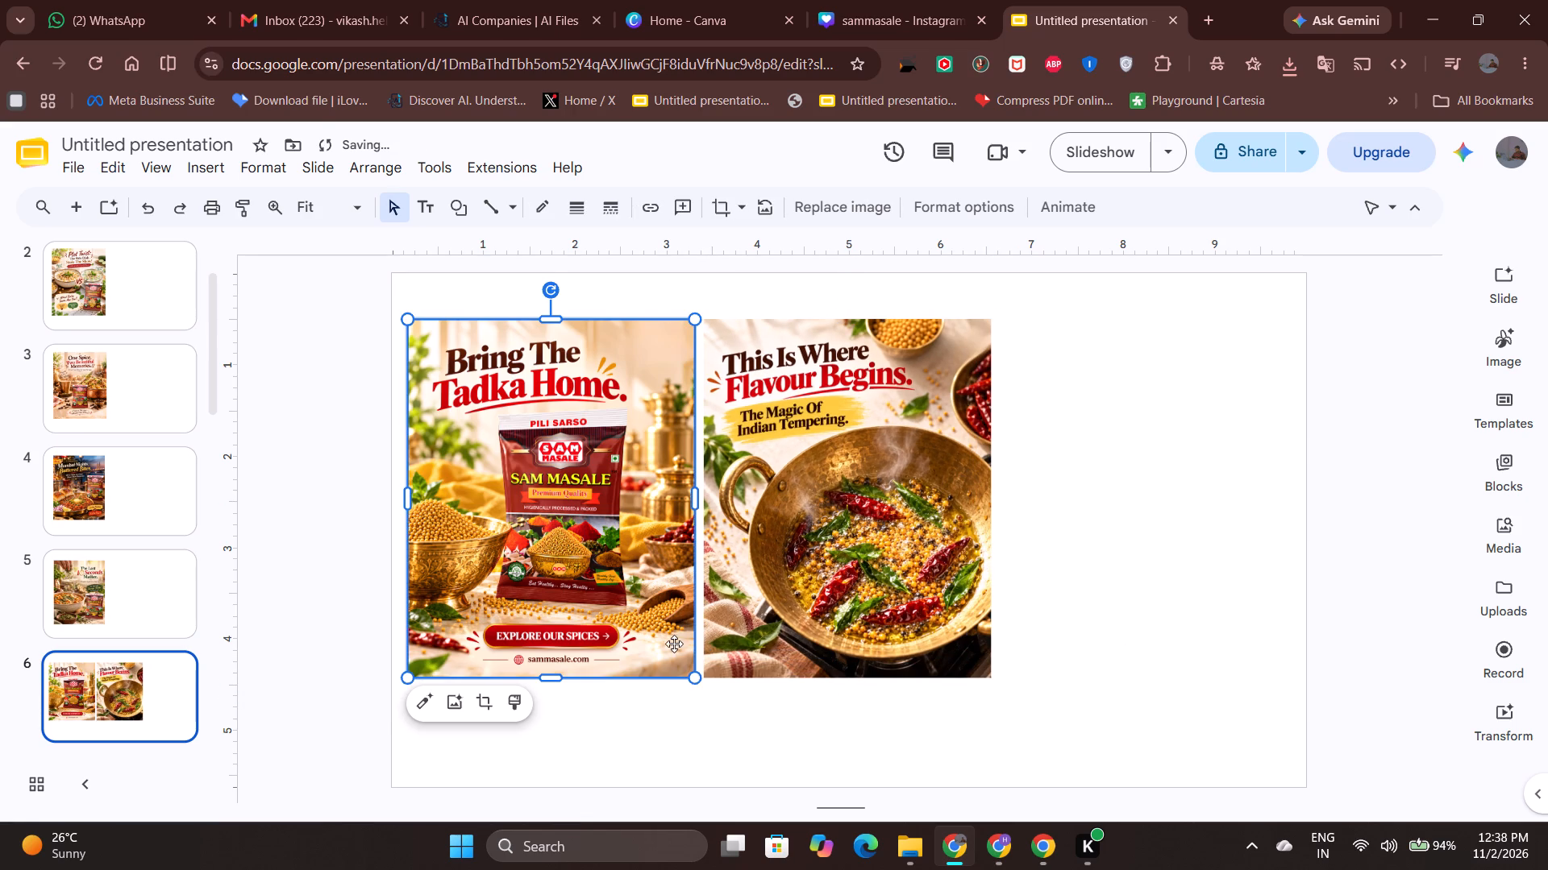
drag(693, 678, 665, 638)
drag(580, 519, 578, 541)
Move the "This Is Where Flavour Begins" image beside the first, aligning their tops, and shrink it to the same size.
click(780, 534)
drag(809, 528, 803, 556)
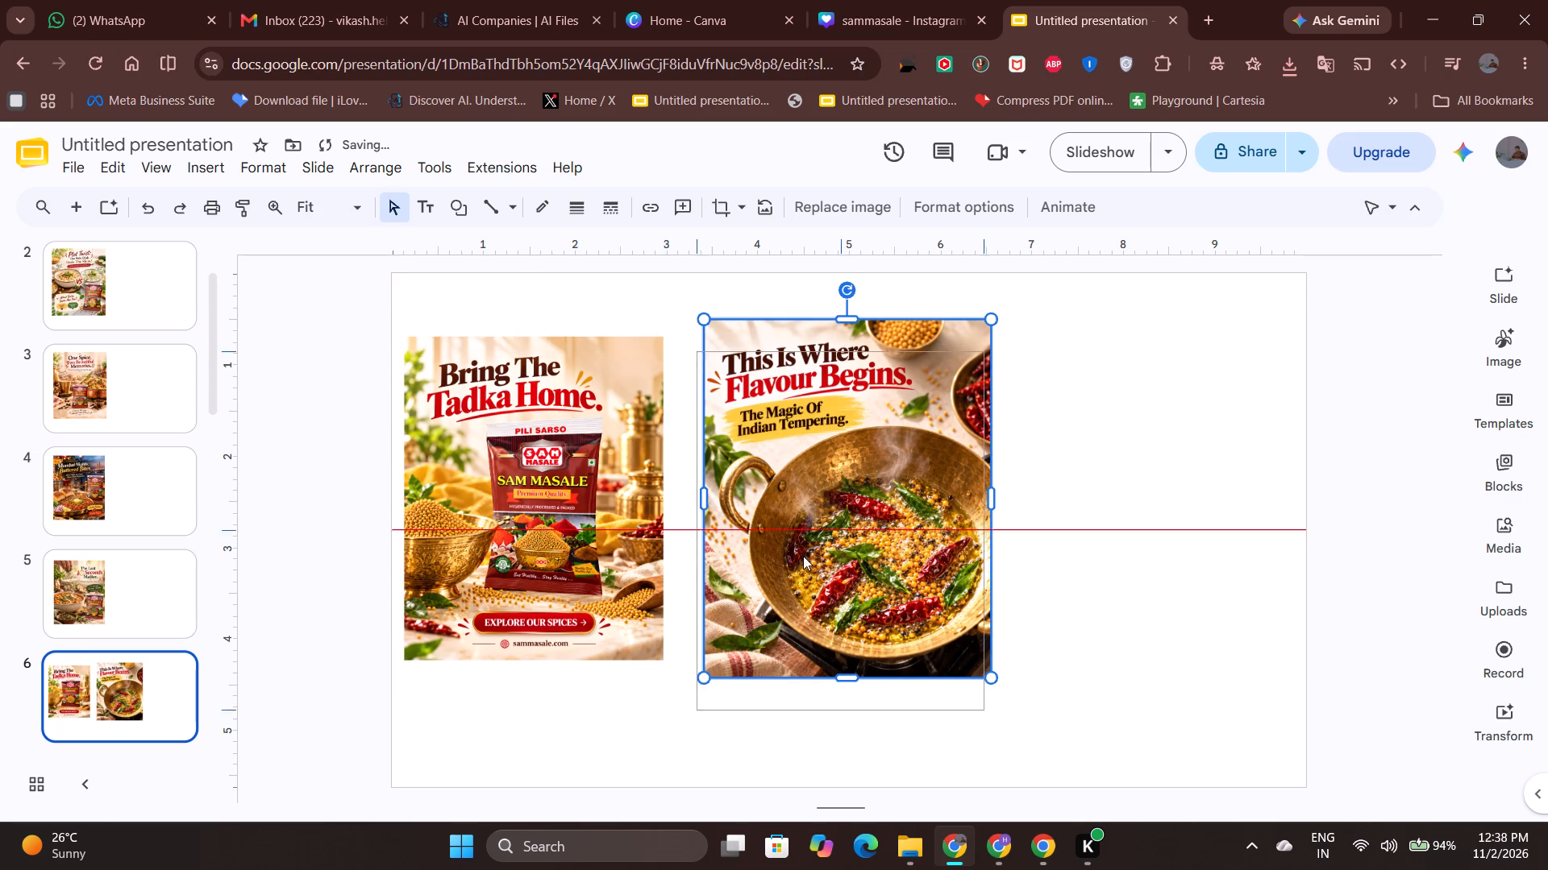
drag(803, 556, 781, 547)
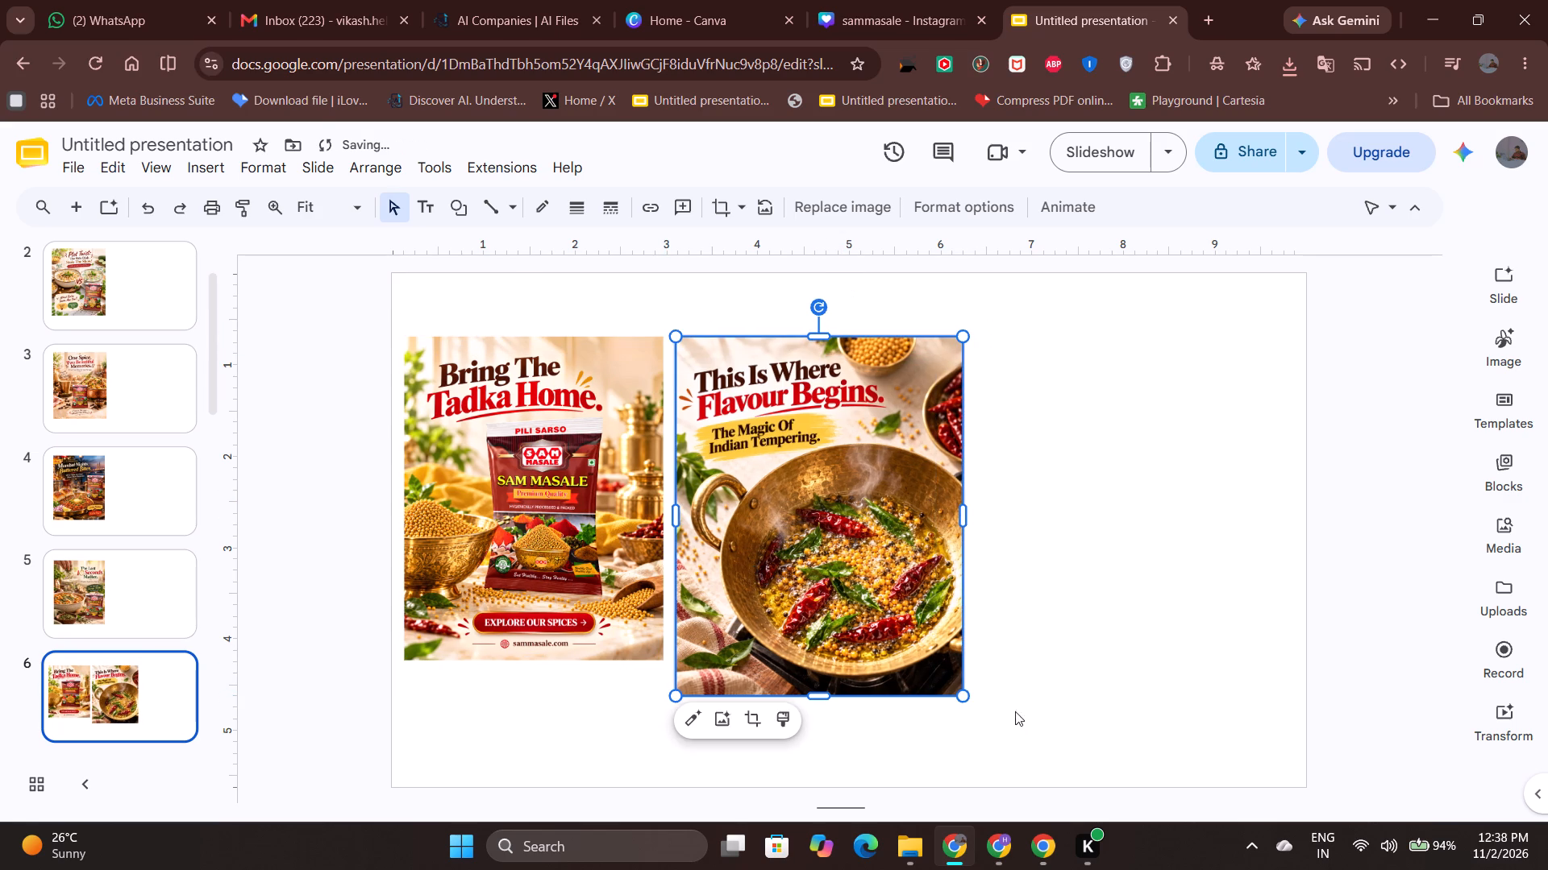
drag(964, 696, 934, 661)
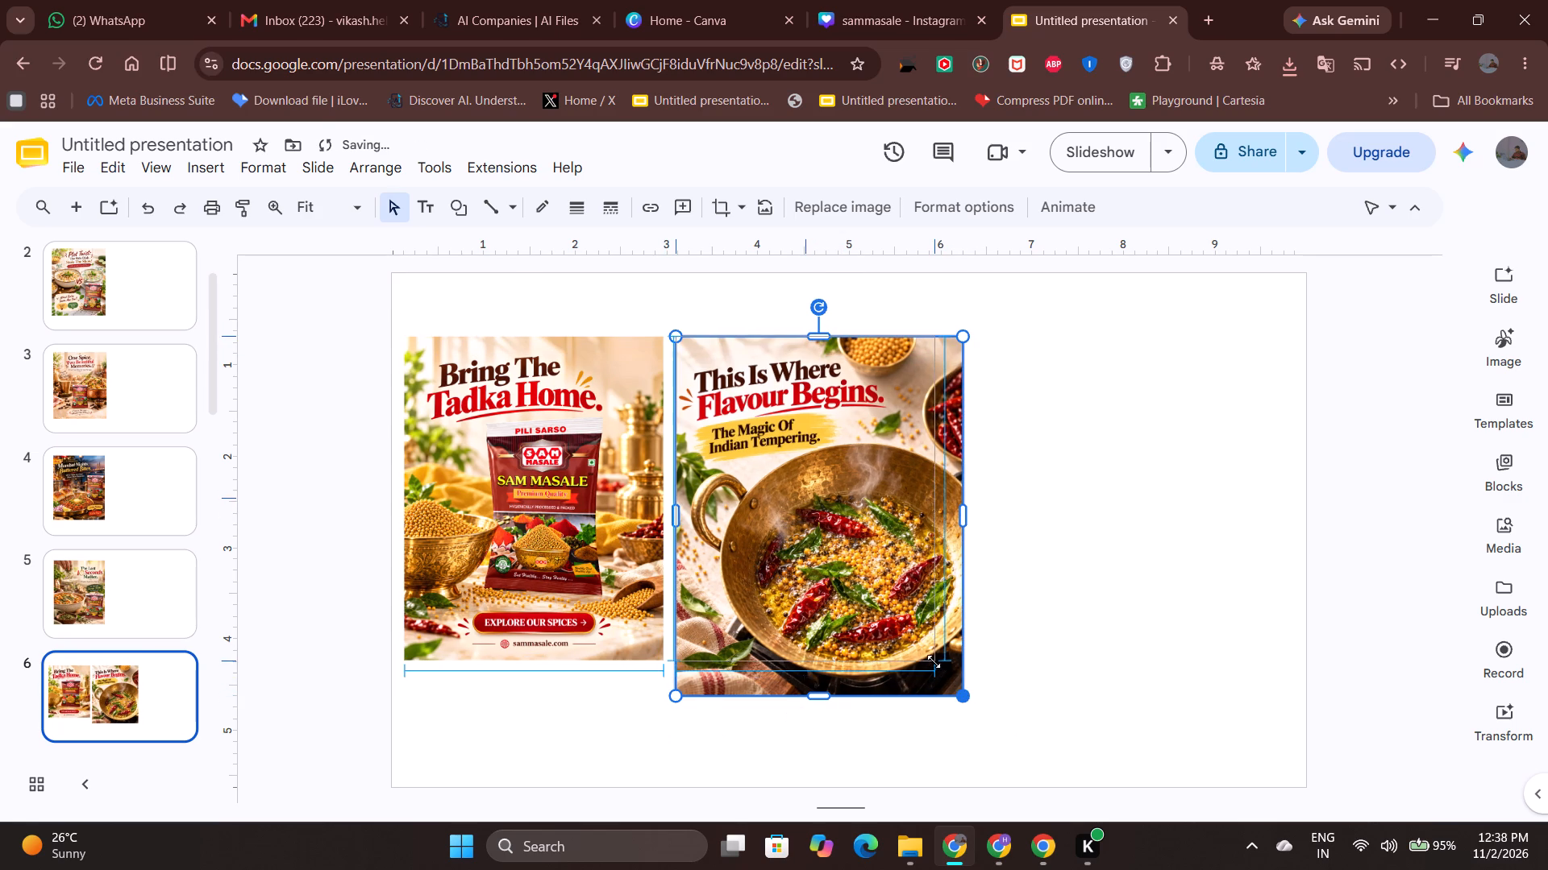
drag(934, 661, 933, 661)
click(1096, 603)
Copy the "From A Tiny Pop To A Perfect Plate" image, sammasale (6), from Downloads and paste it onto slide 6.
key(alt+Tab)
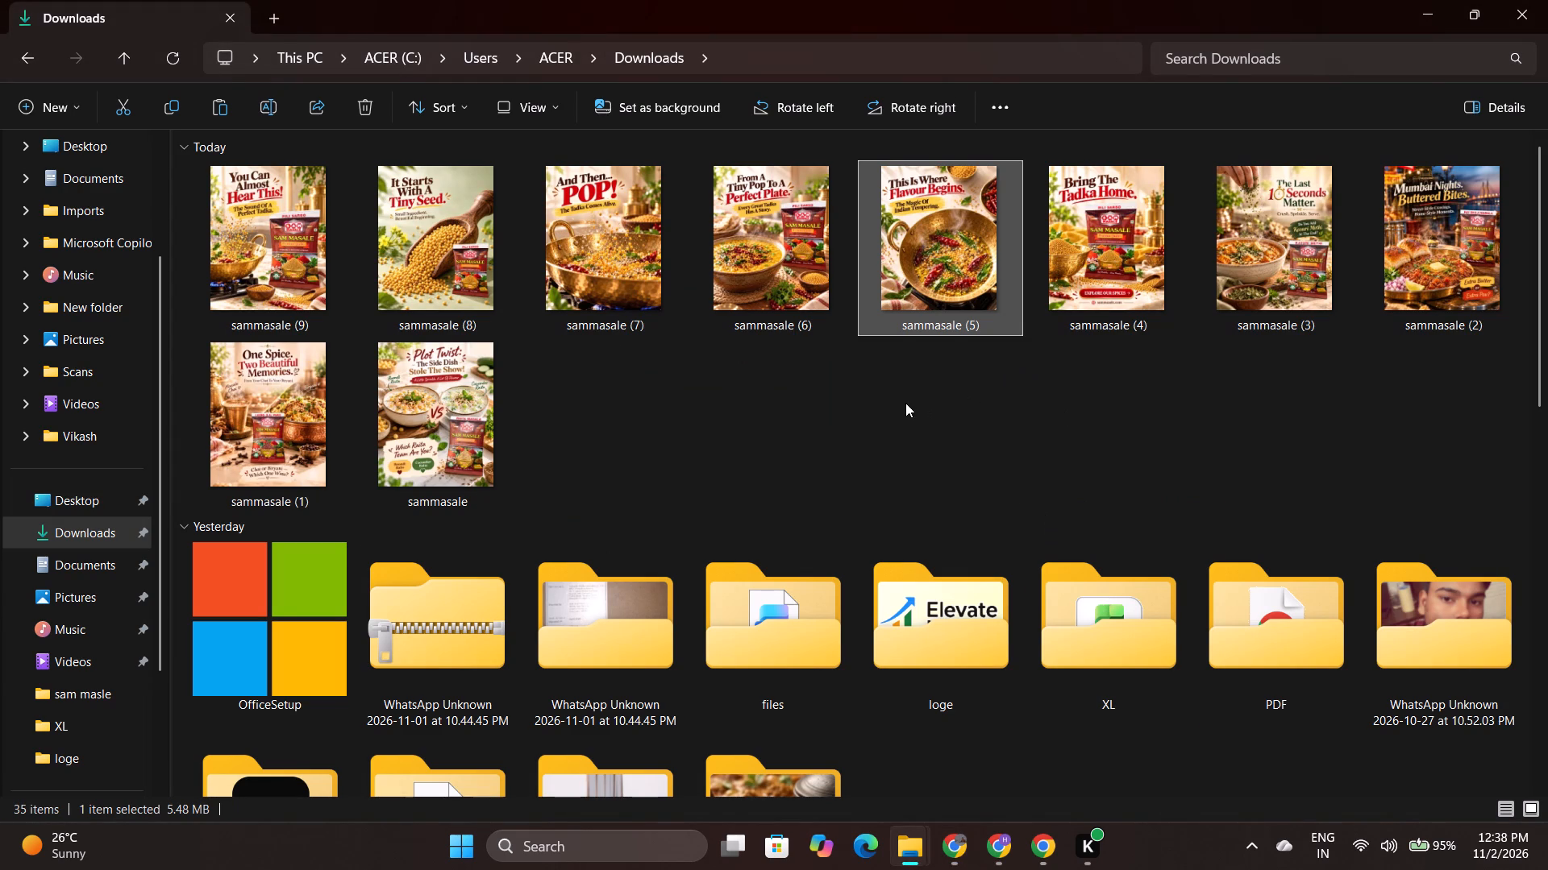
click(905, 403)
click(819, 265)
key(ctrl+c)
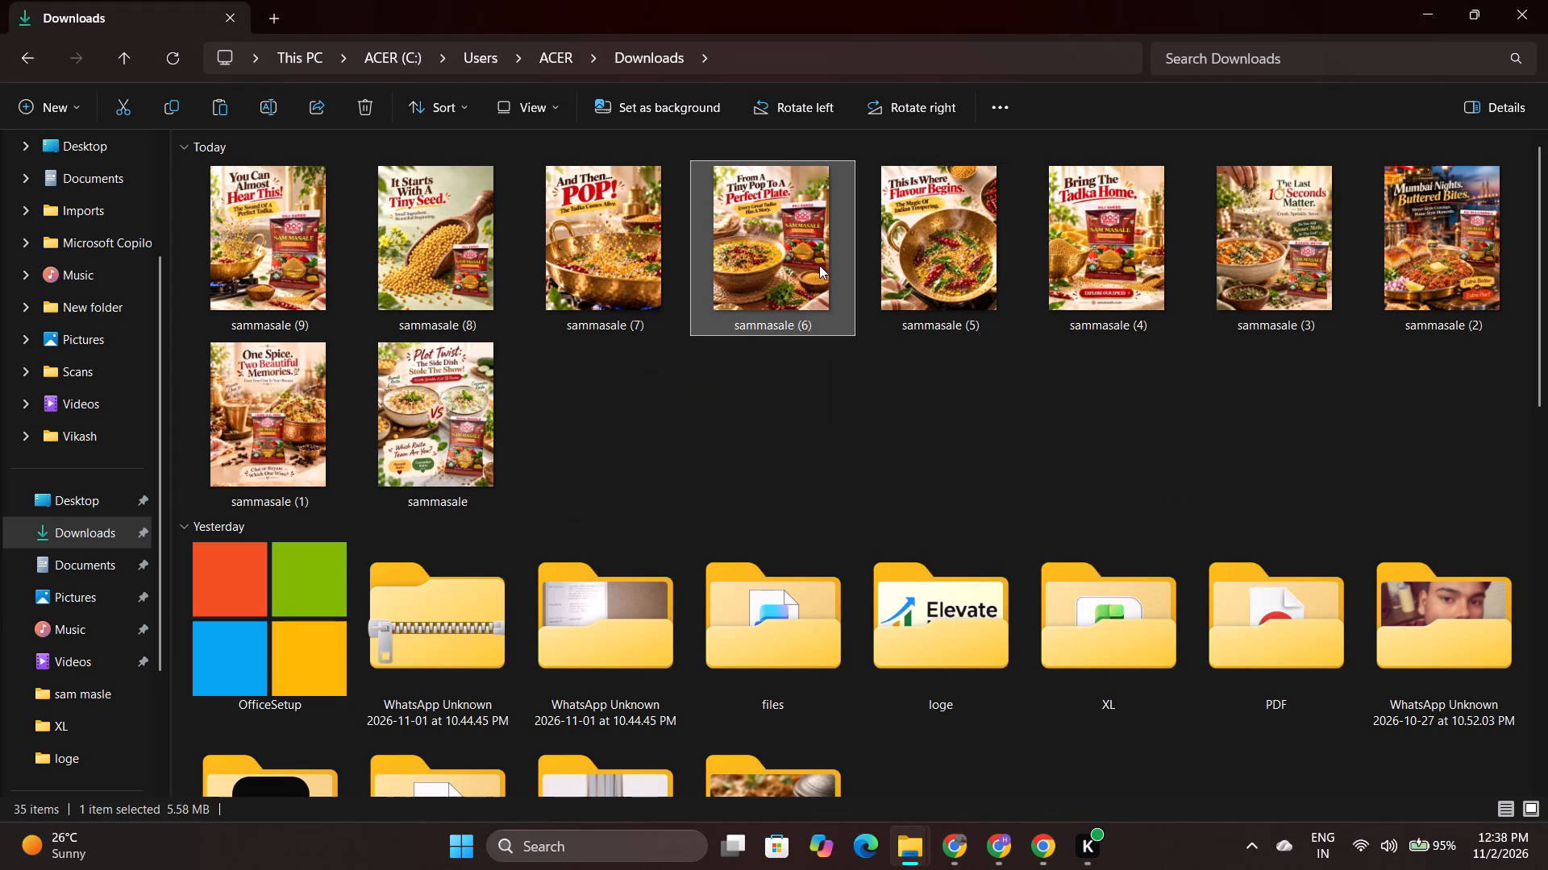
key(alt+Tab)
key(ctrl+v)
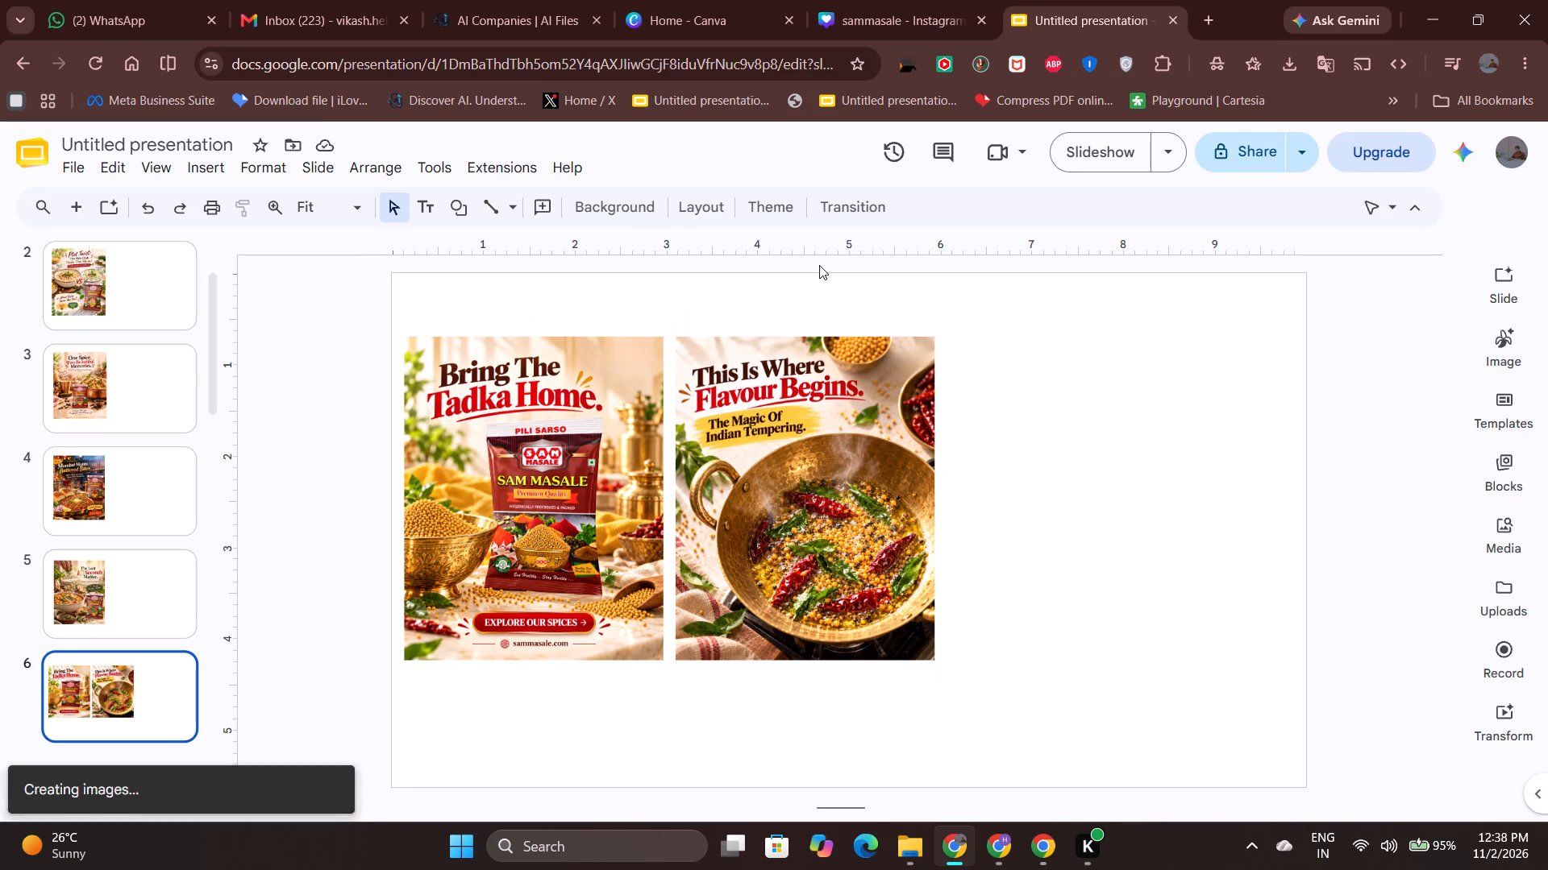
Align the "Perfect Plate" image in the row beside the other two, shrink it to their size, and nudge it right.
drag(1162, 470, 1150, 521)
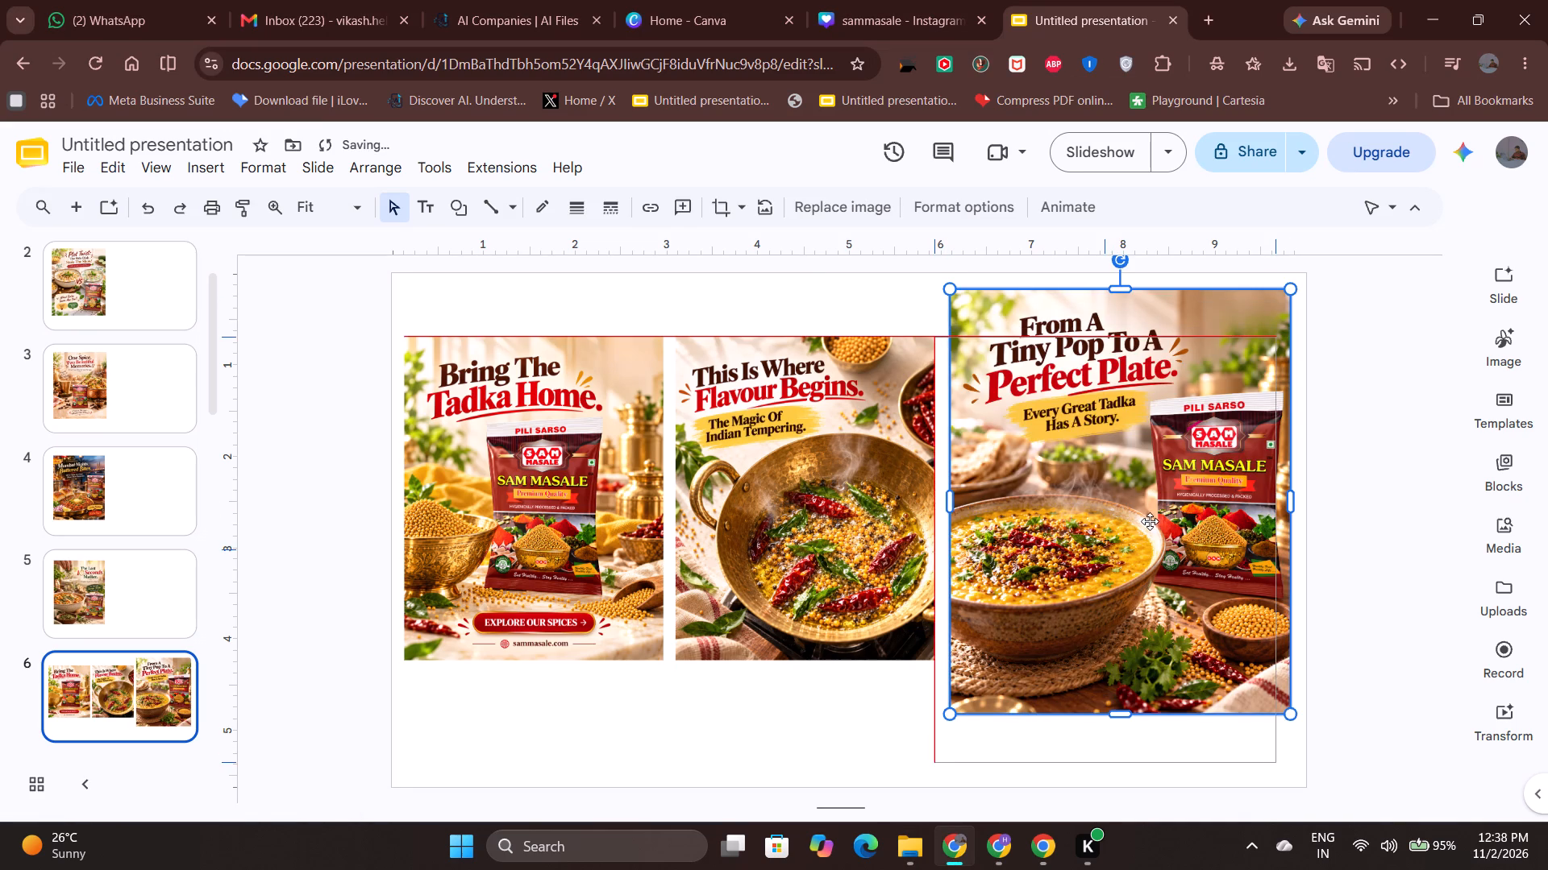
drag(1150, 521, 1156, 520)
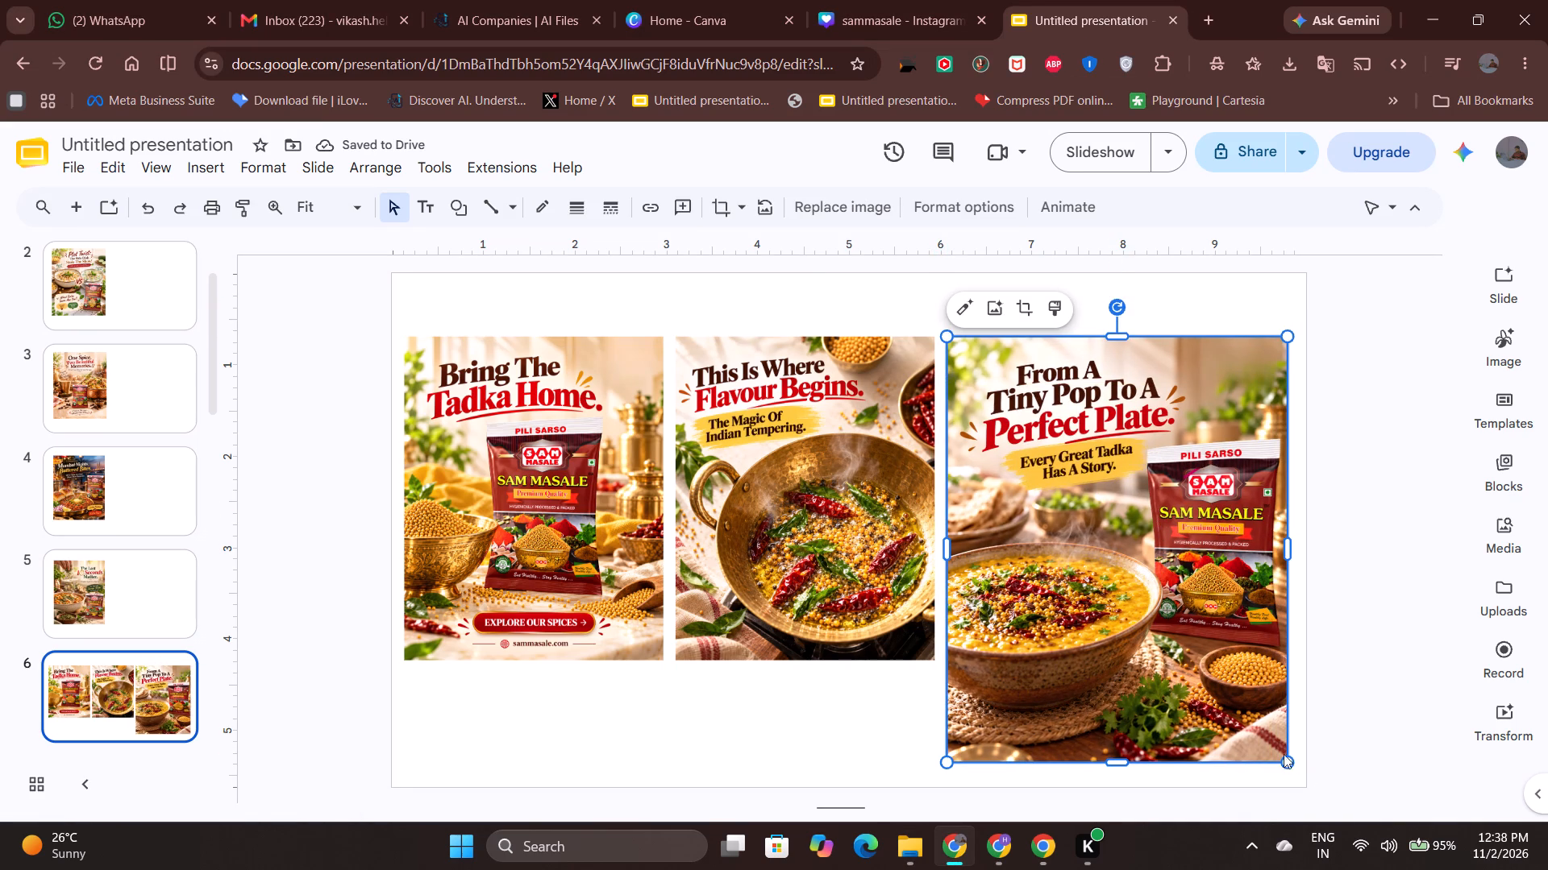
drag(1285, 762, 1233, 665)
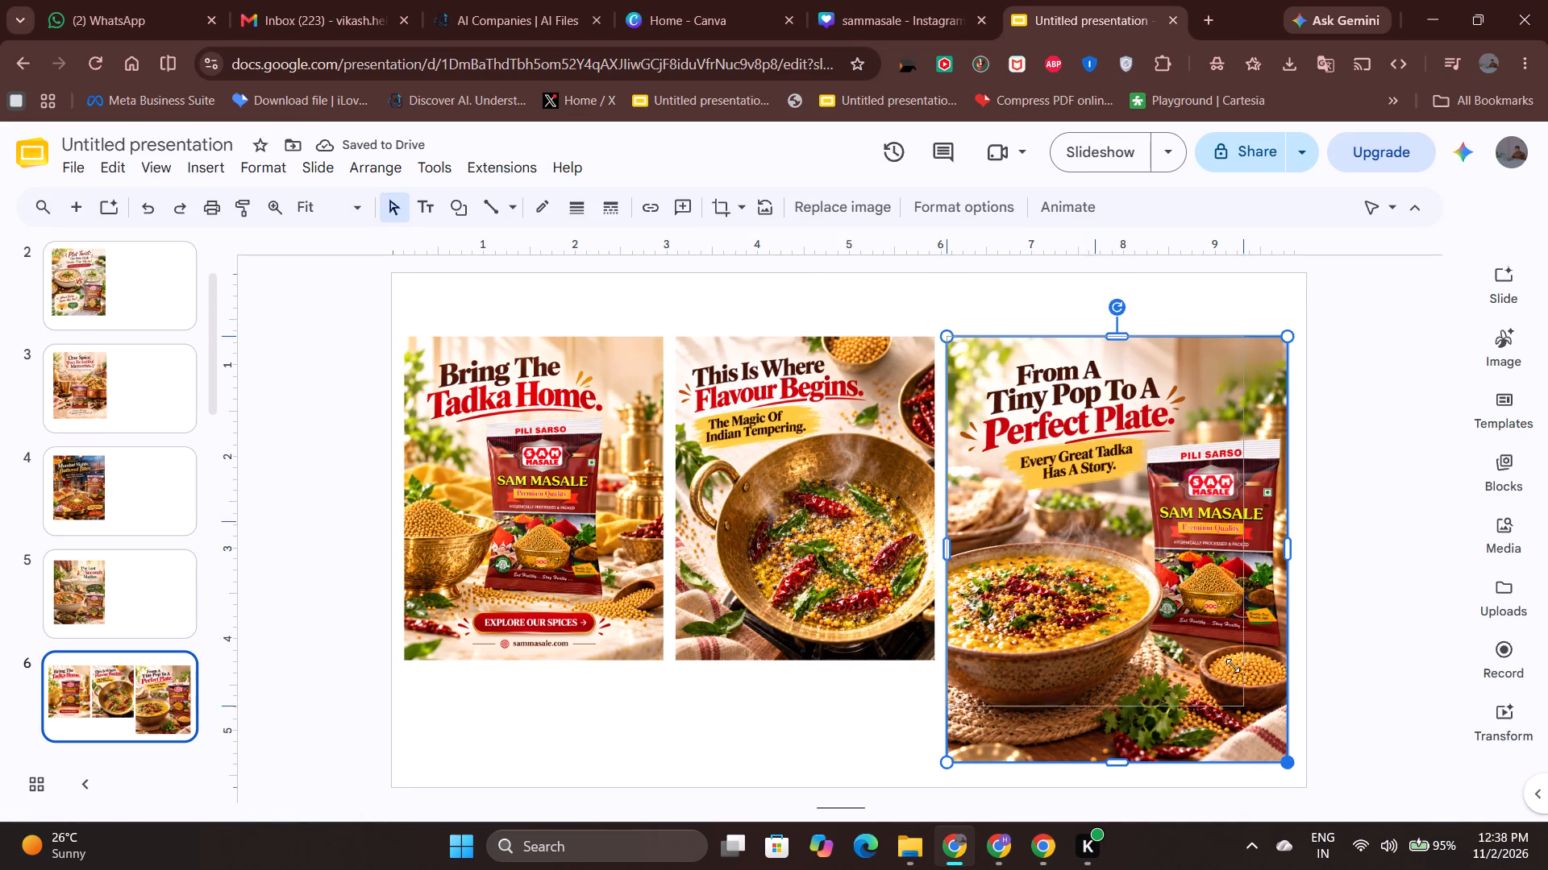
drag(1233, 665, 1209, 623)
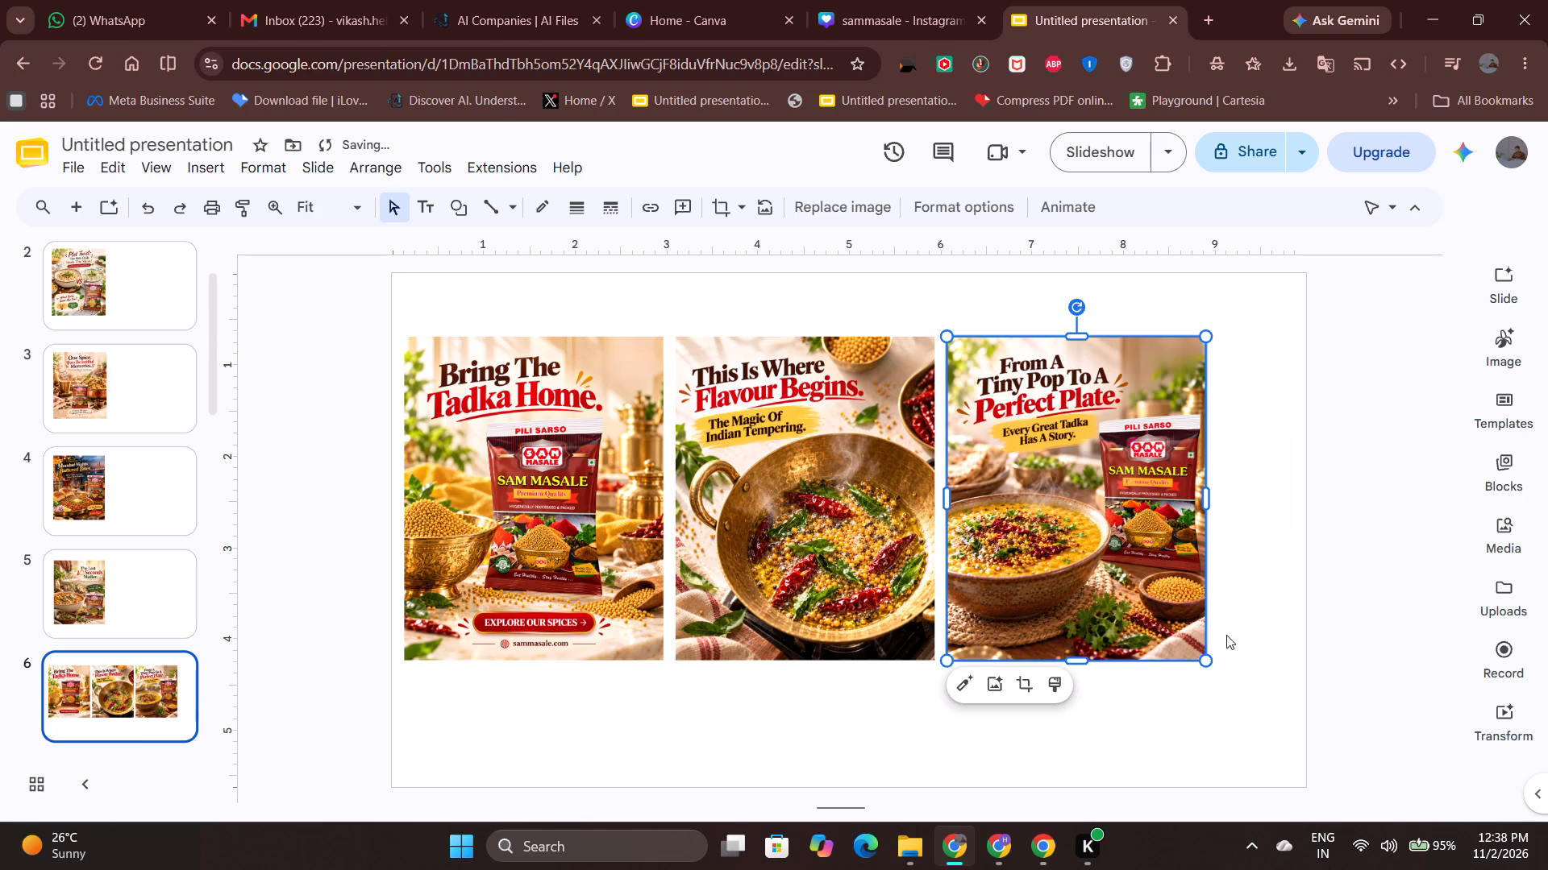
click(1271, 613)
click(1120, 469)
key(Right)
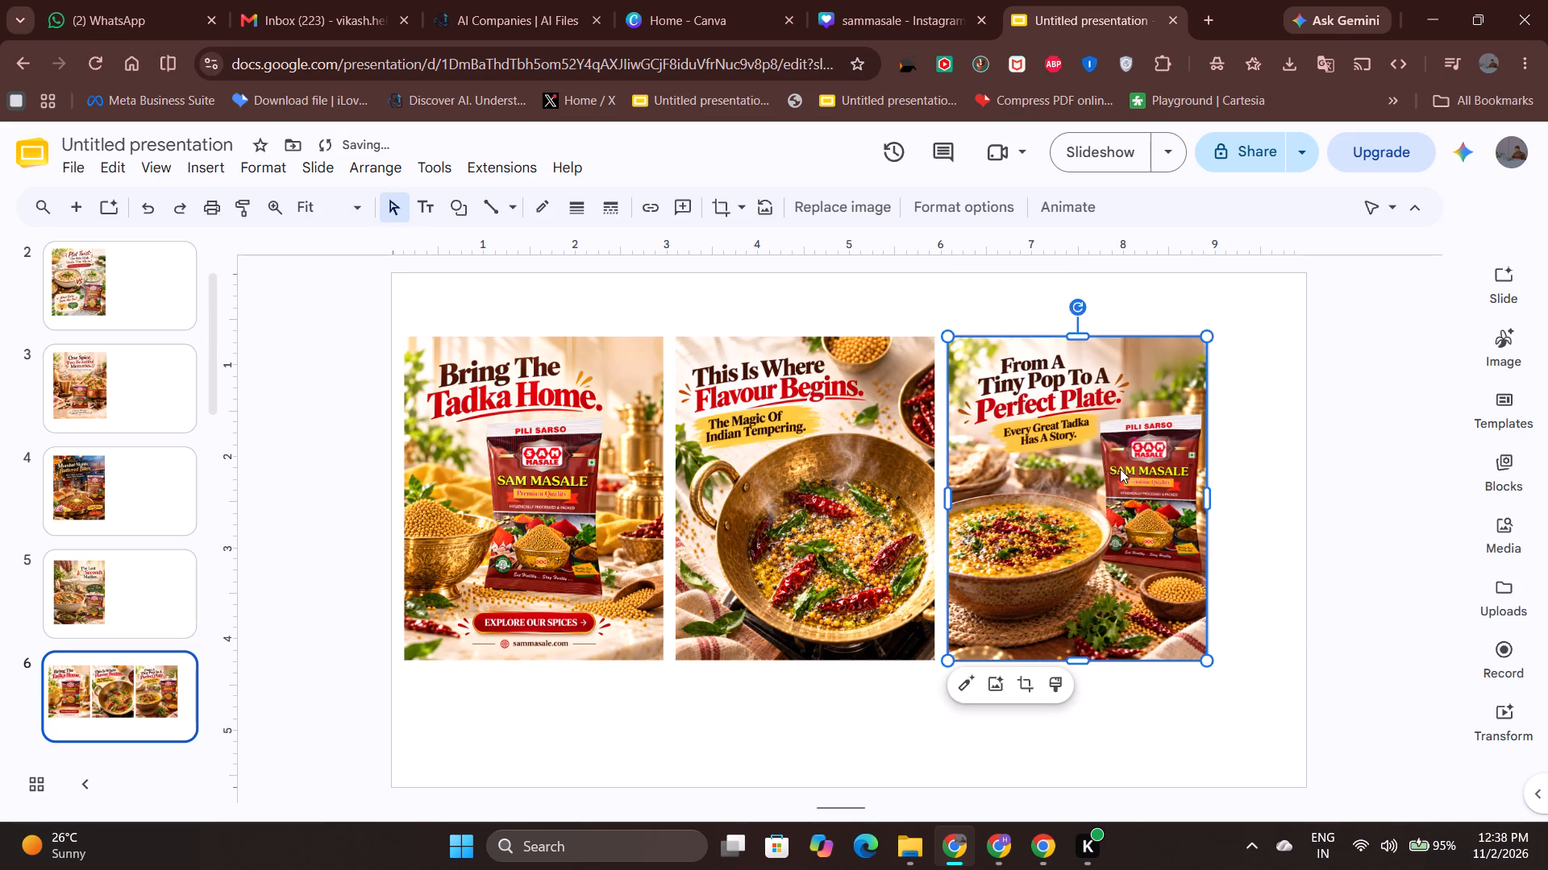
Nudge the "From A Tiny Pop To A Perfect Plate" image right on slide 6 by about 0.2 in.
key(Right)
key(Right)
key(Right)
key(Right)
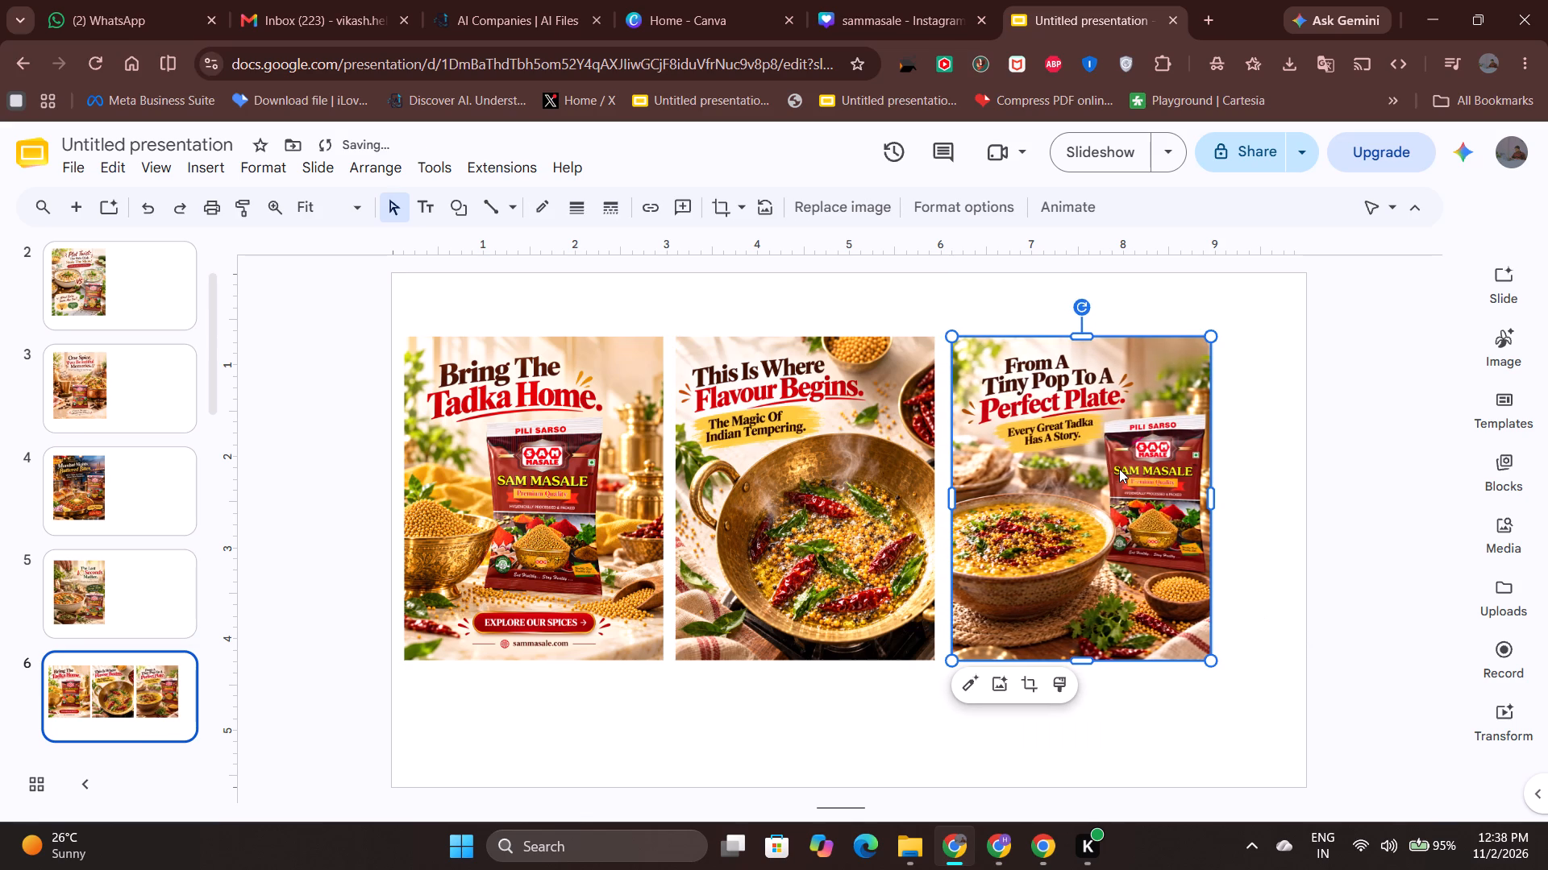
key(Right)
key(Right)
key(Right)
key(Right)
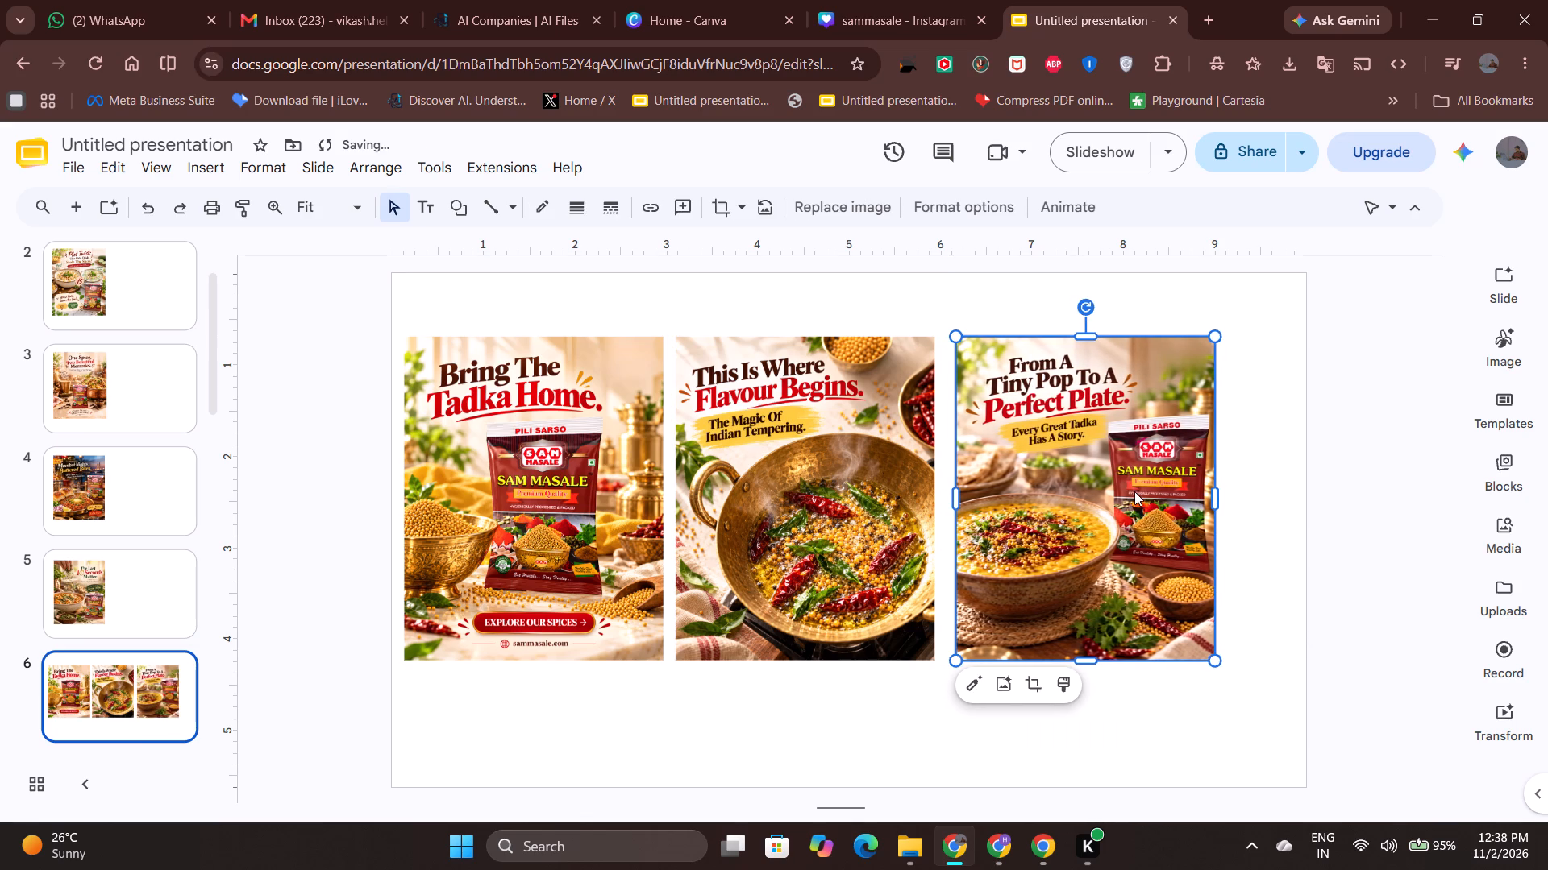
key(Right)
key(Right)
key(Right)
key(Right)
key(Right)
key(Right)
key(Right)
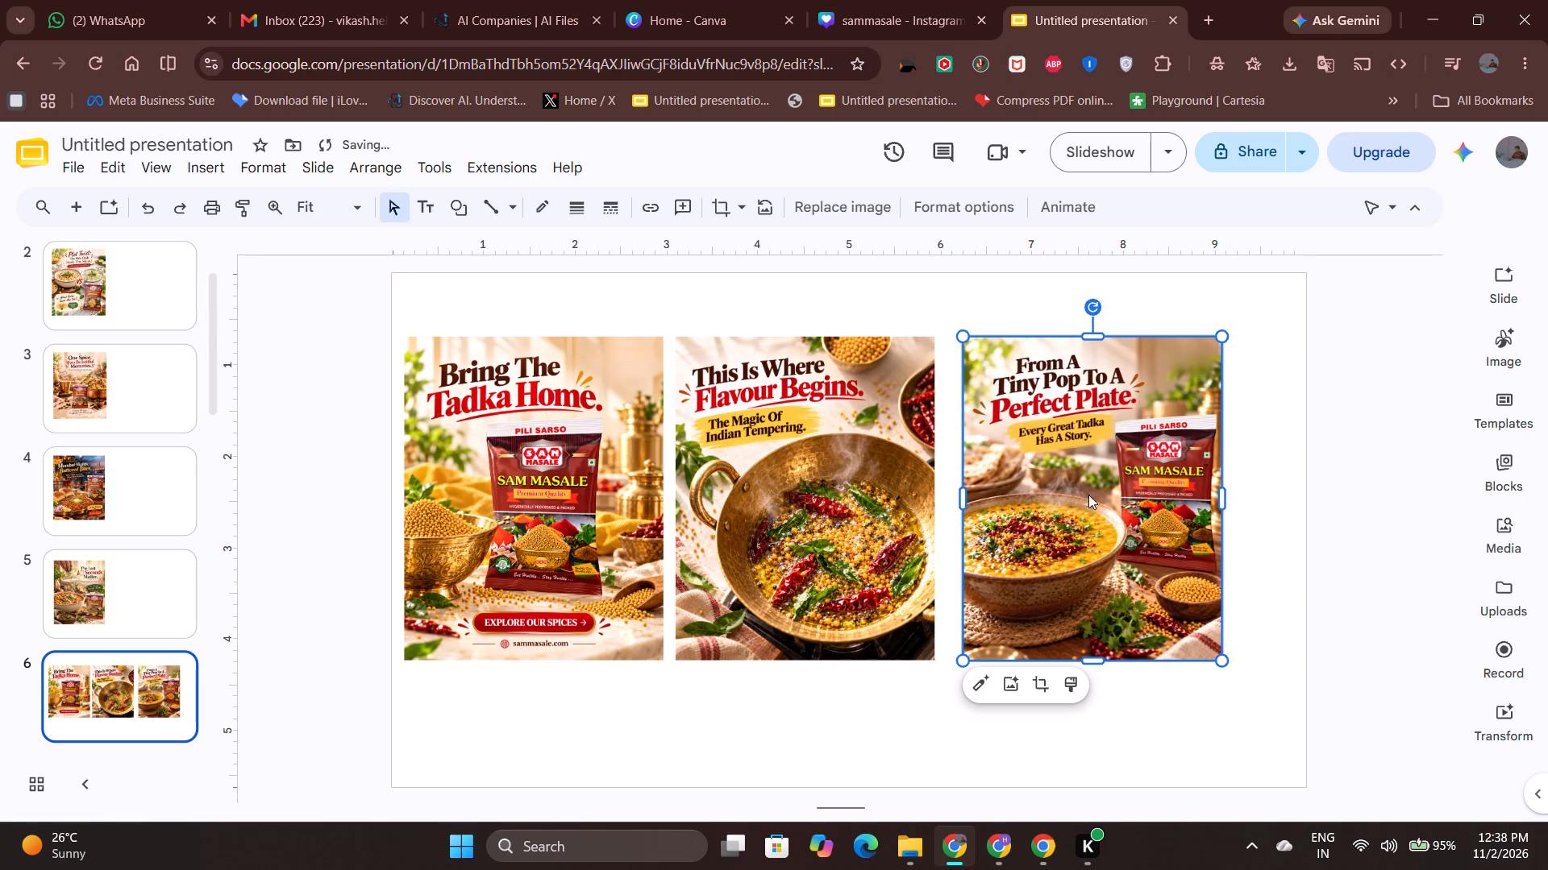
Nudge the middle "This Is Where Flavour Begins" image right by about 0.1 in.
click(771, 496)
key(Right)
key(Right)
key(Right)
key(Right)
key(Right)
key(Right)
key(Right)
key(Right)
key(Right)
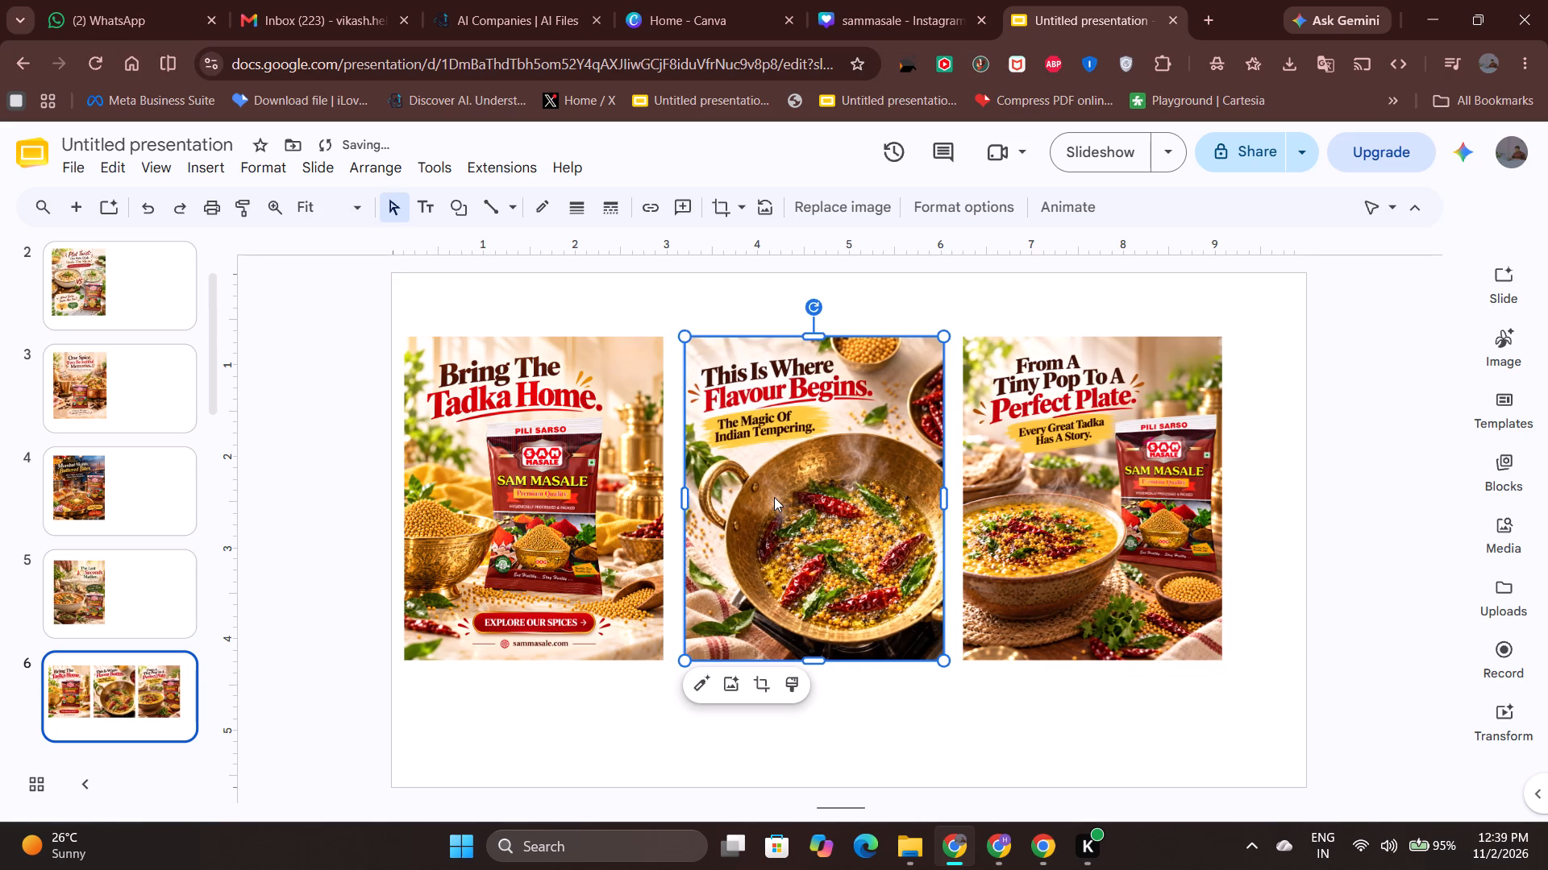
key(Left)
Nudge the "Bring The Tadka Home" image slightly right, away from the slide's left edge.
click(540, 503)
key(Right)
key(Right)
key(Right)
key(Right)
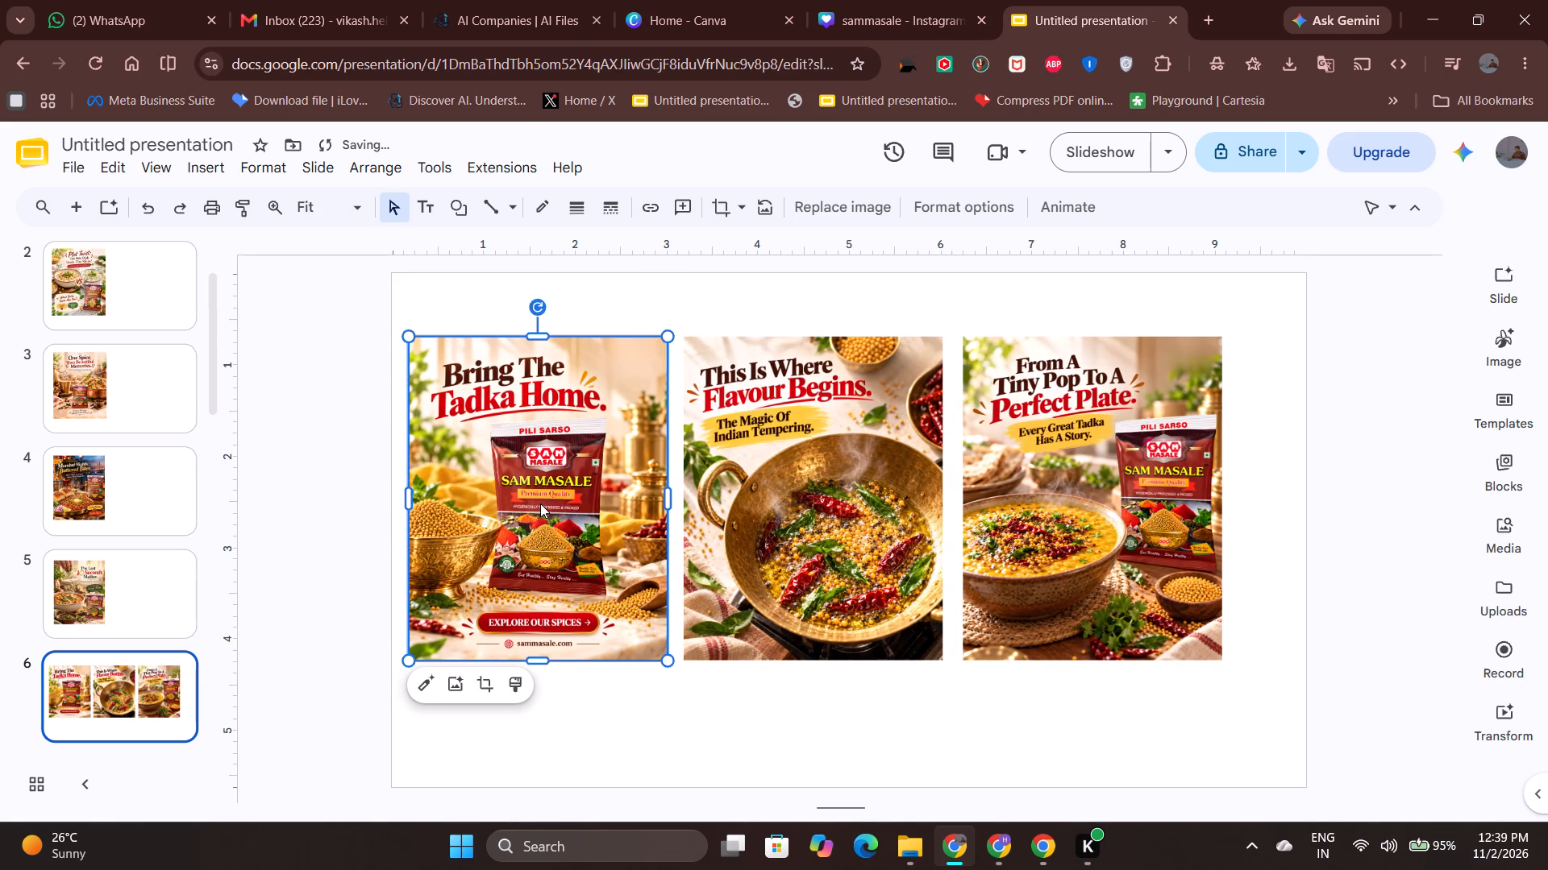
Nudge the "Perfect Plate" image about 0.1 in further right to centre the row better on the slide.
click(1131, 530)
key(Right)
key(Right)
key(Right)
key(Right)
key(Right)
key(Right)
key(Right)
key(Right)
key(Right)
key(Right)
key(Right)
key(Right)
key(Right)
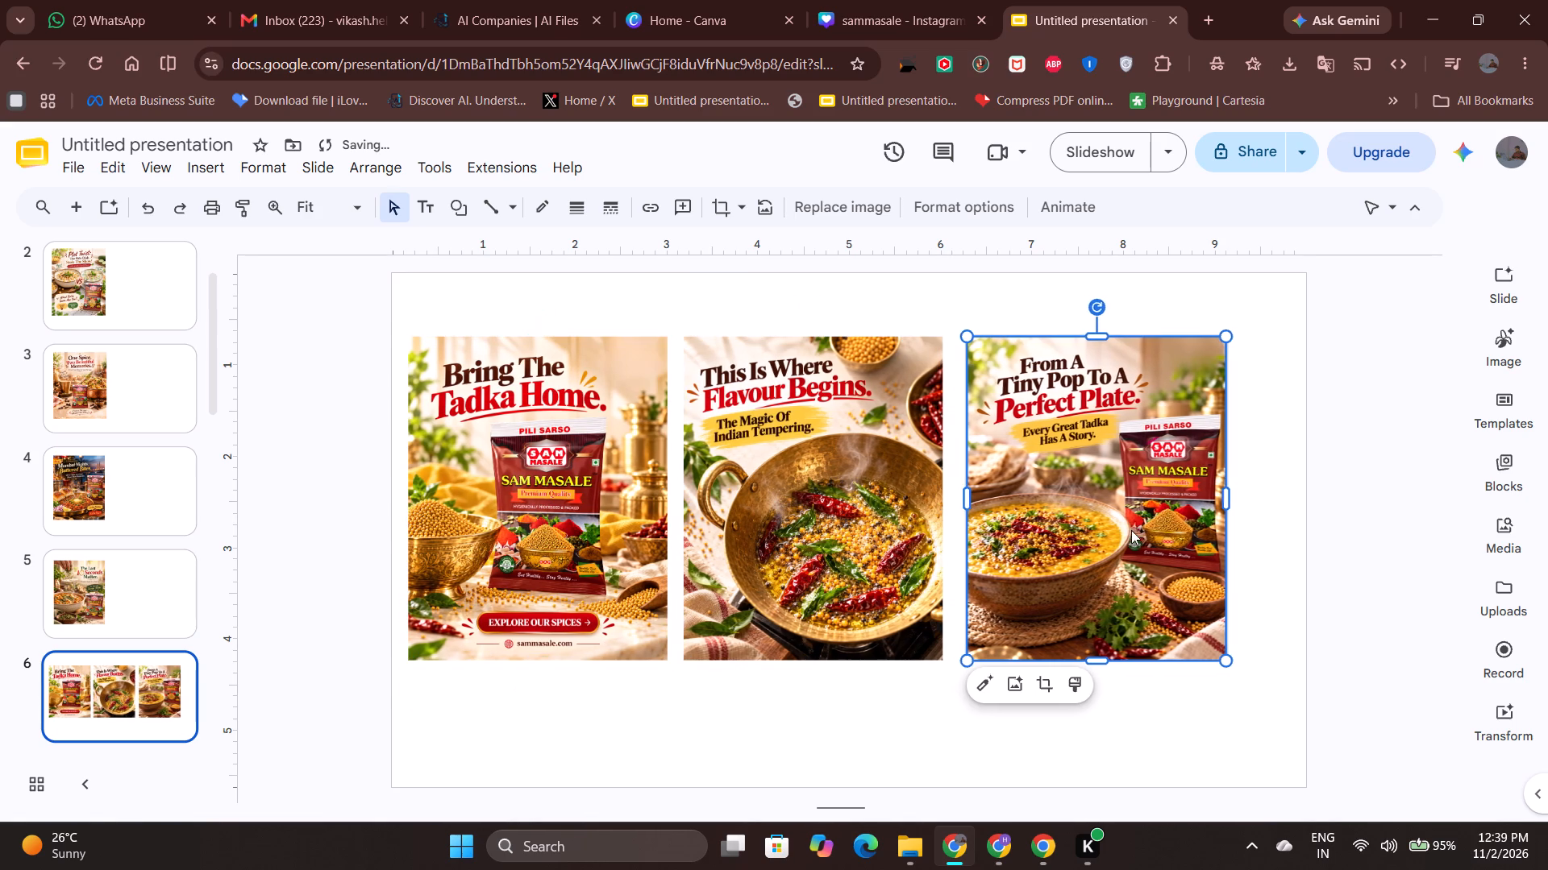
Nudge the "Flavour Begins" image right until it sits about 0.2 in from the "Perfect Plate" image.
click(862, 472)
key(Right)
key(Right)
key(Right)
key(Right)
key(Right)
key(Right)
key(Right)
key(Right)
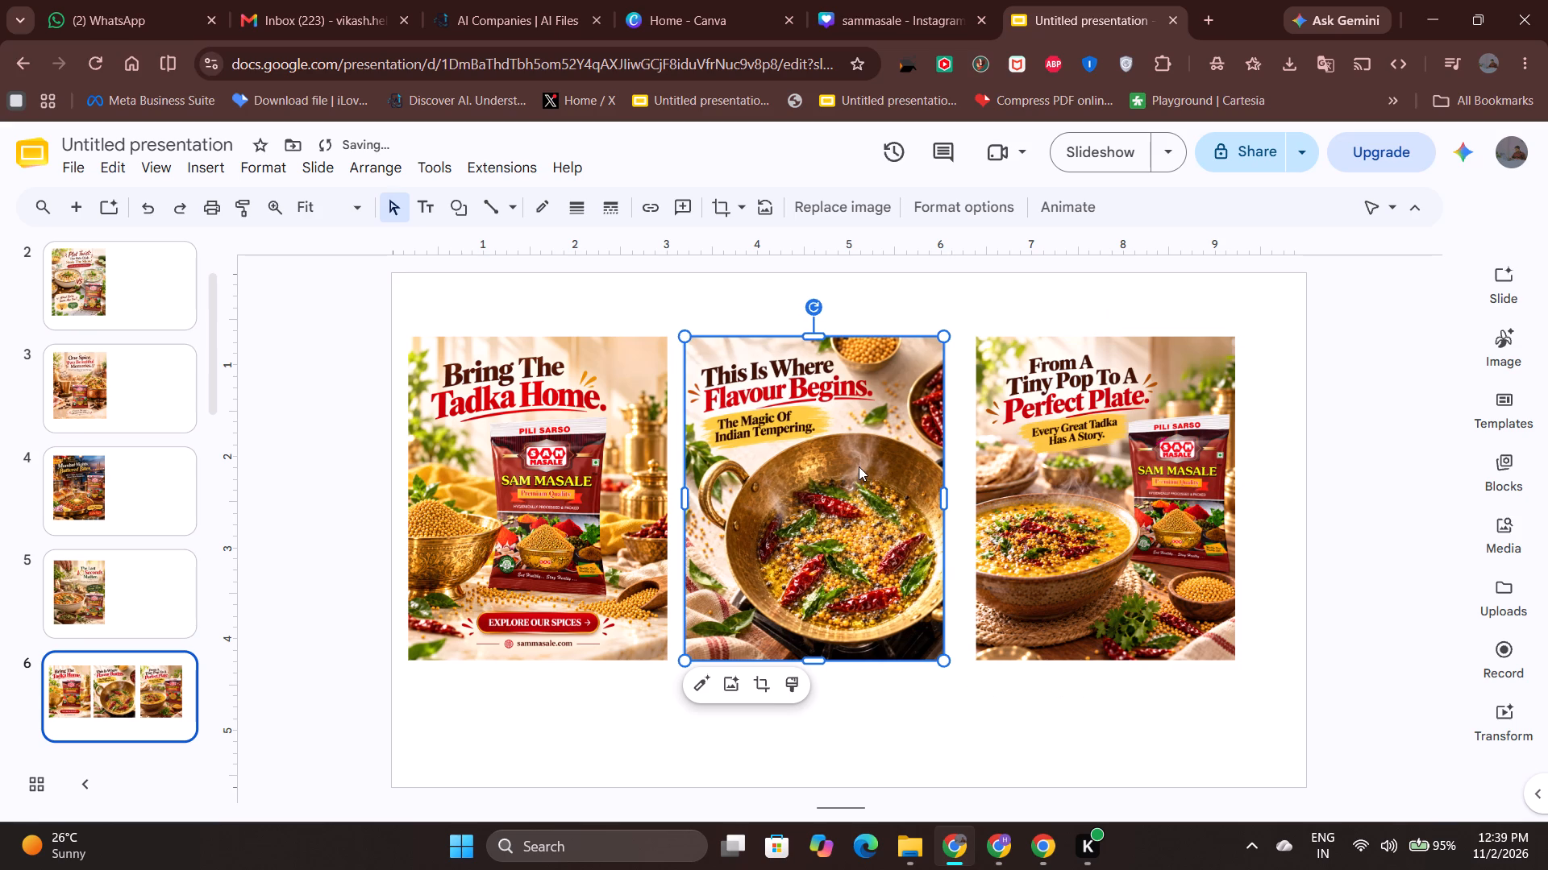
key(Right)
key(Right)
key(Right)
key(Right)
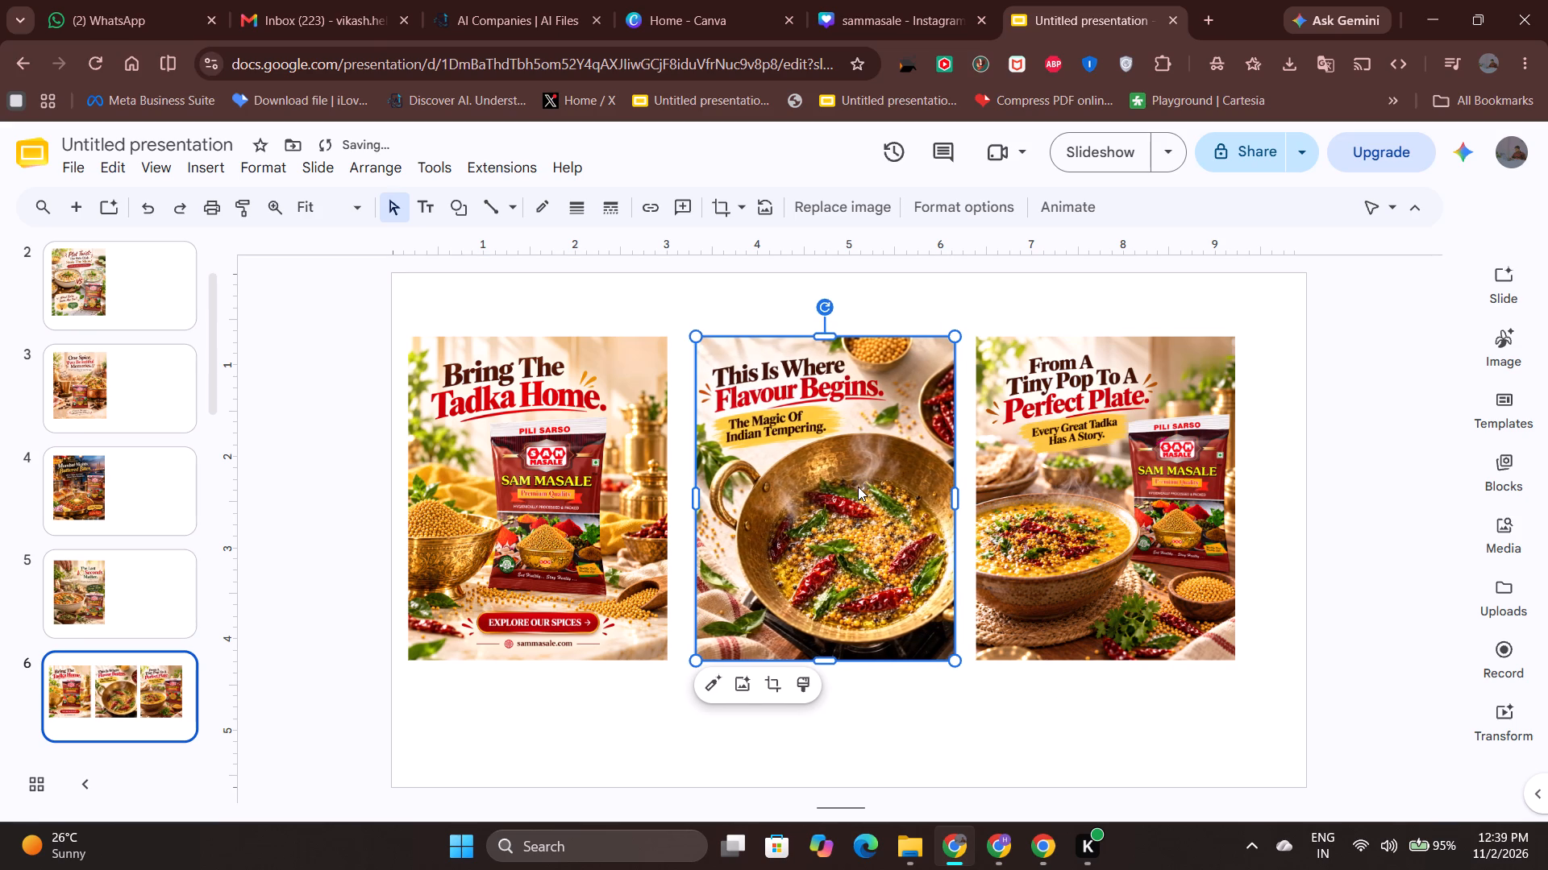
key(Right)
key(Right)
Nudge the "Bring The Tadka Home" image right until the gaps between the three images are equal, about 0.2 in.
click(485, 481)
key(Right)
key(Right)
key(Right)
key(Right)
key(Right)
key(Right)
key(Right)
key(Right)
key(Right)
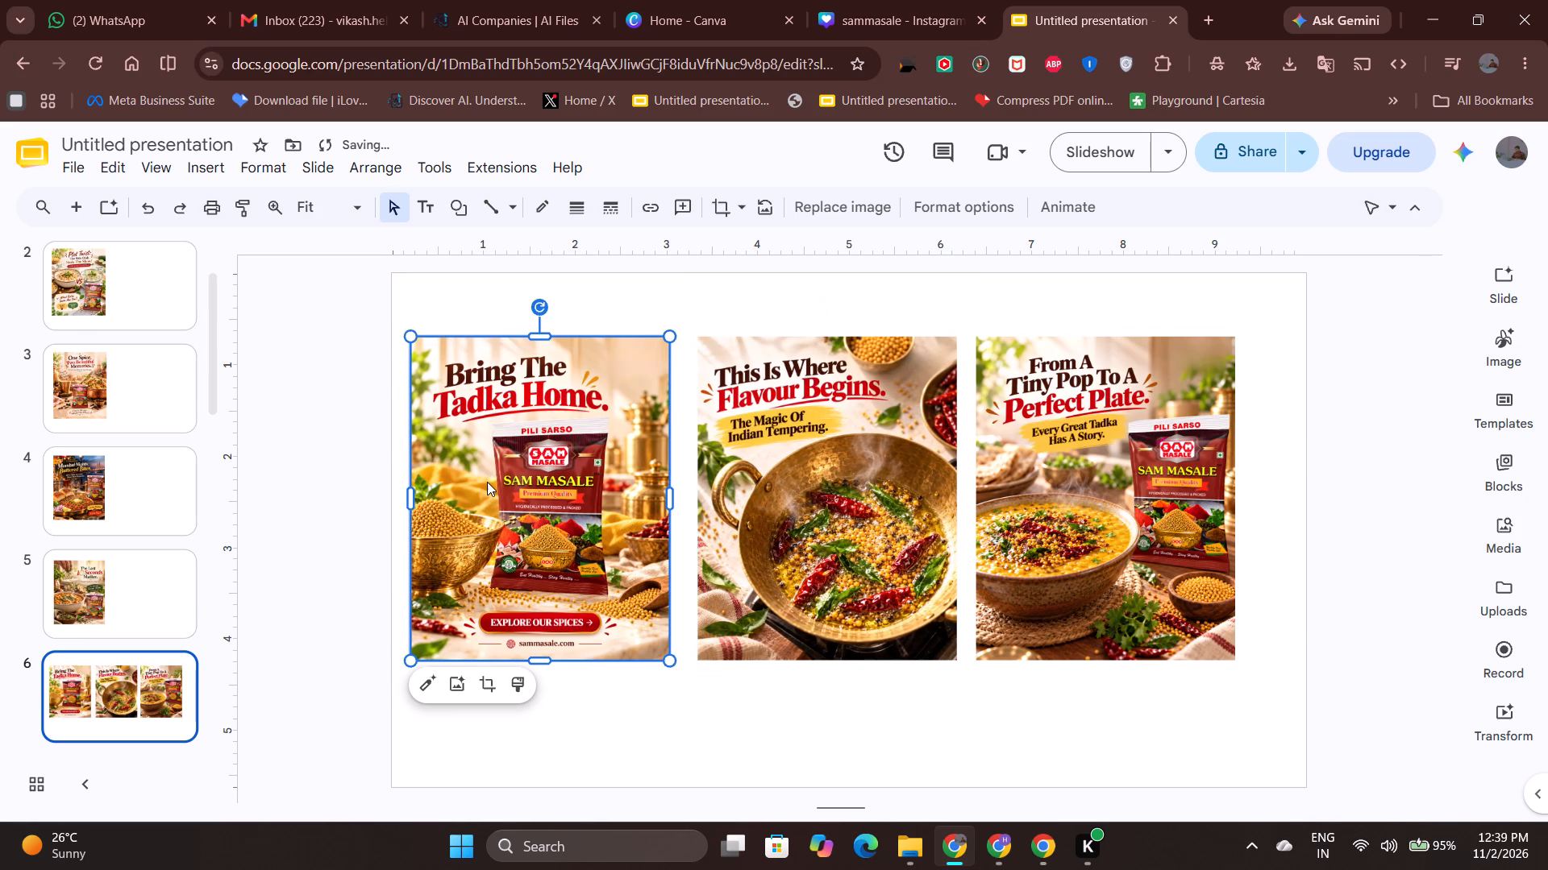
key(Right)
key(Right)
click(855, 740)
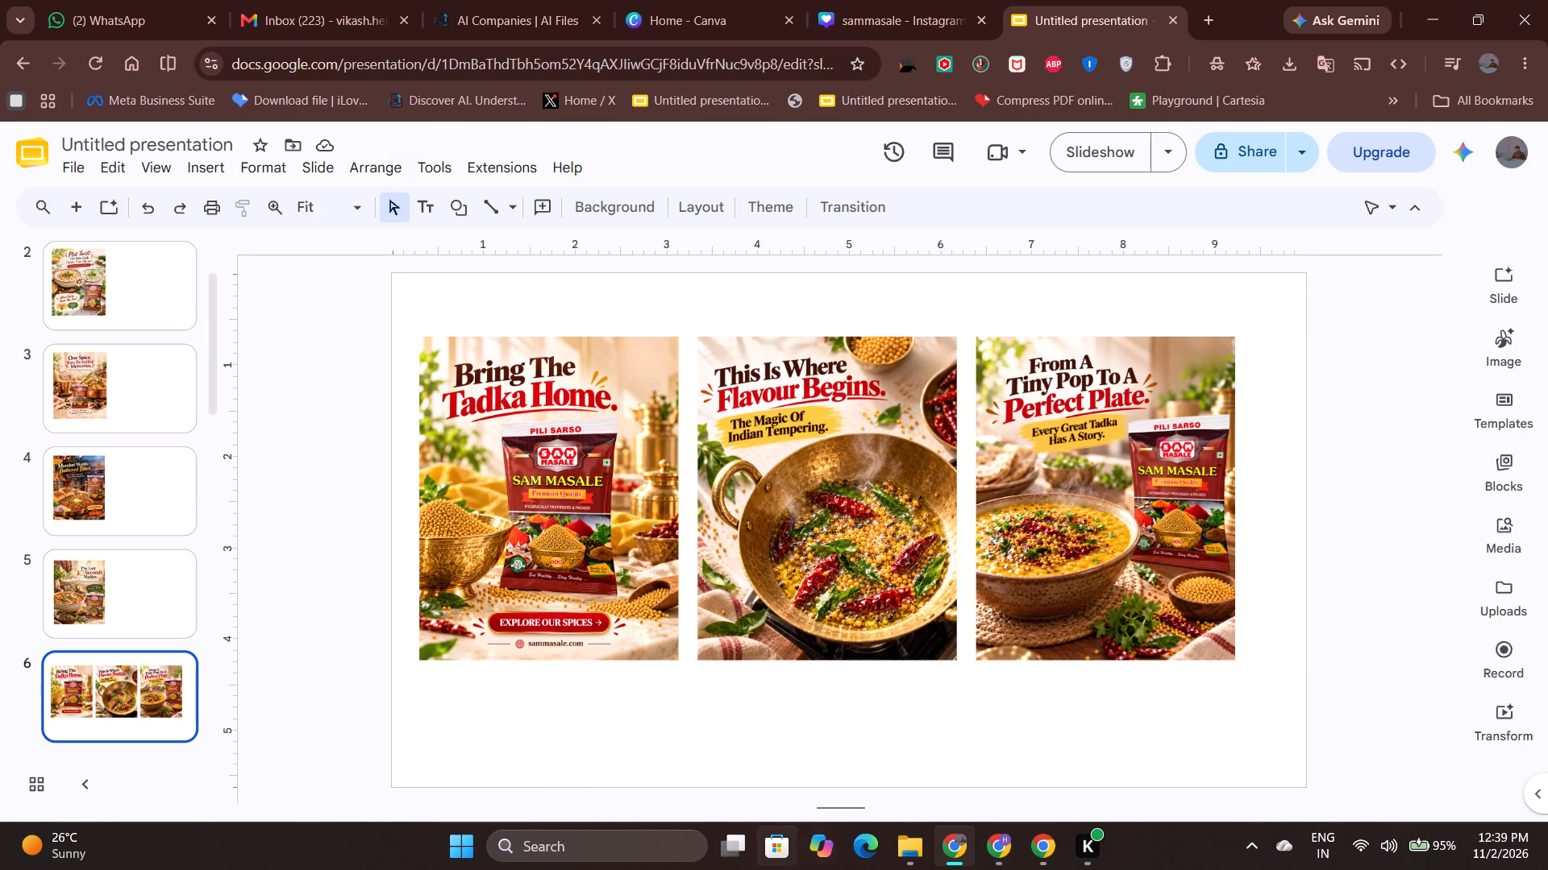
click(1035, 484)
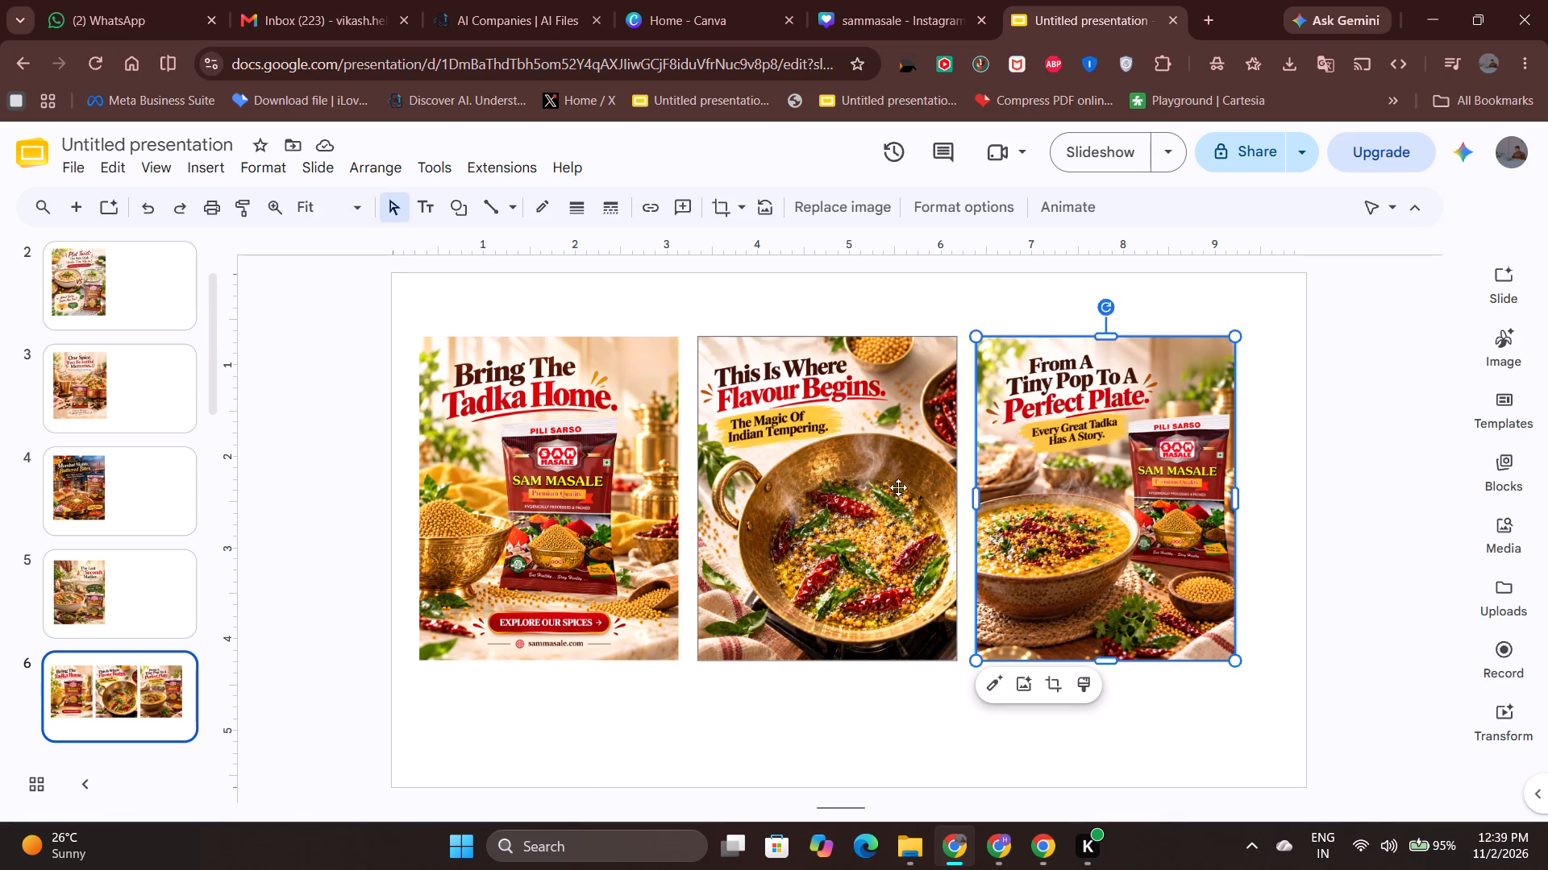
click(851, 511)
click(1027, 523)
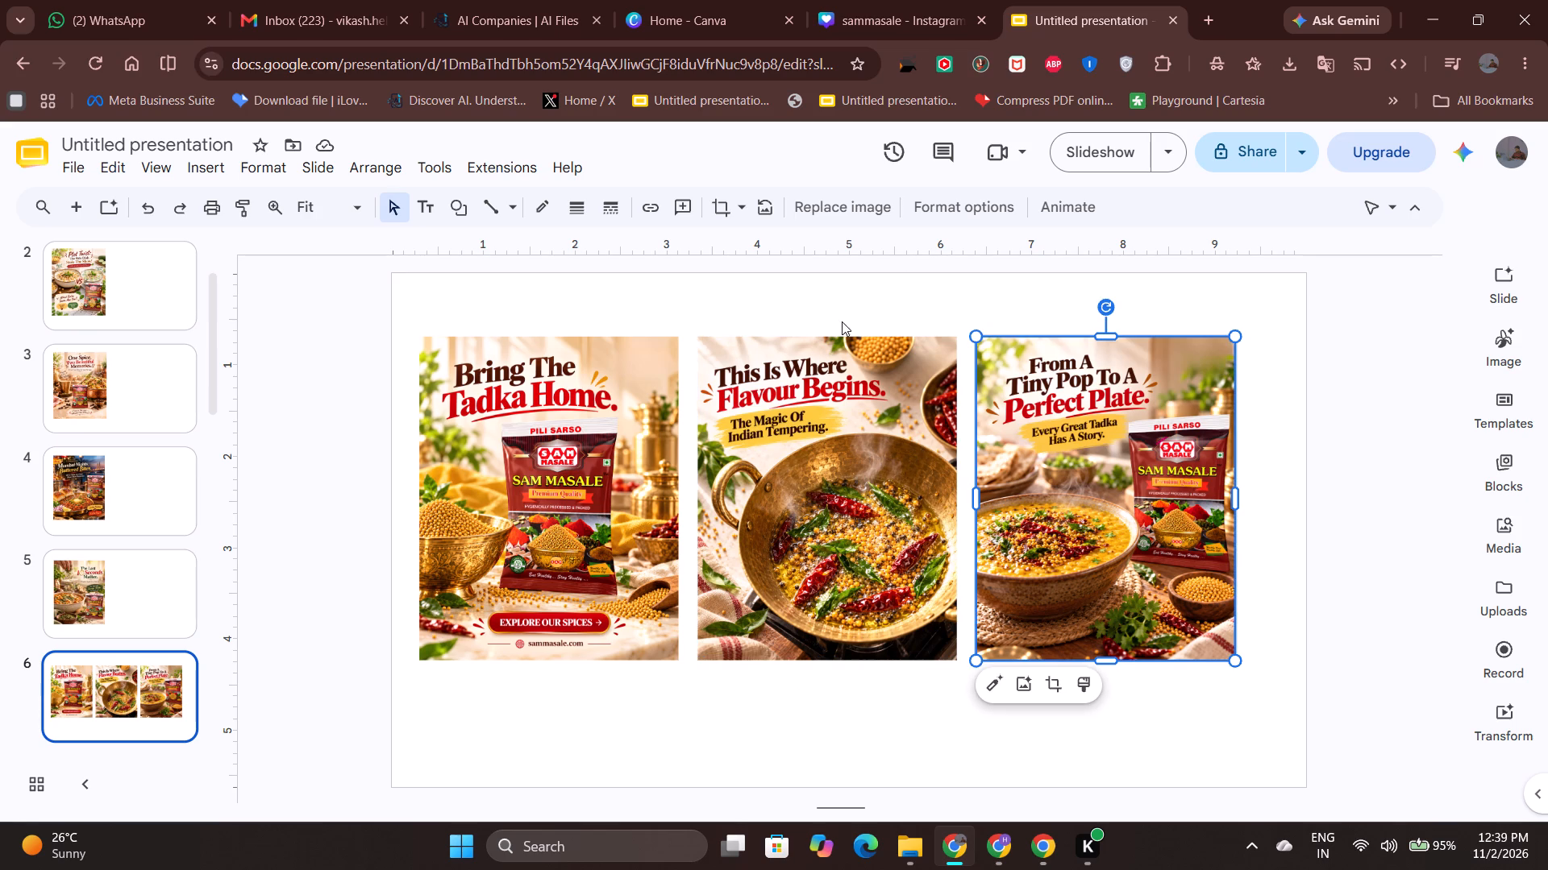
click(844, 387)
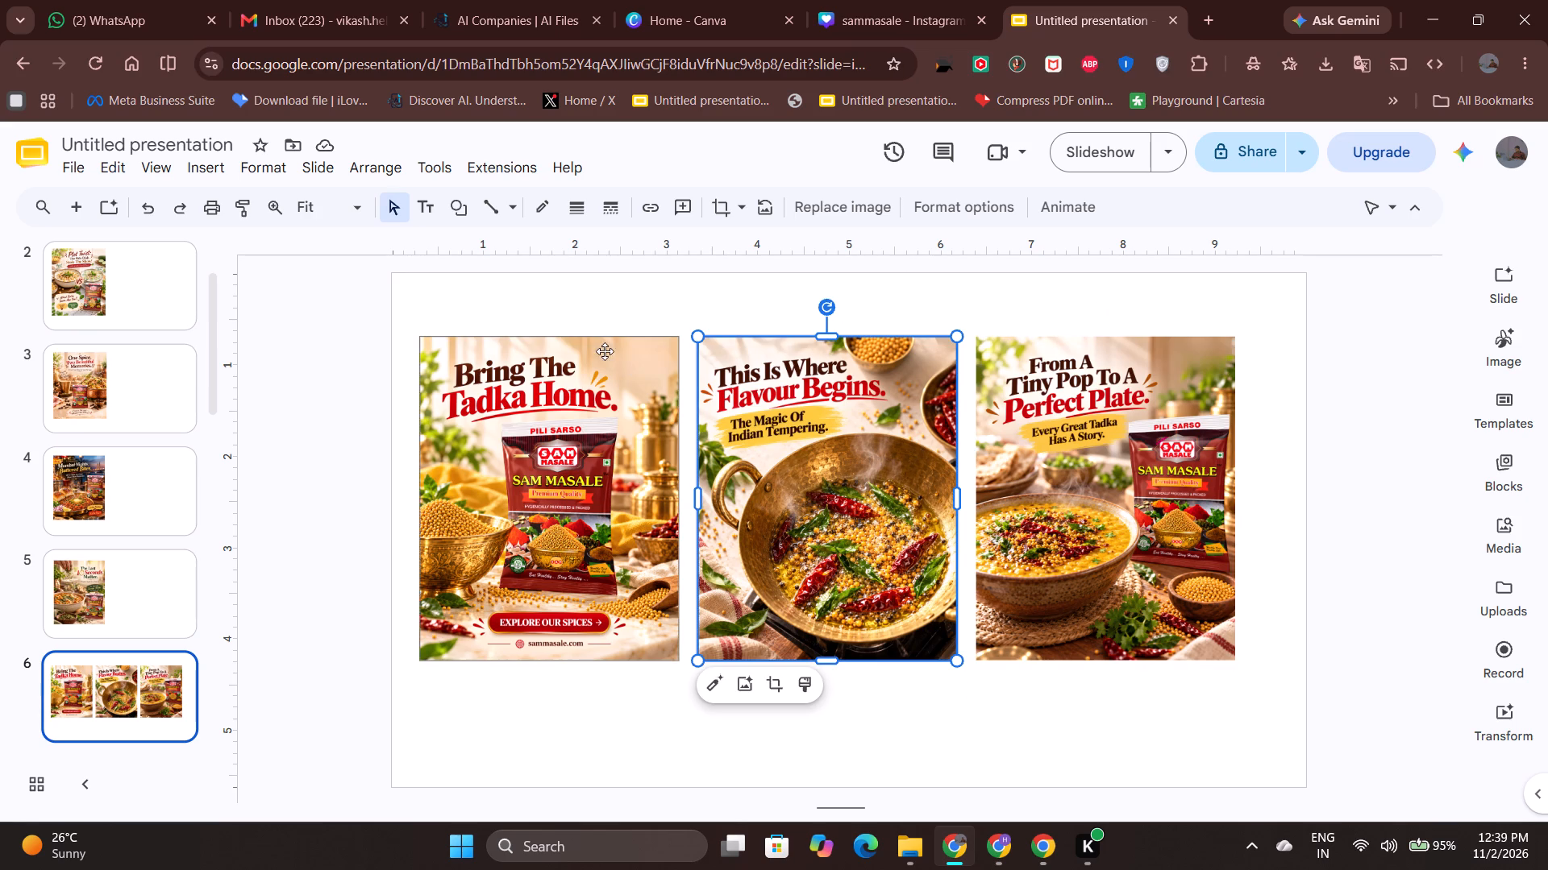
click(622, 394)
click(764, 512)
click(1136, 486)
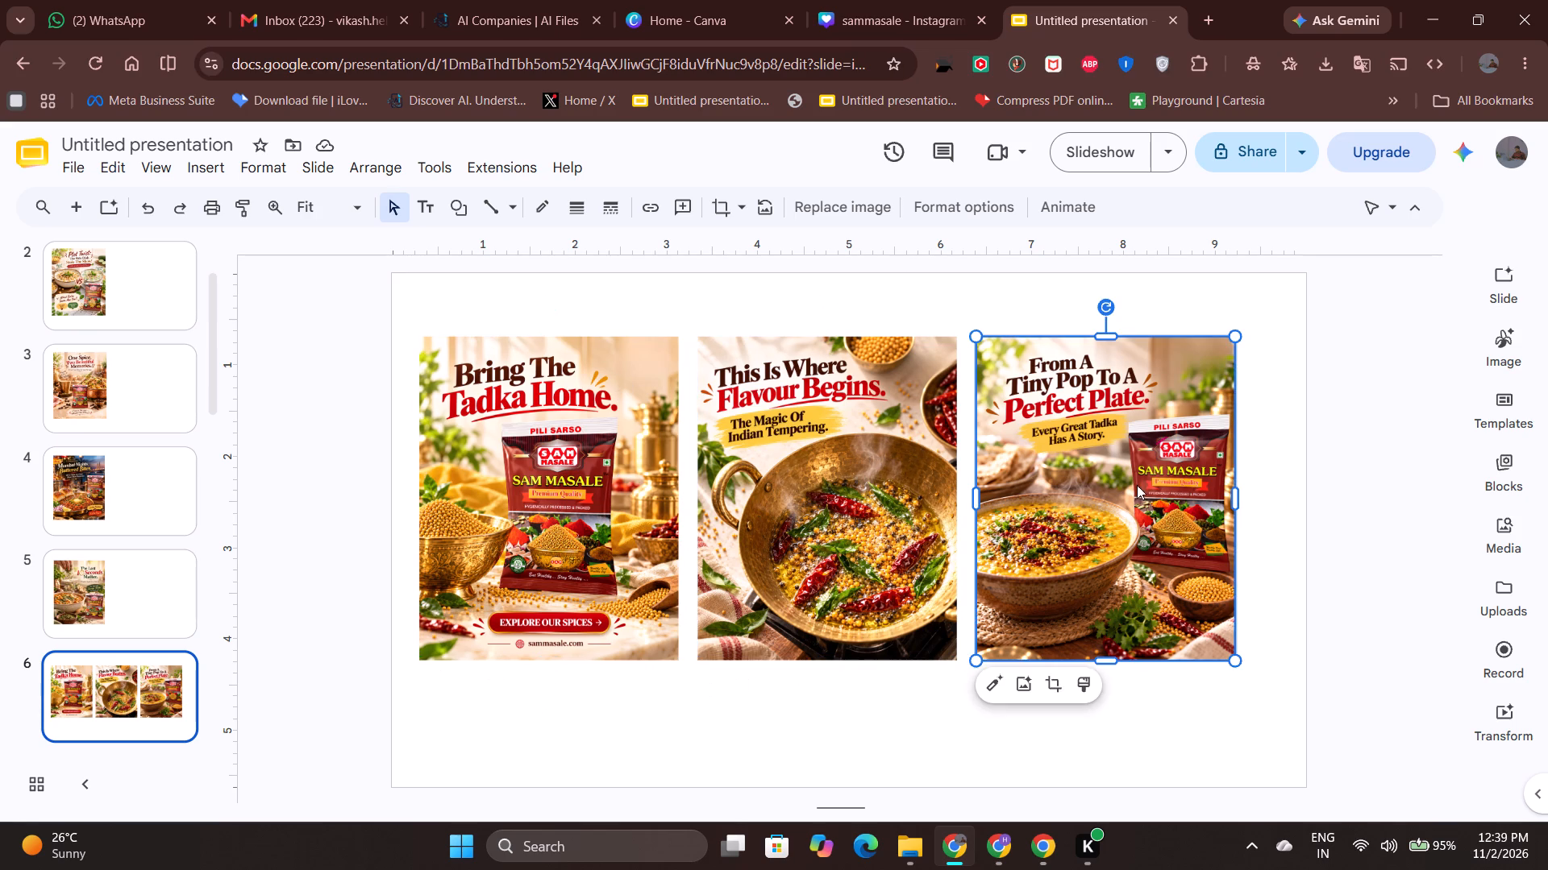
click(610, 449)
Copy the "And Then... POP!" image, sammasale (7), from Downloads and paste it onto empty slide 7.
scroll(130, 595, down, 2)
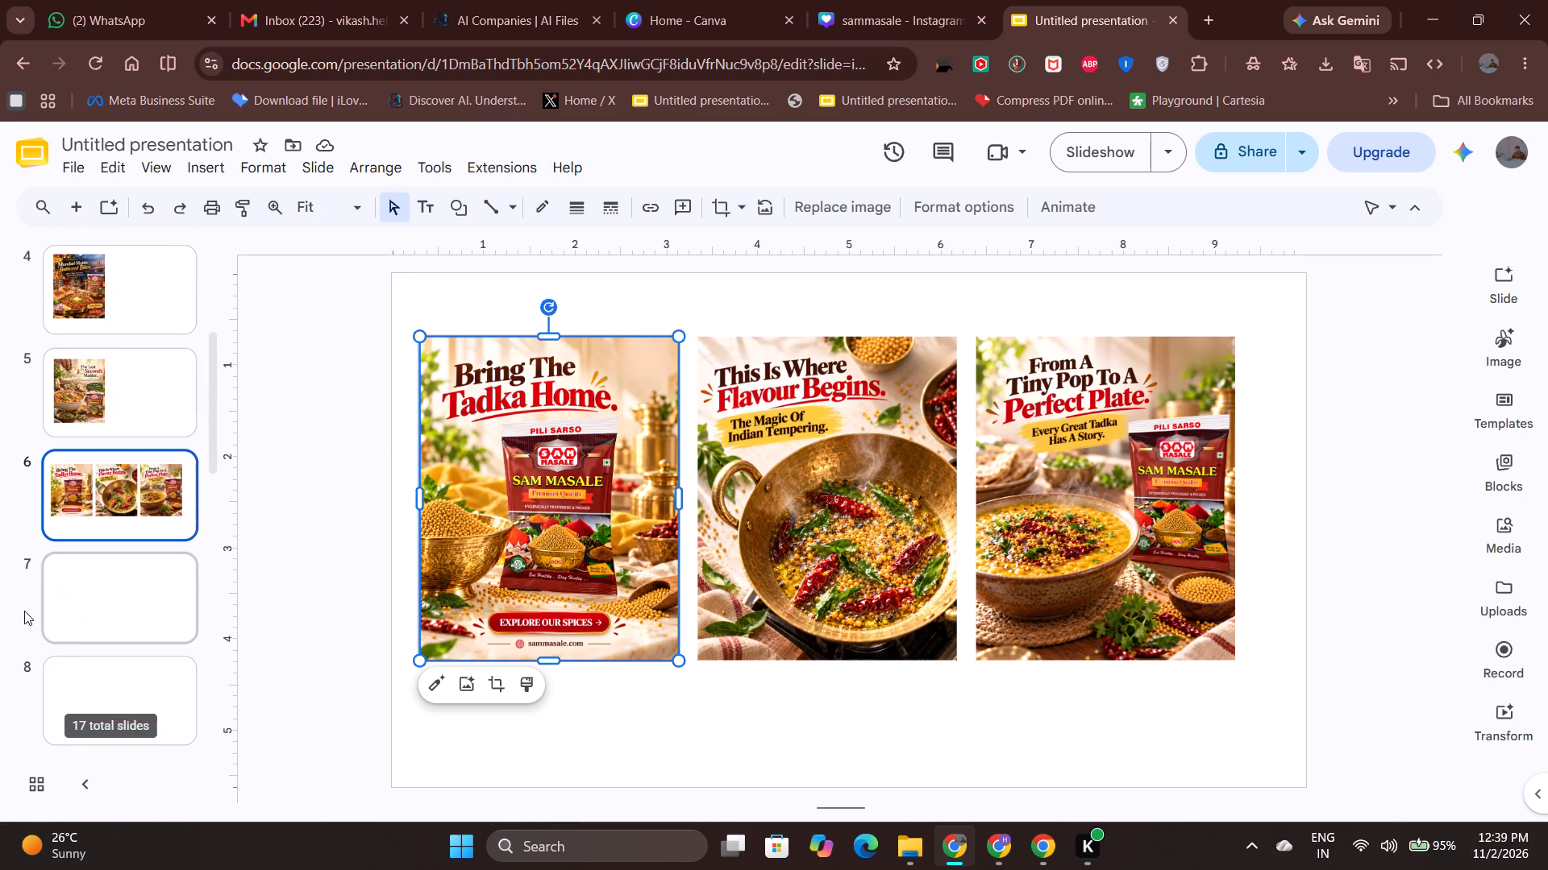
click(180, 594)
key(alt+Tab)
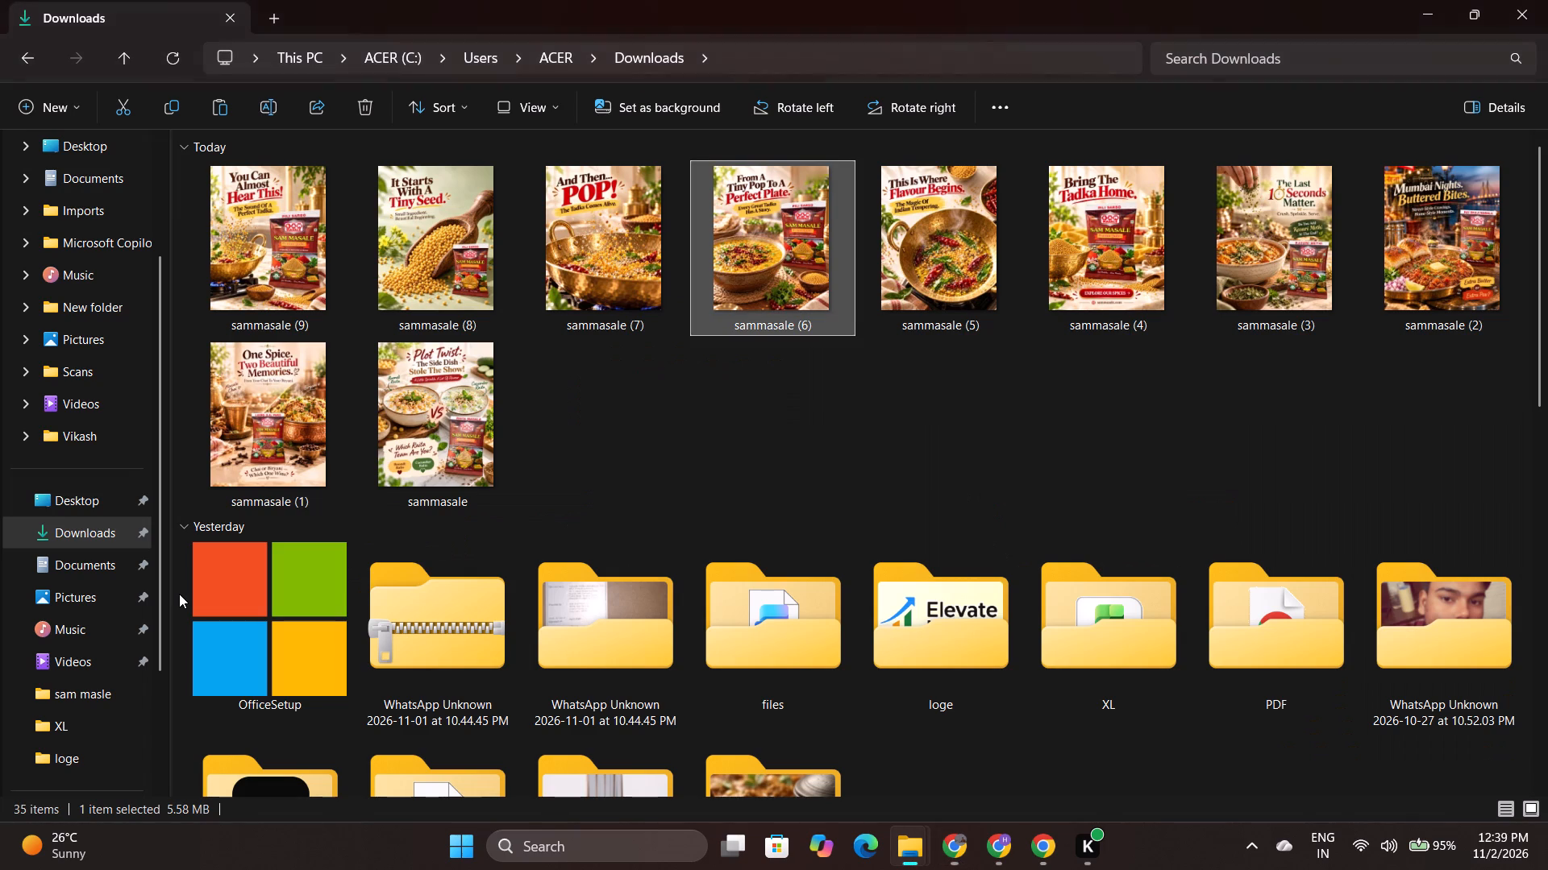
click(616, 248)
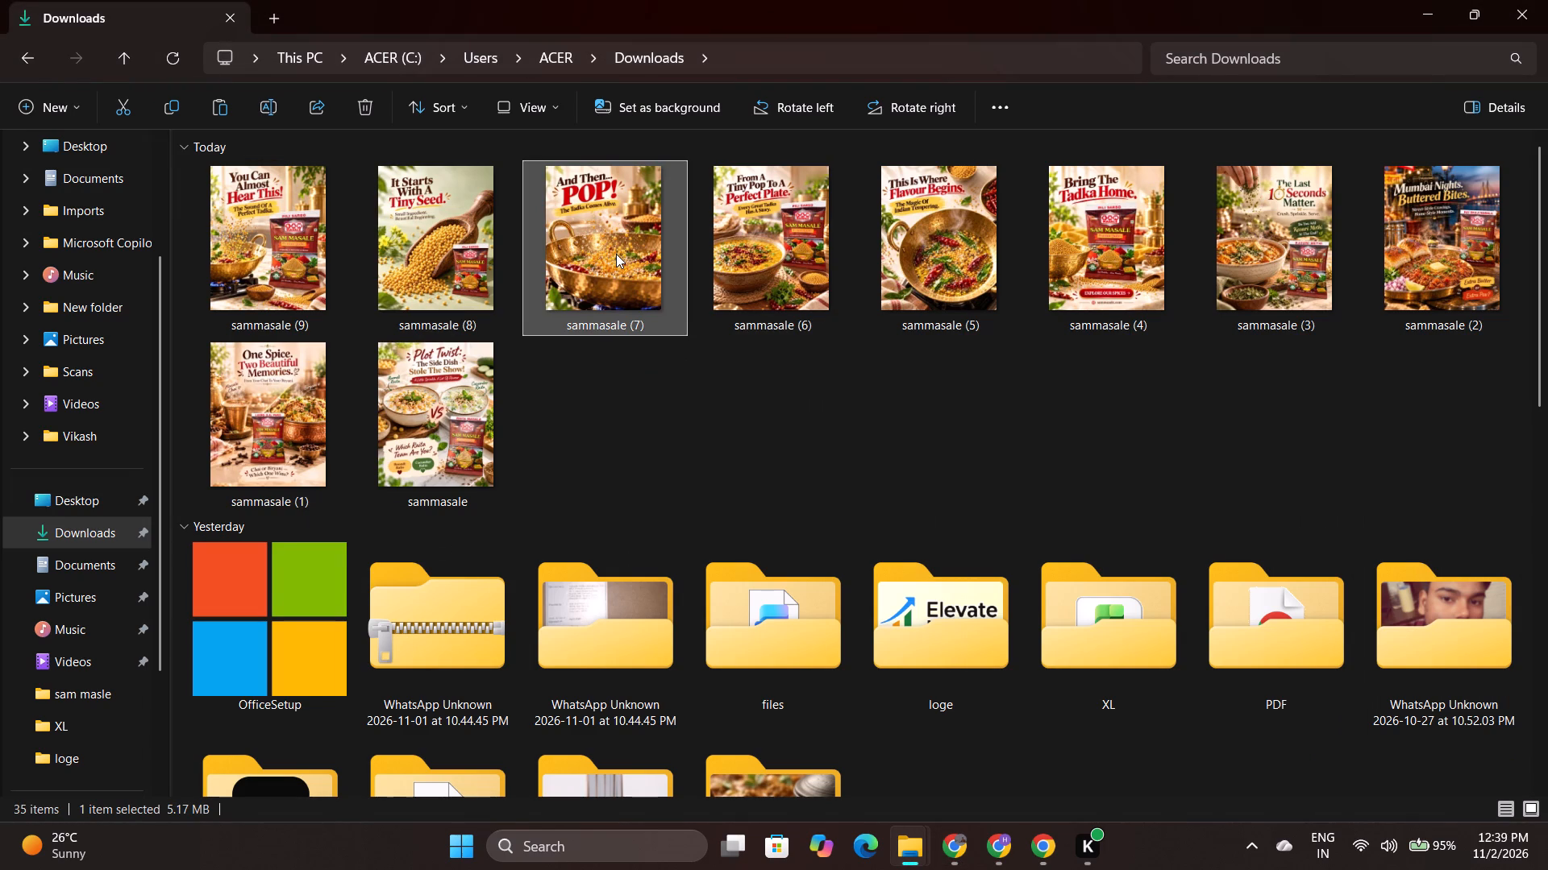
key(ctrl+c)
key(alt+Tab)
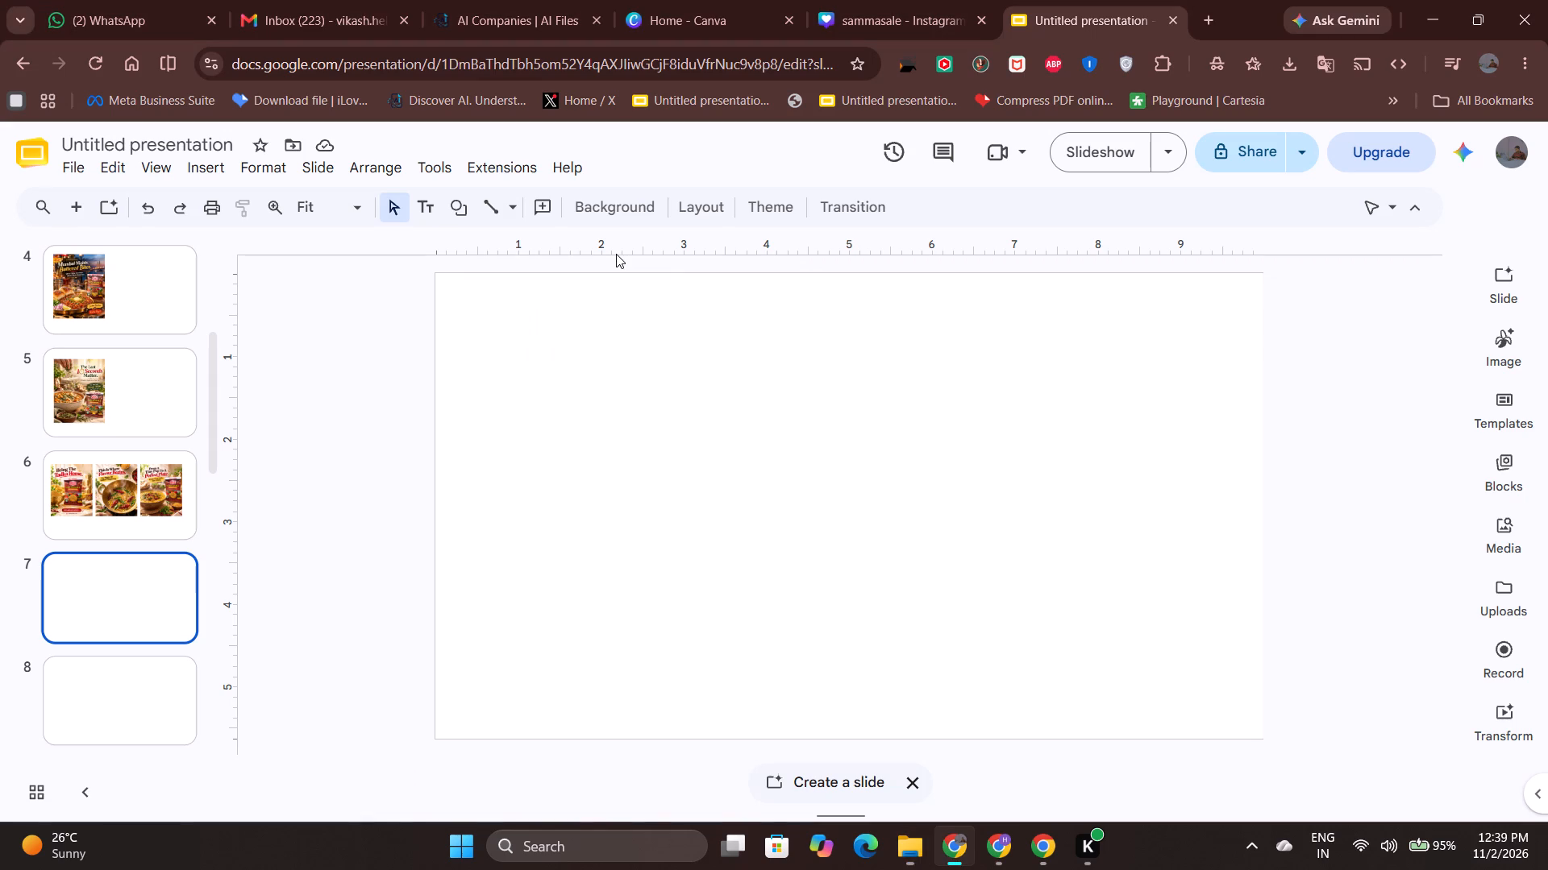
key(ctrl+v)
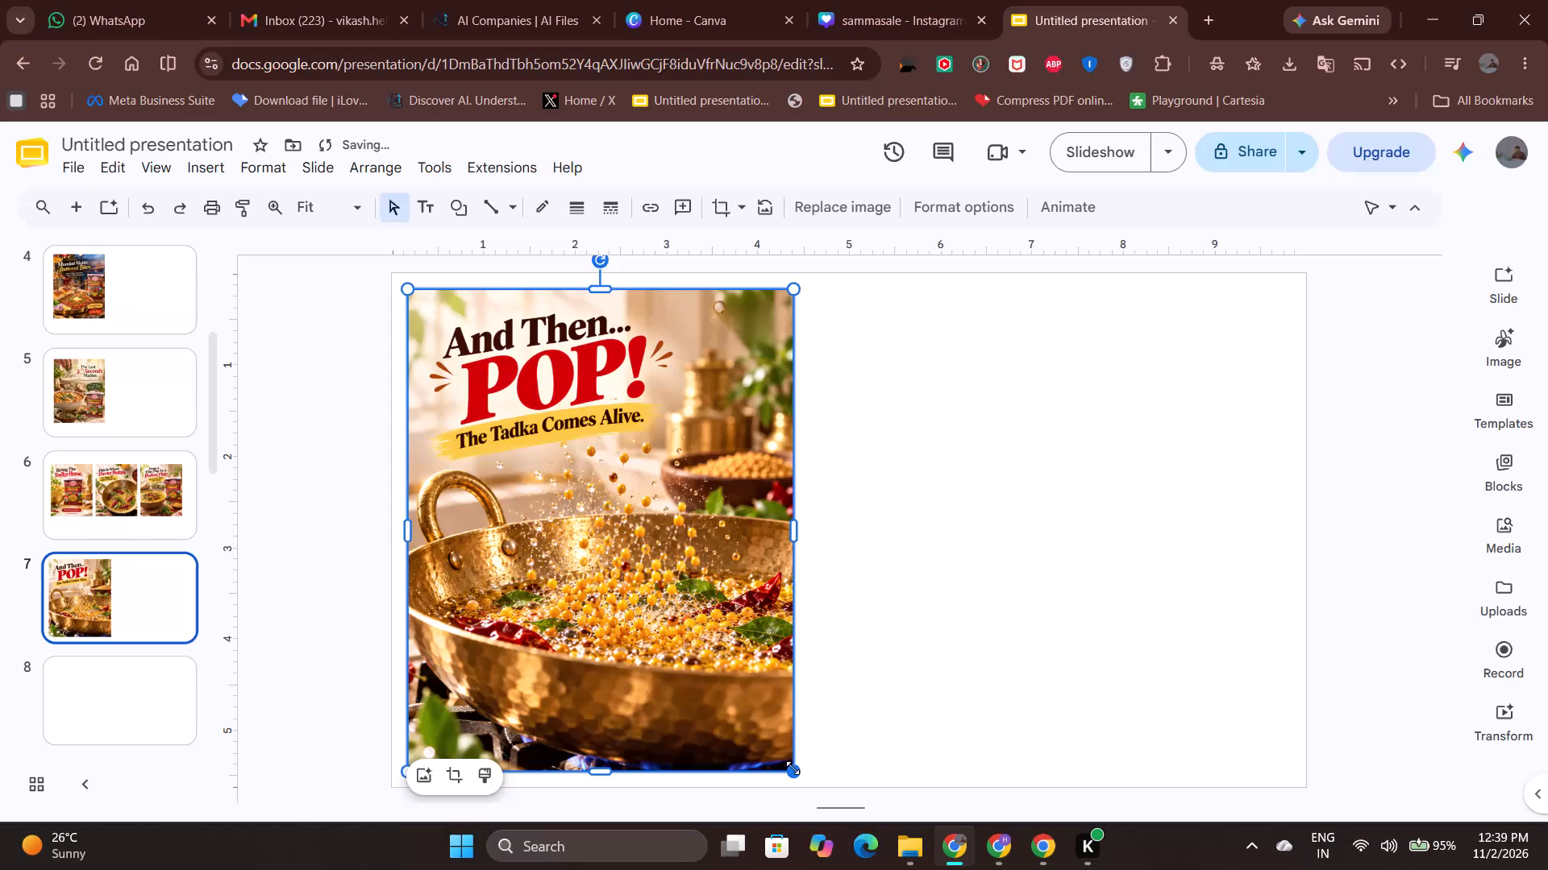
Shrink the "And Then... POP!" image to about 3.1 in wide and move it down to the slide's vertical middle.
drag(793, 768, 689, 595)
drag(594, 346, 609, 429)
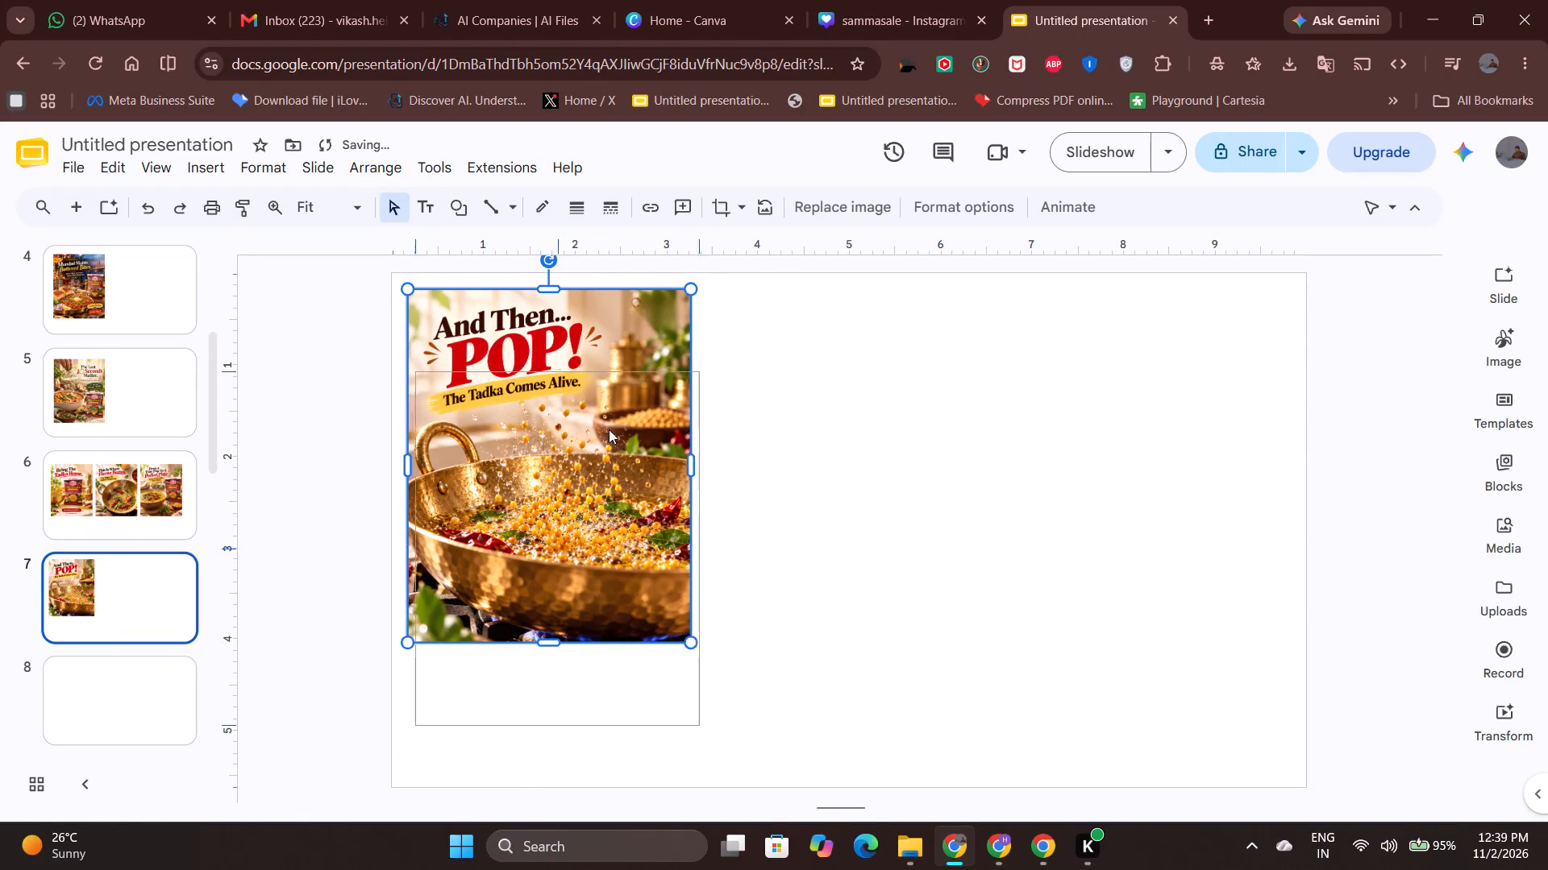
drag(609, 429, 618, 417)
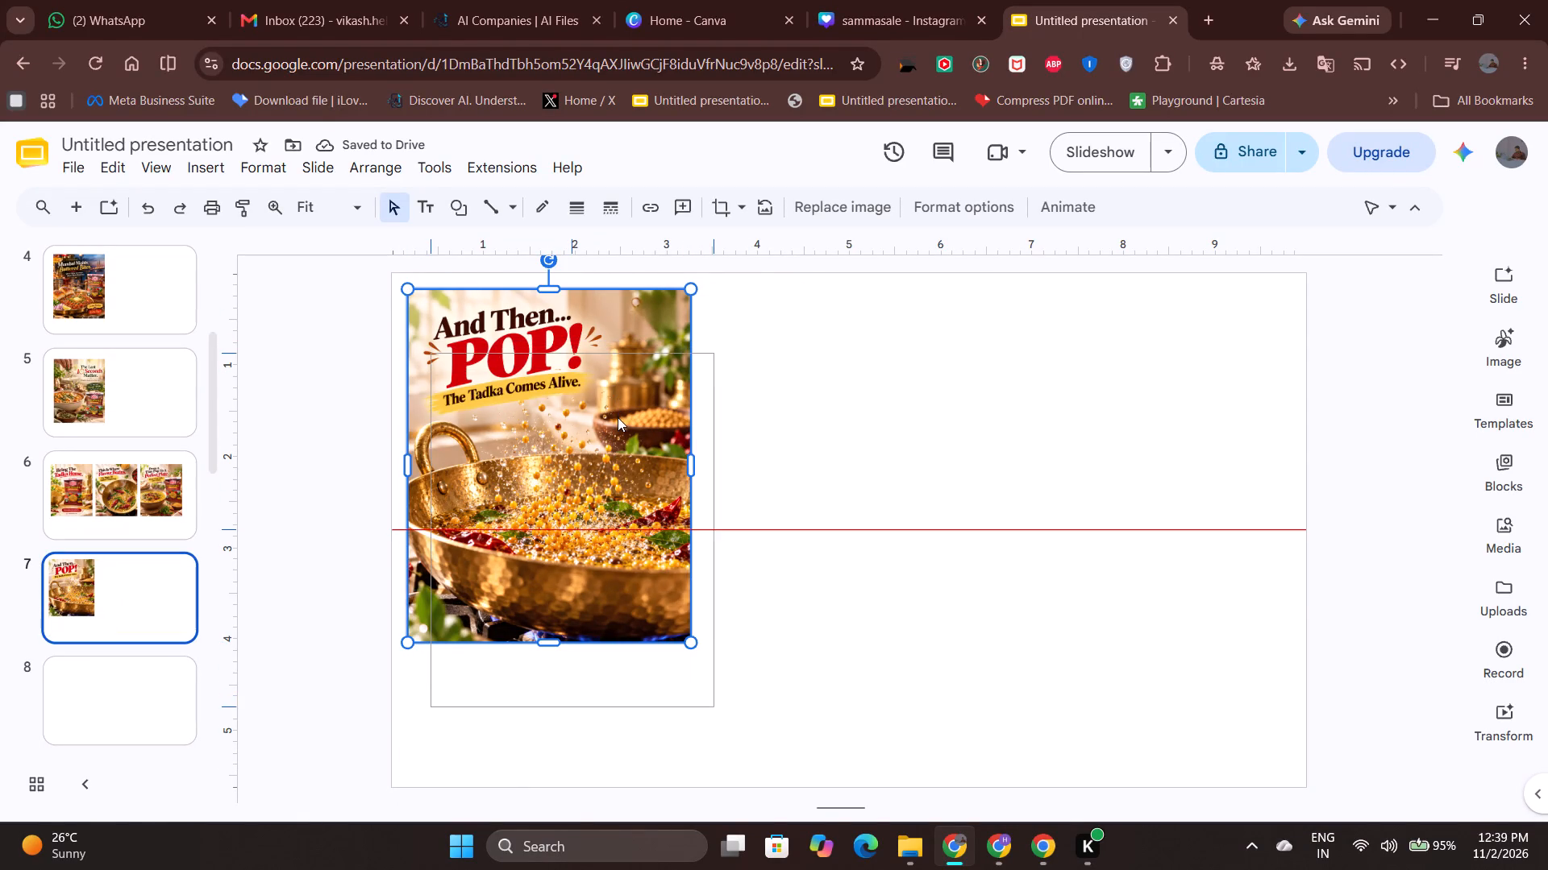
drag(618, 417, 618, 412)
click(825, 460)
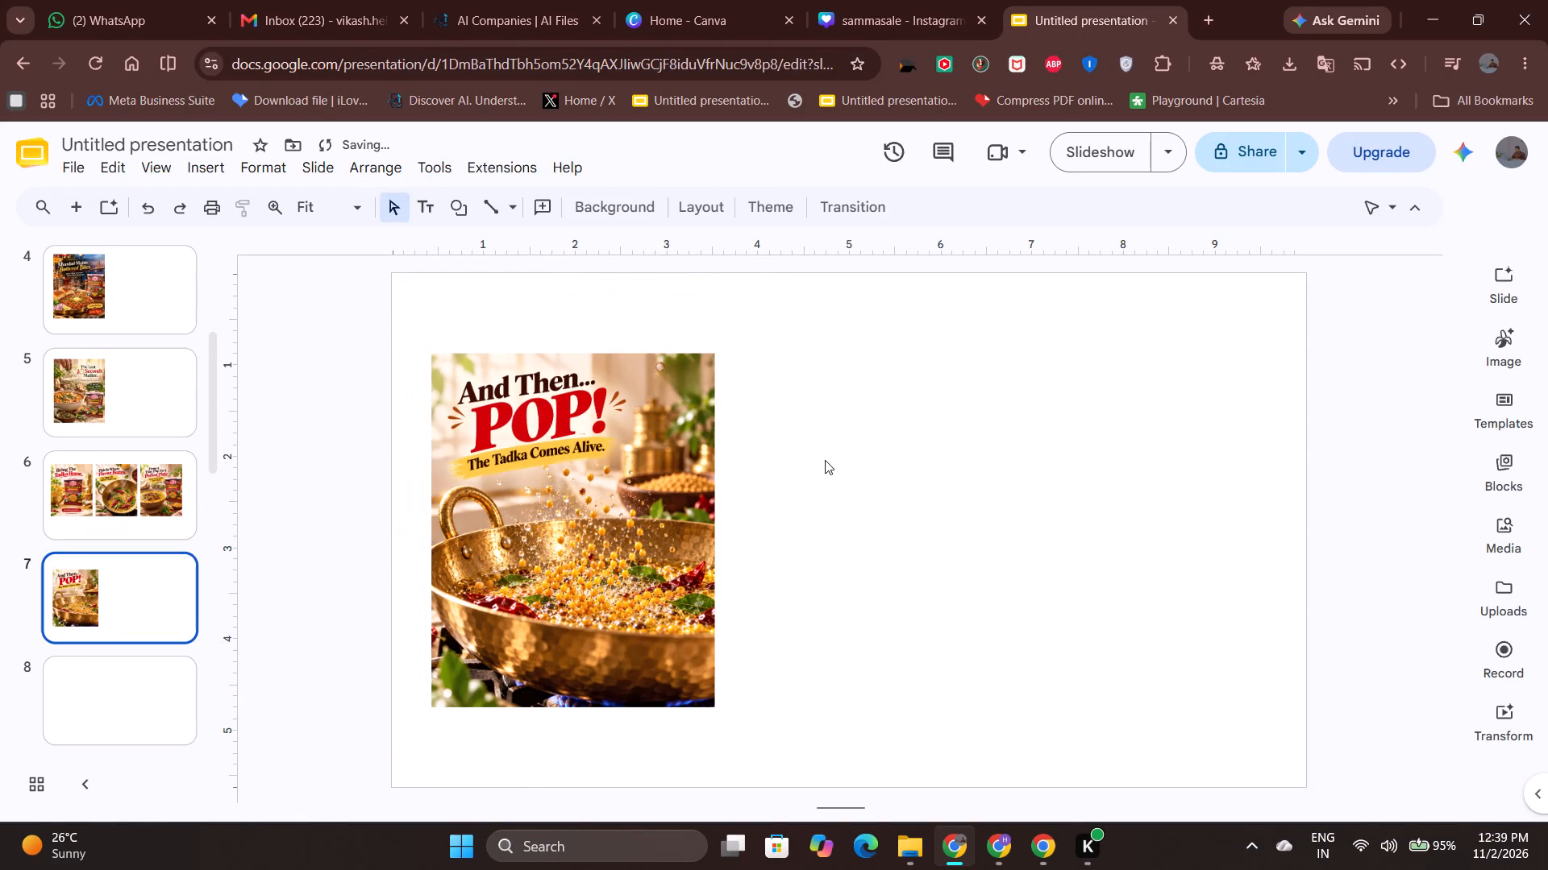
Copy the "It Starts With A Tiny Seed" image, sammasale (8), from Downloads and paste it onto slide 7.
key(alt+Tab)
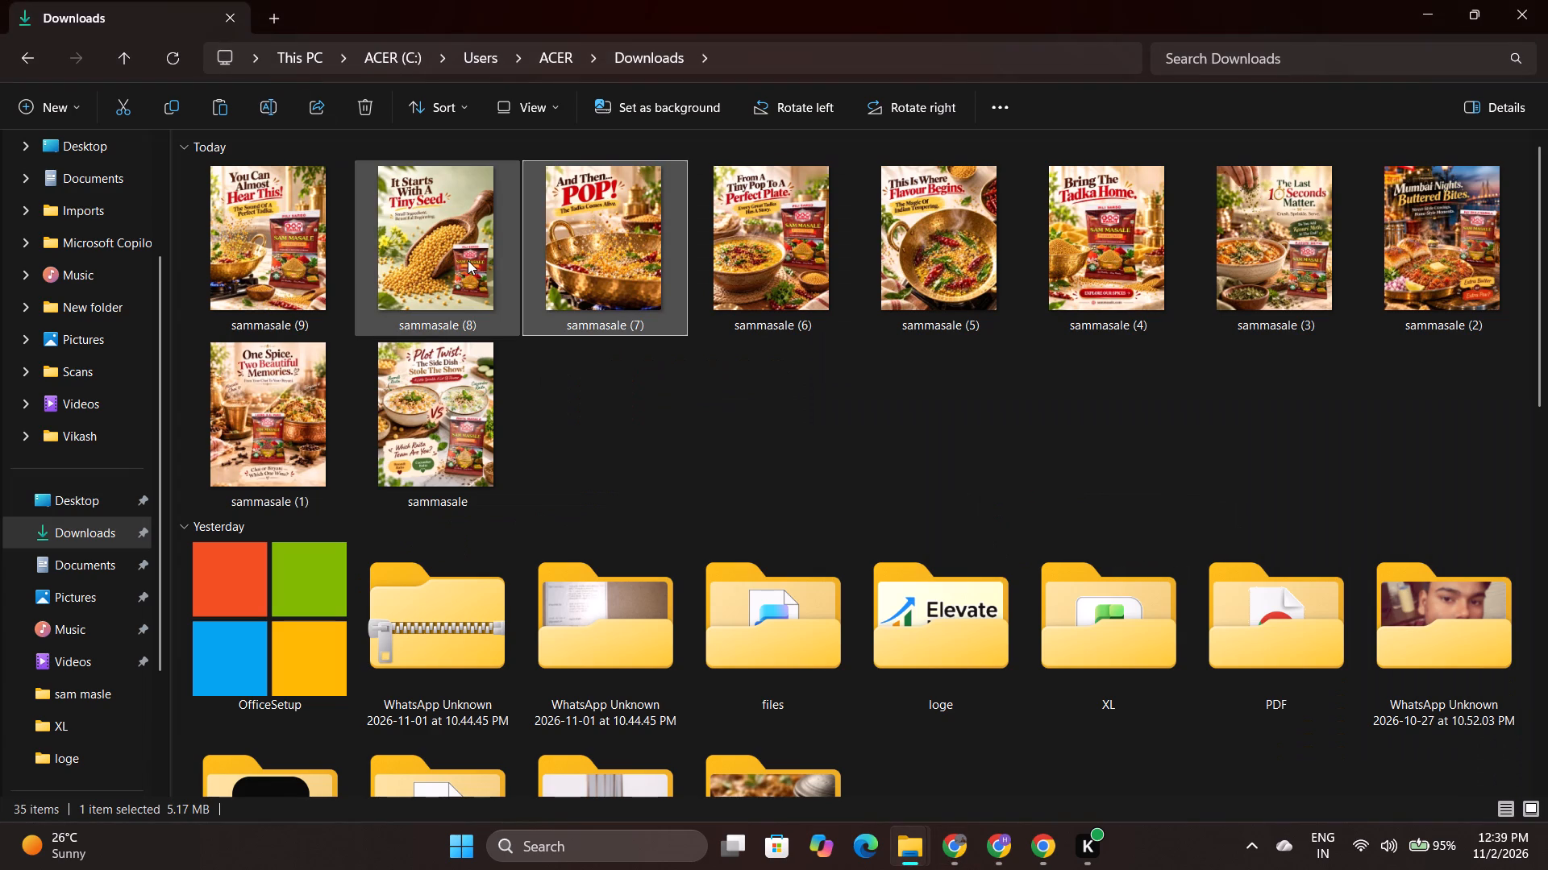
click(431, 239)
key(ctrl+c)
key(alt+Tab)
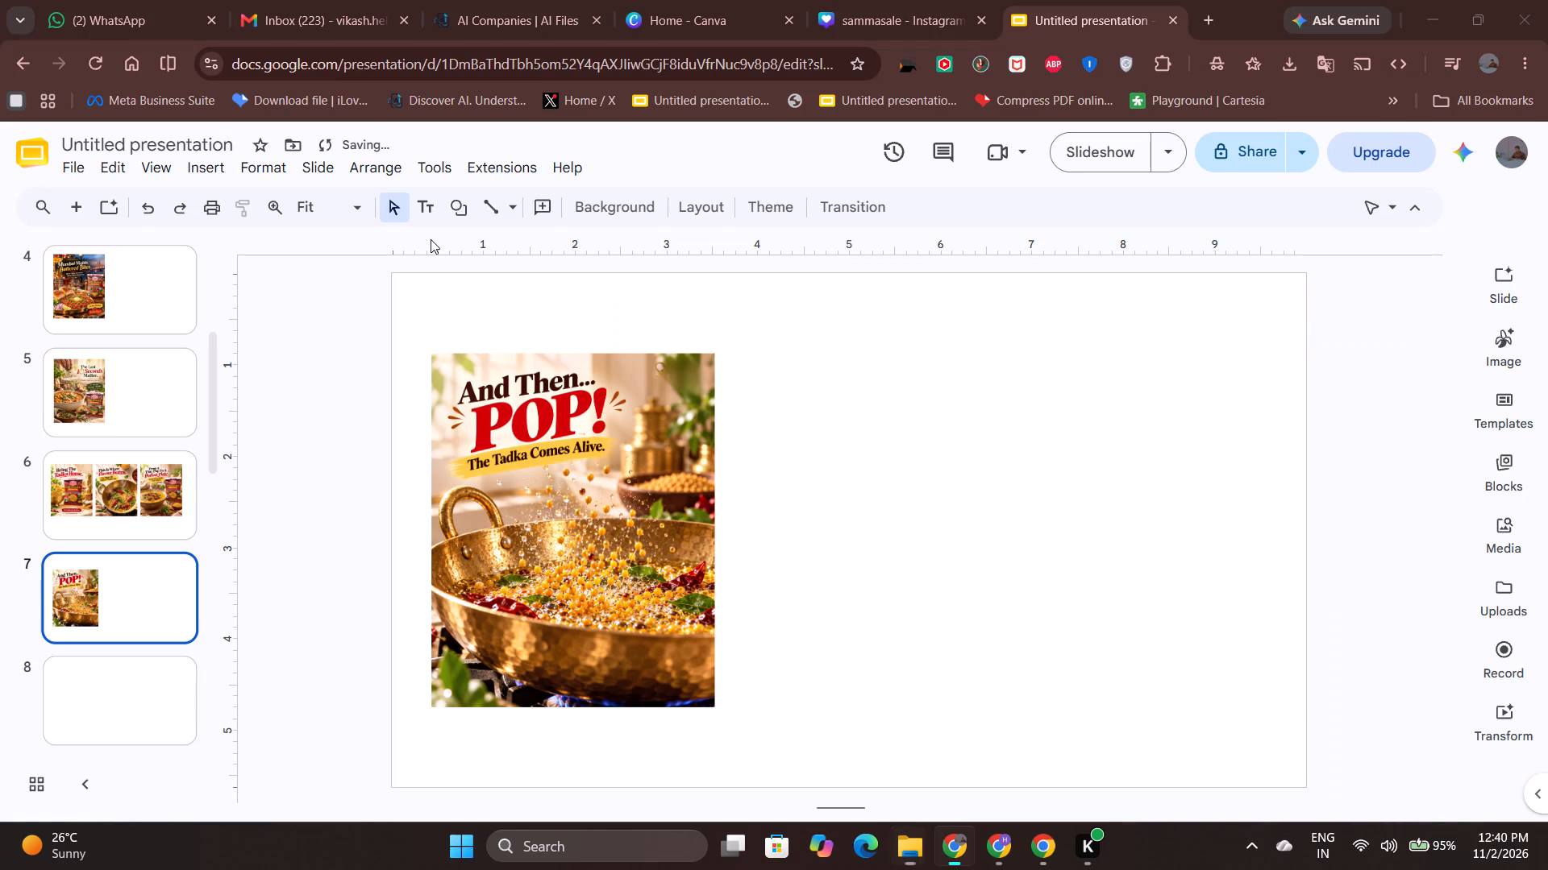
key(ctrl+v)
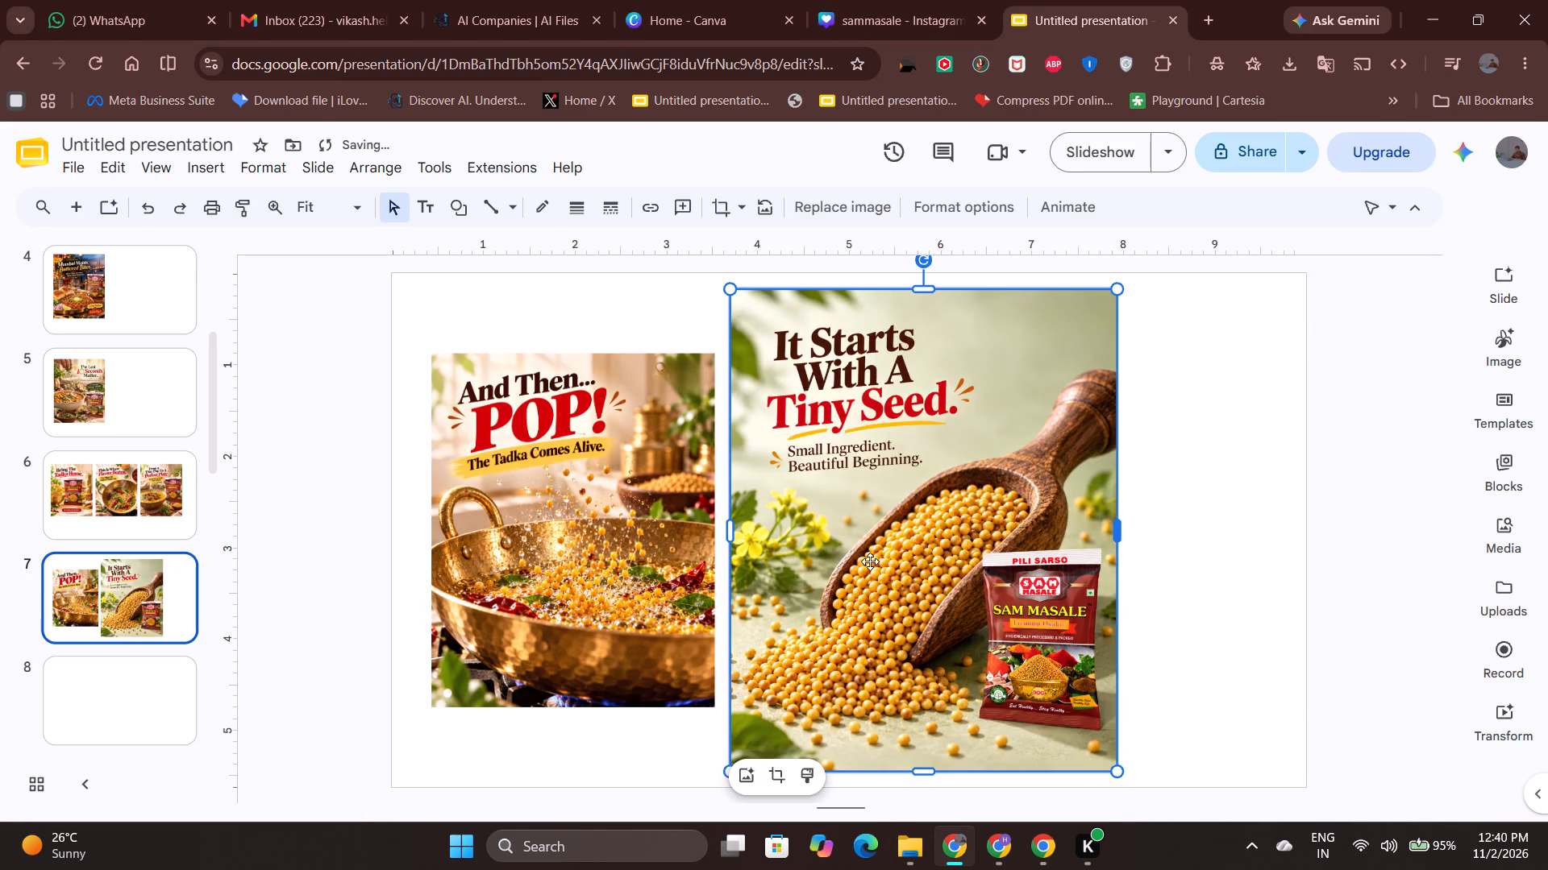
Align the top of the "Tiny Seed" image with the "POP!" image and shrink it to the same size.
drag(870, 561, 872, 619)
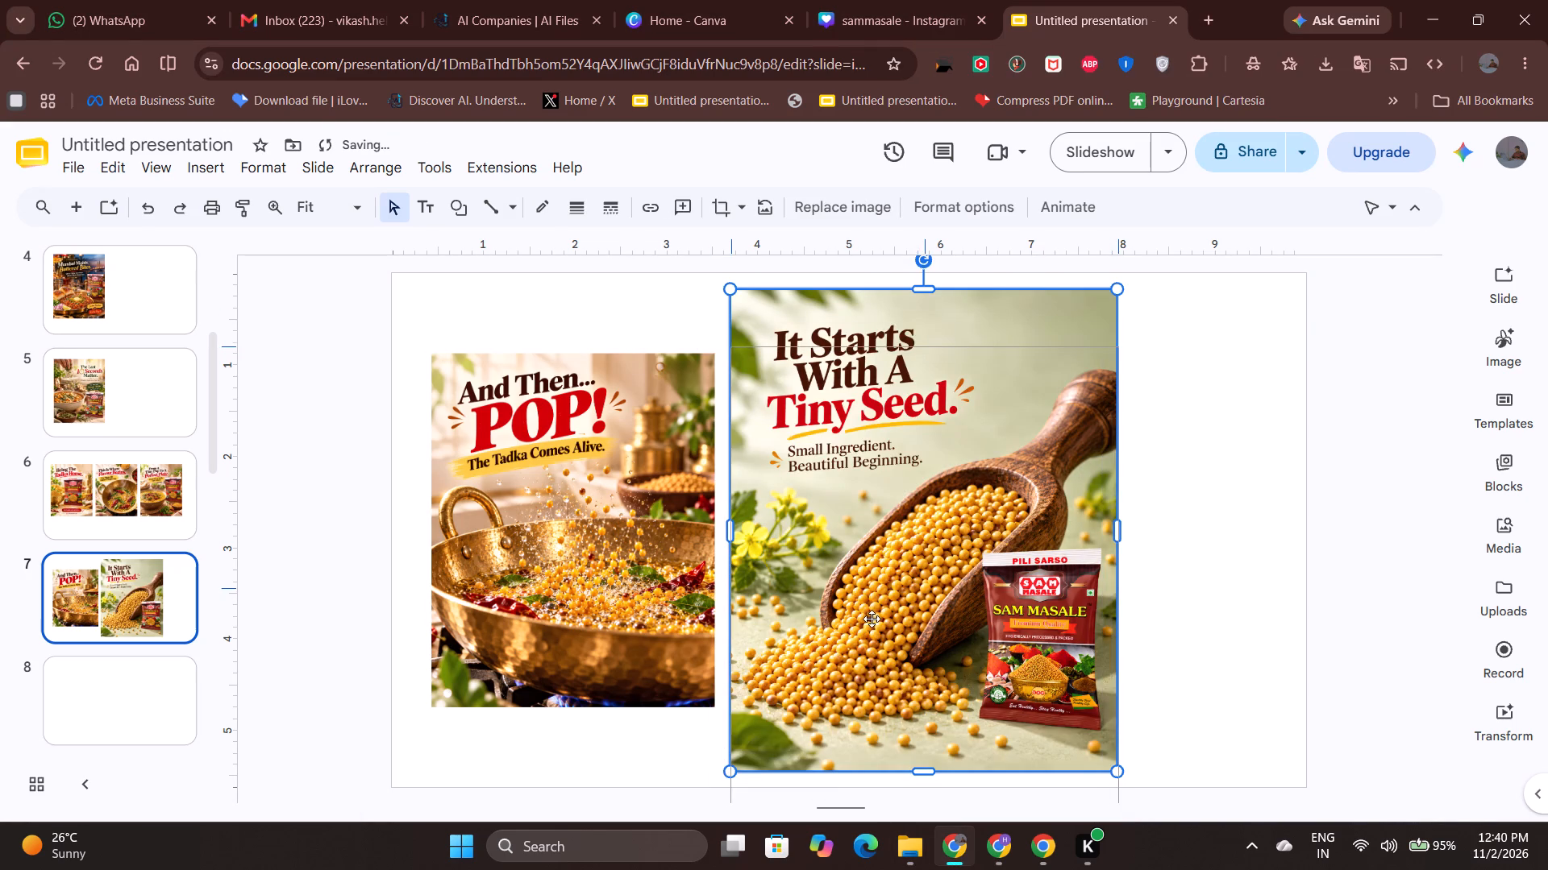
drag(872, 619, 869, 628)
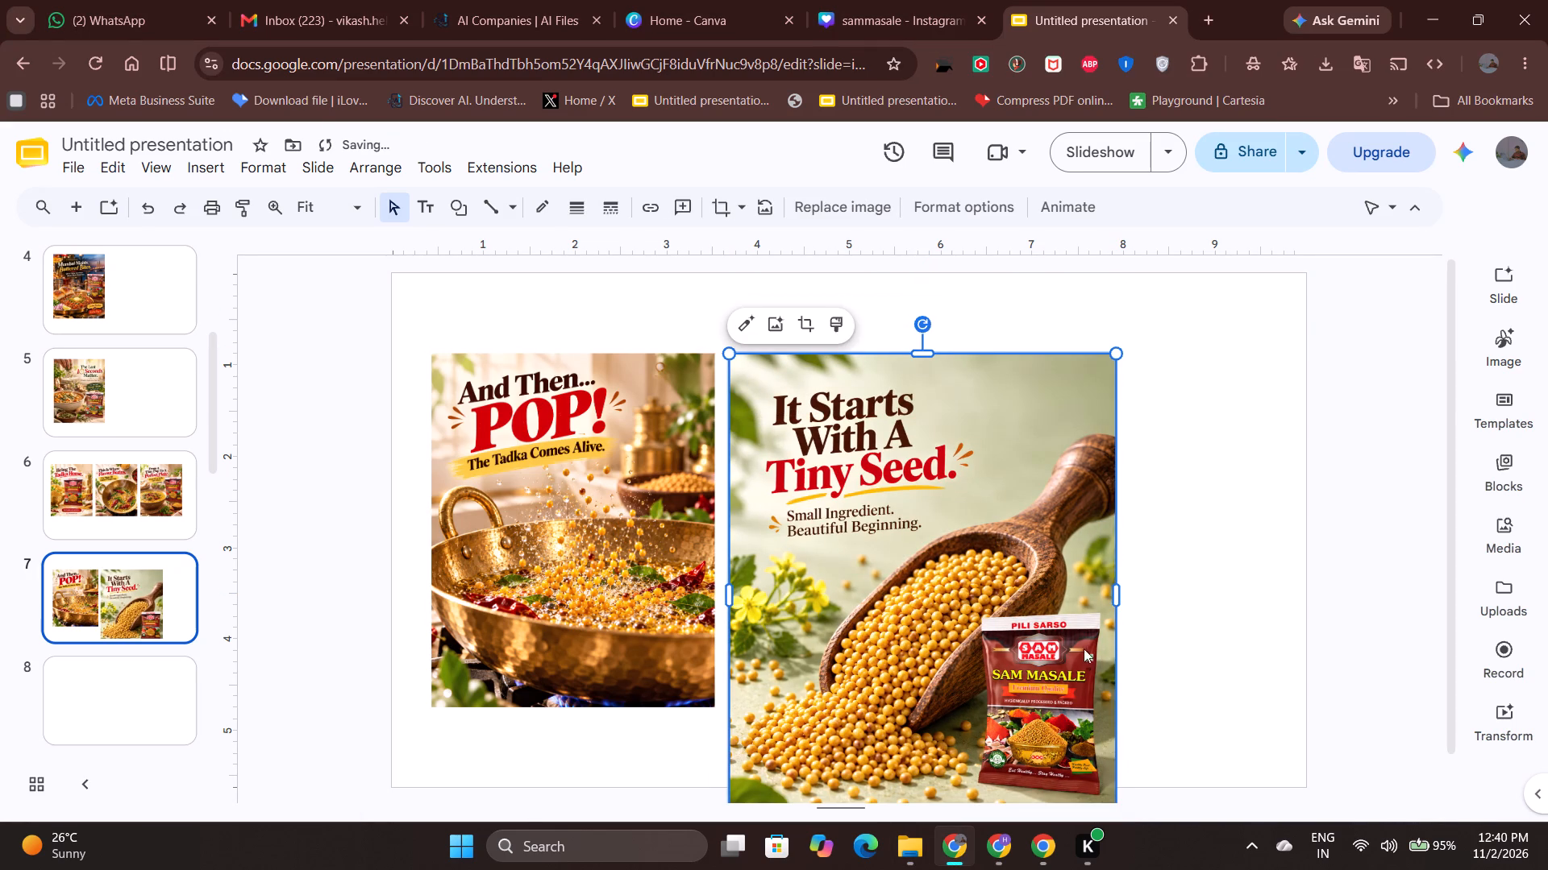
scroll(1095, 645, down, 1)
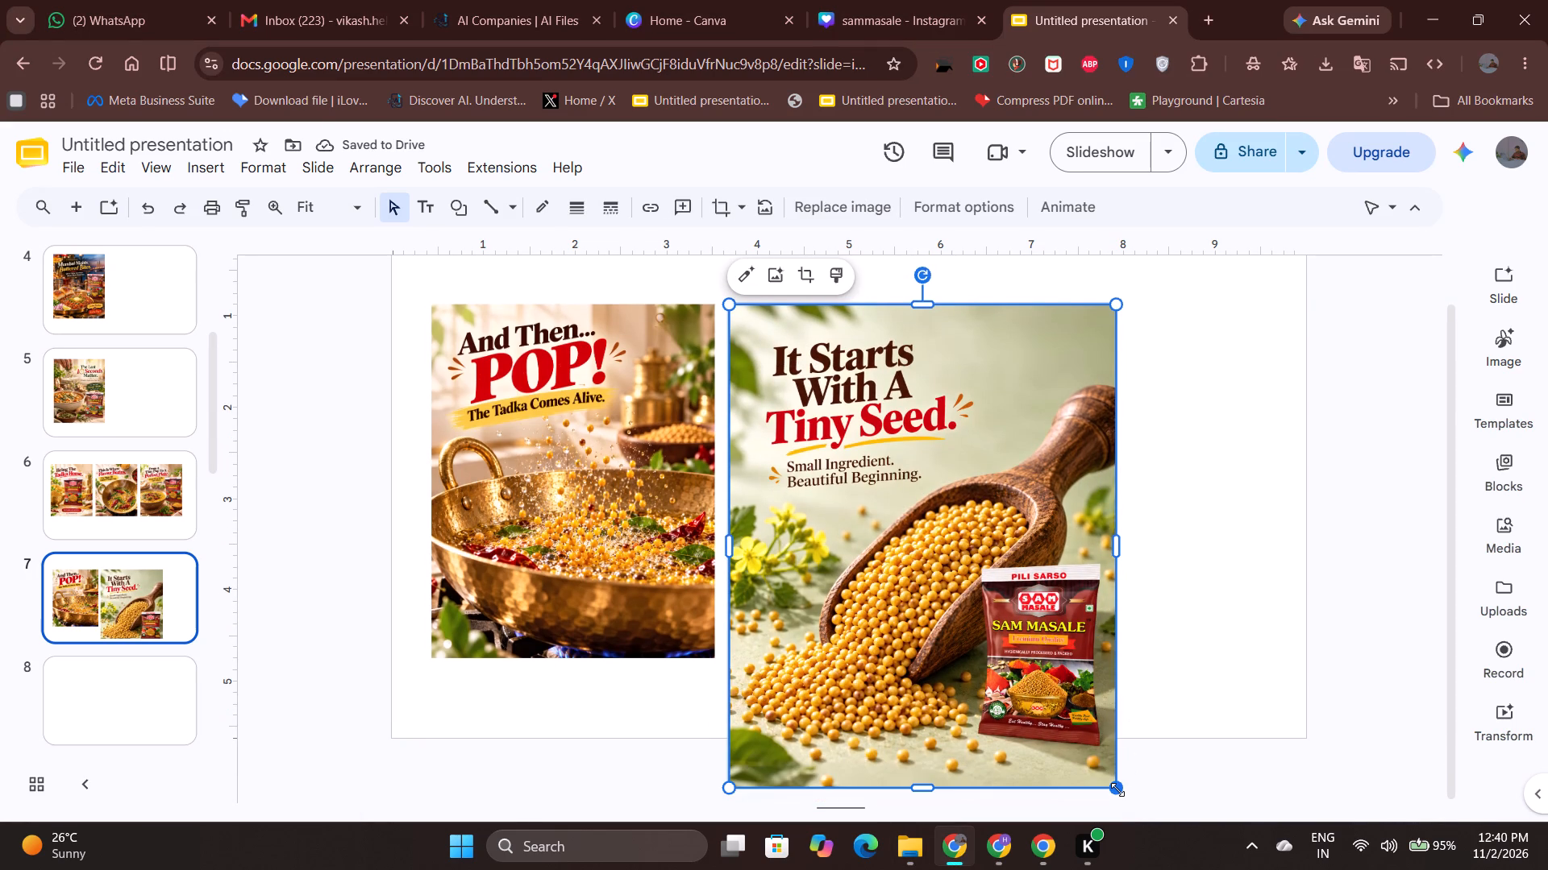
drag(1117, 789, 1013, 623)
click(1013, 623)
click(1095, 607)
Copy the "You Can Almost Hear This!" image, sammasale (9), from Downloads and paste it onto slide 7.
key(alt+Tab)
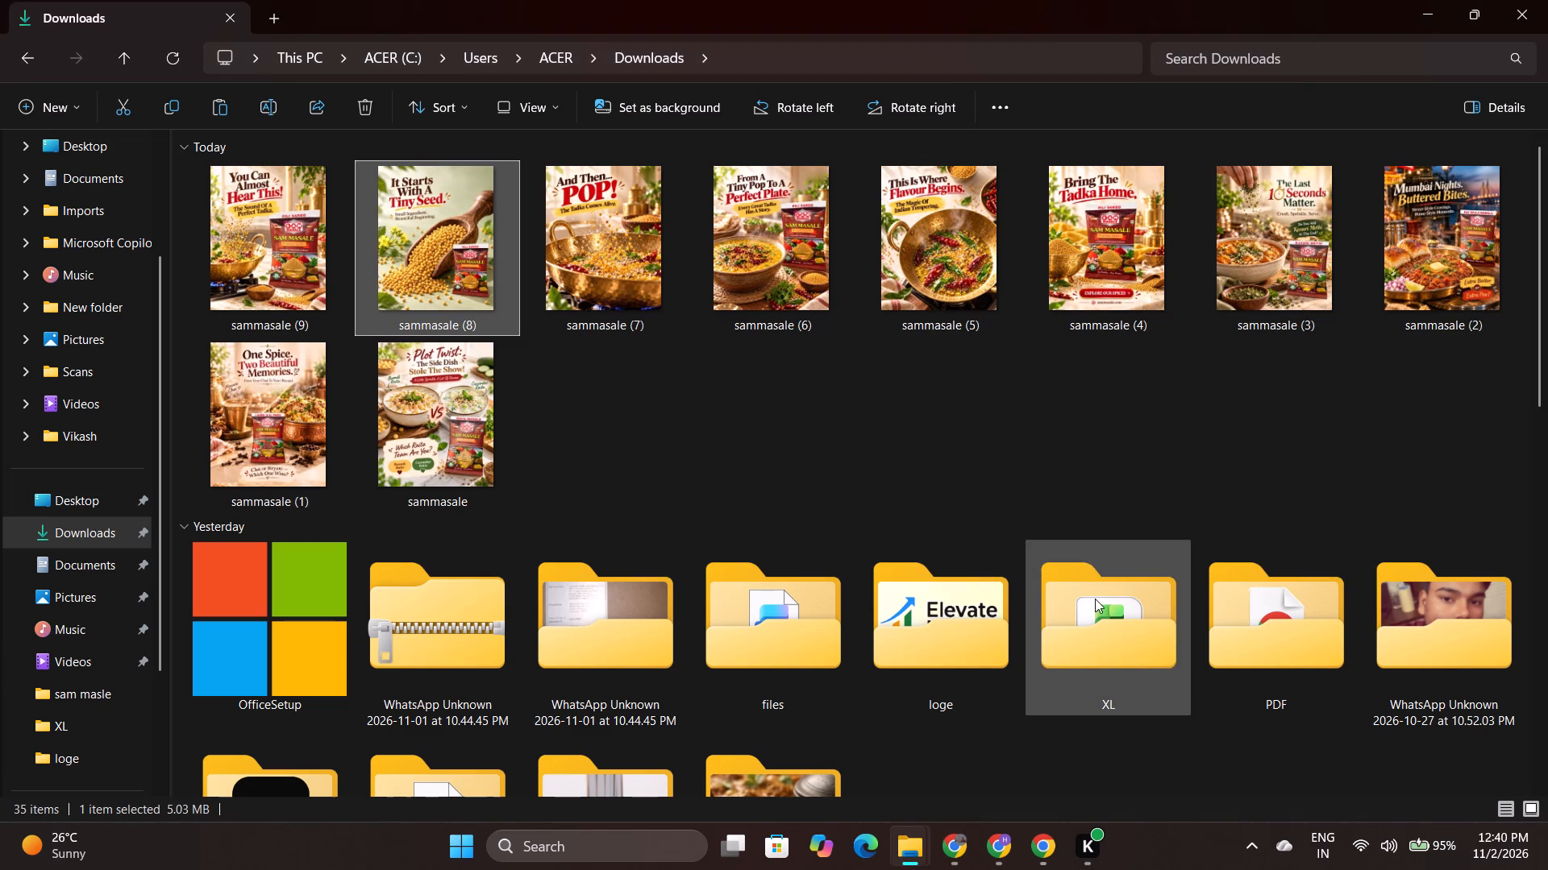
click(280, 197)
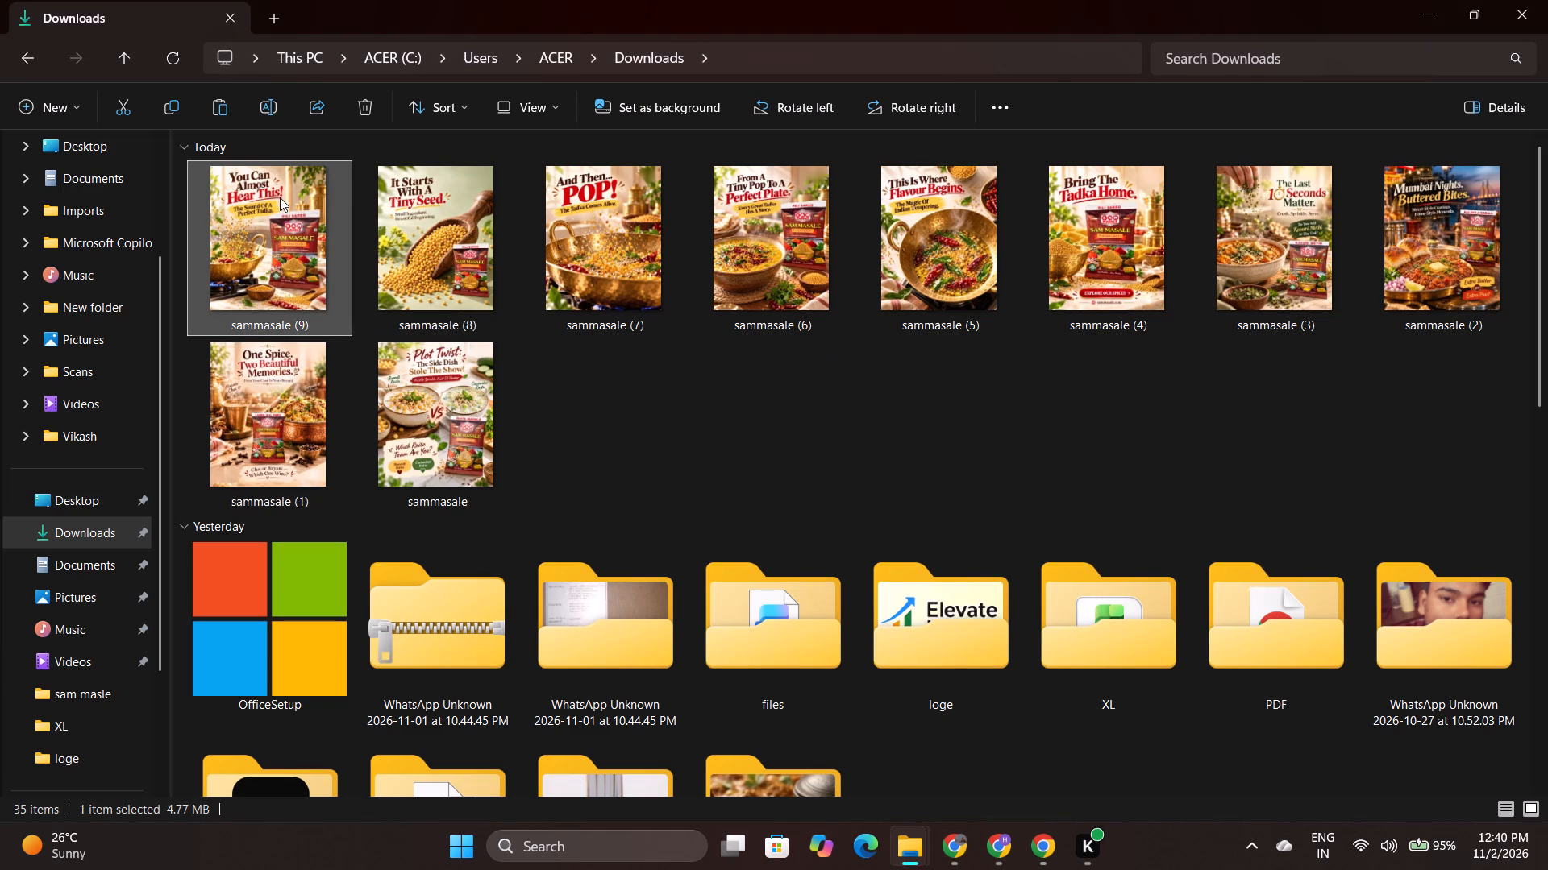
key(ctrl+c)
key(alt+Tab)
key(ctrl+v)
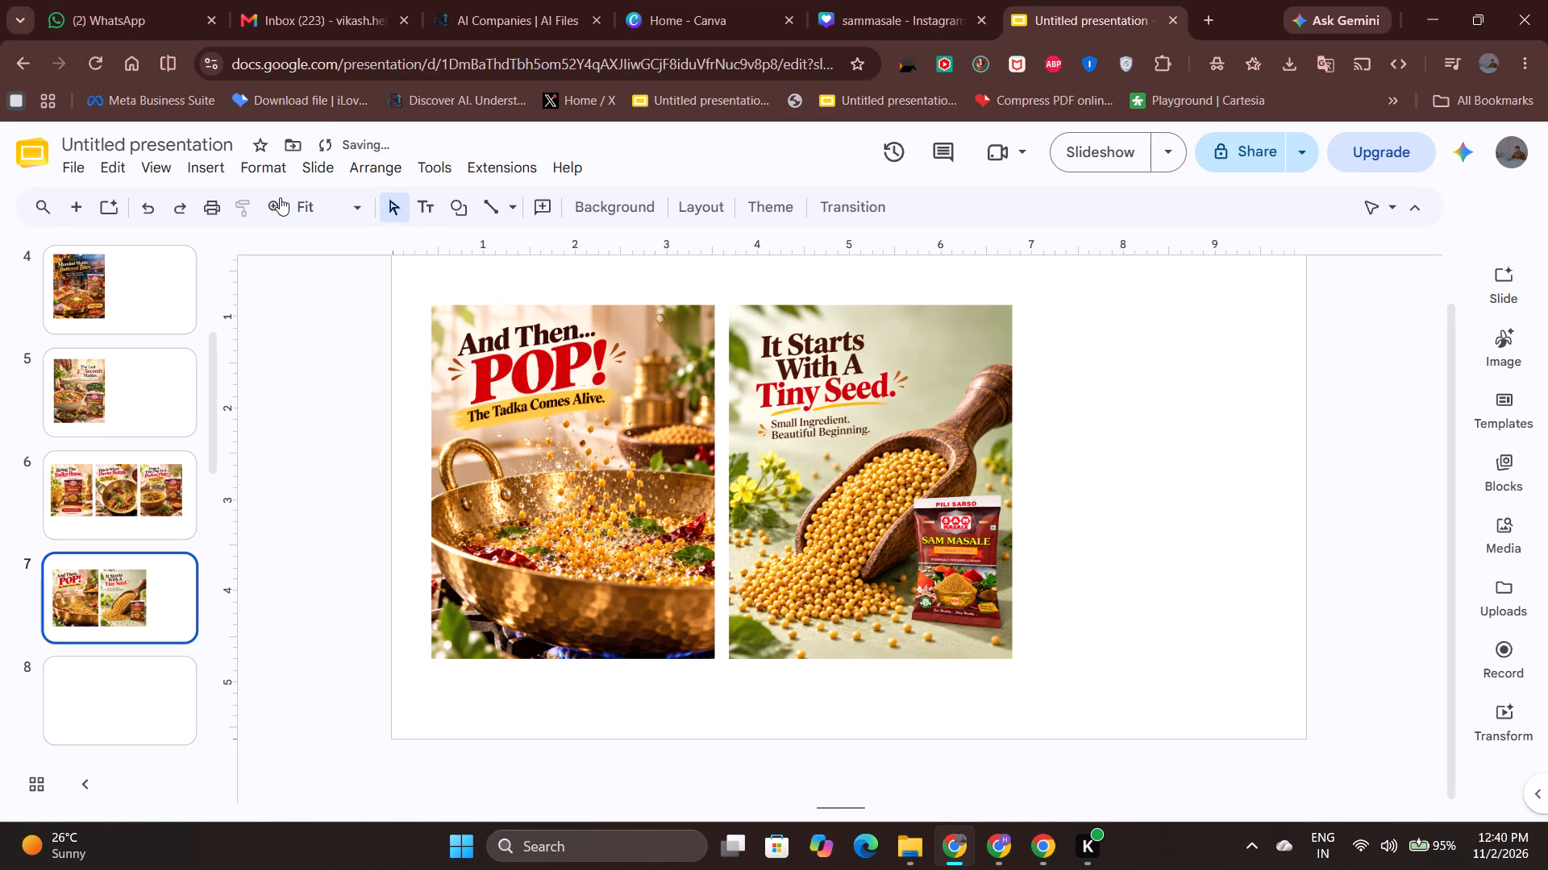
Move the "You Can Almost Hear This!" image down to align its top with the other two images.
drag(1172, 370, 1173, 478)
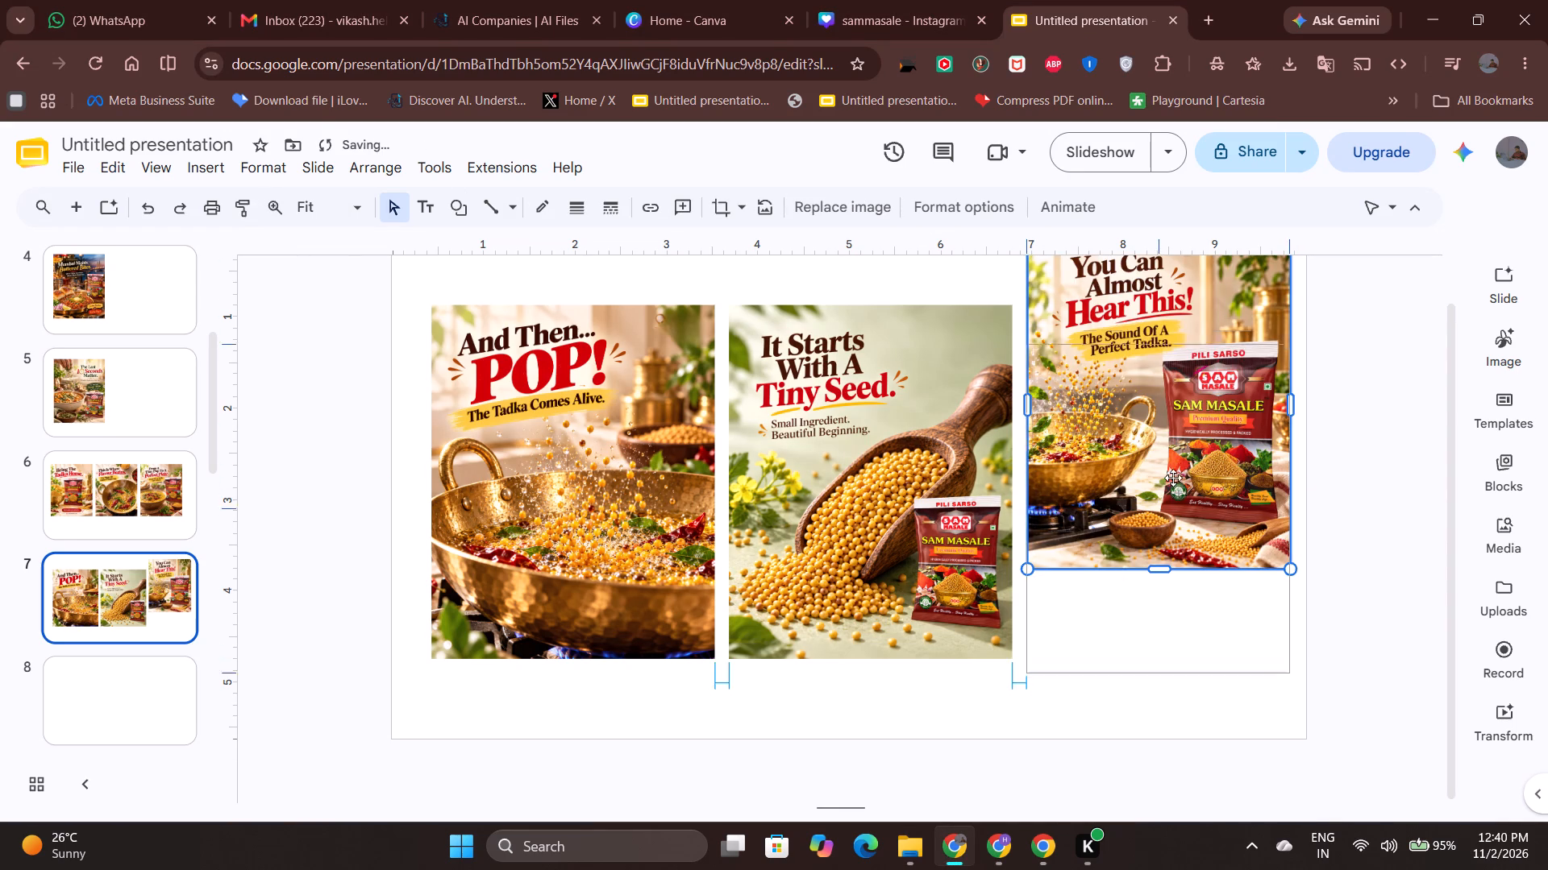
drag(1173, 478, 1170, 434)
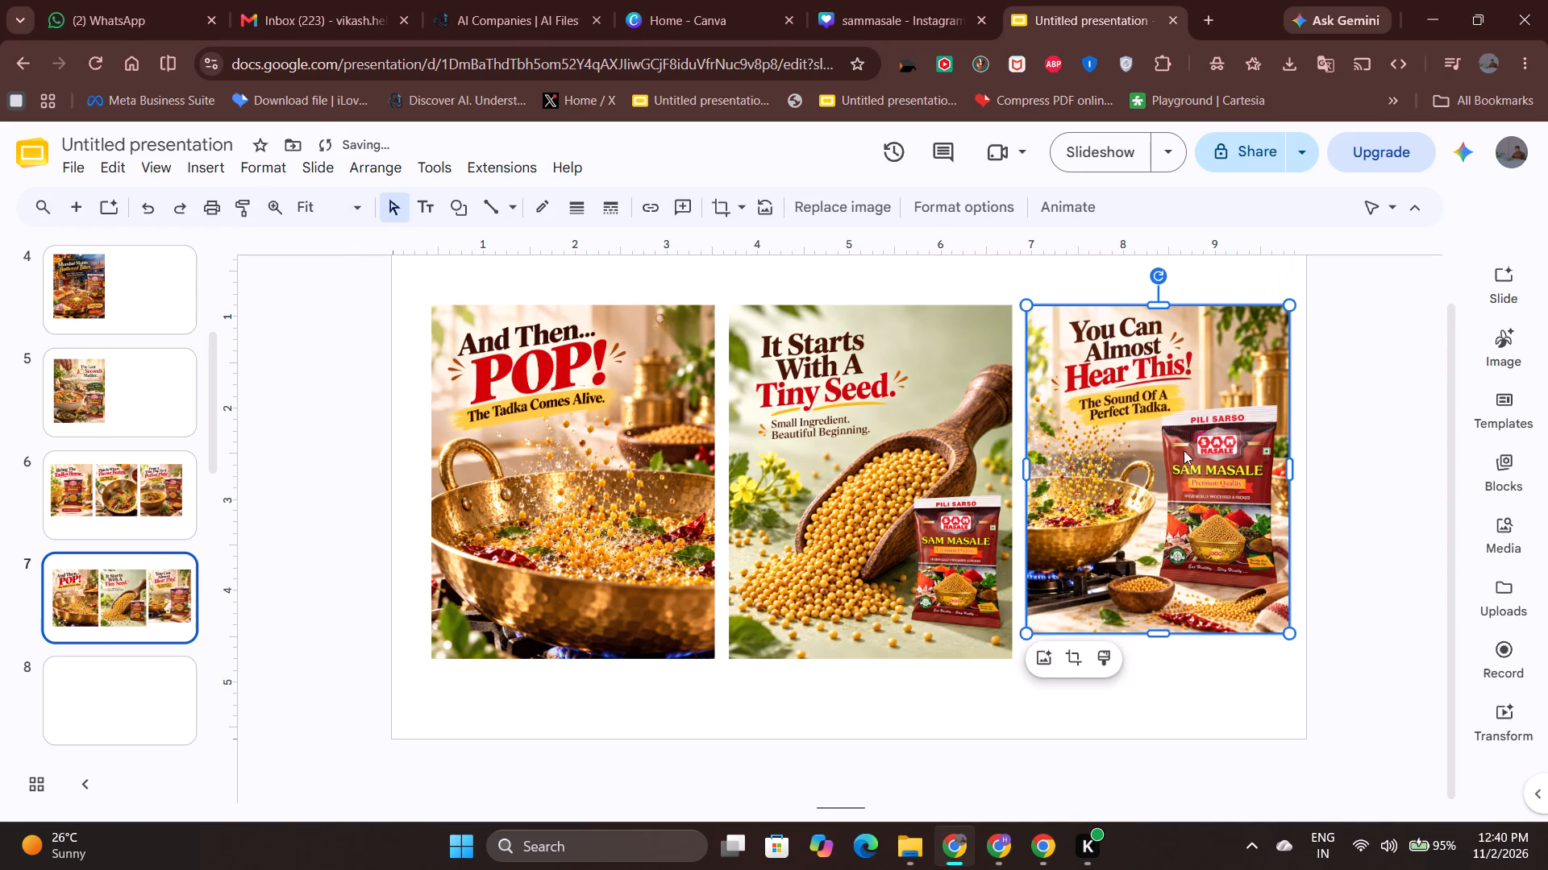
click(1288, 636)
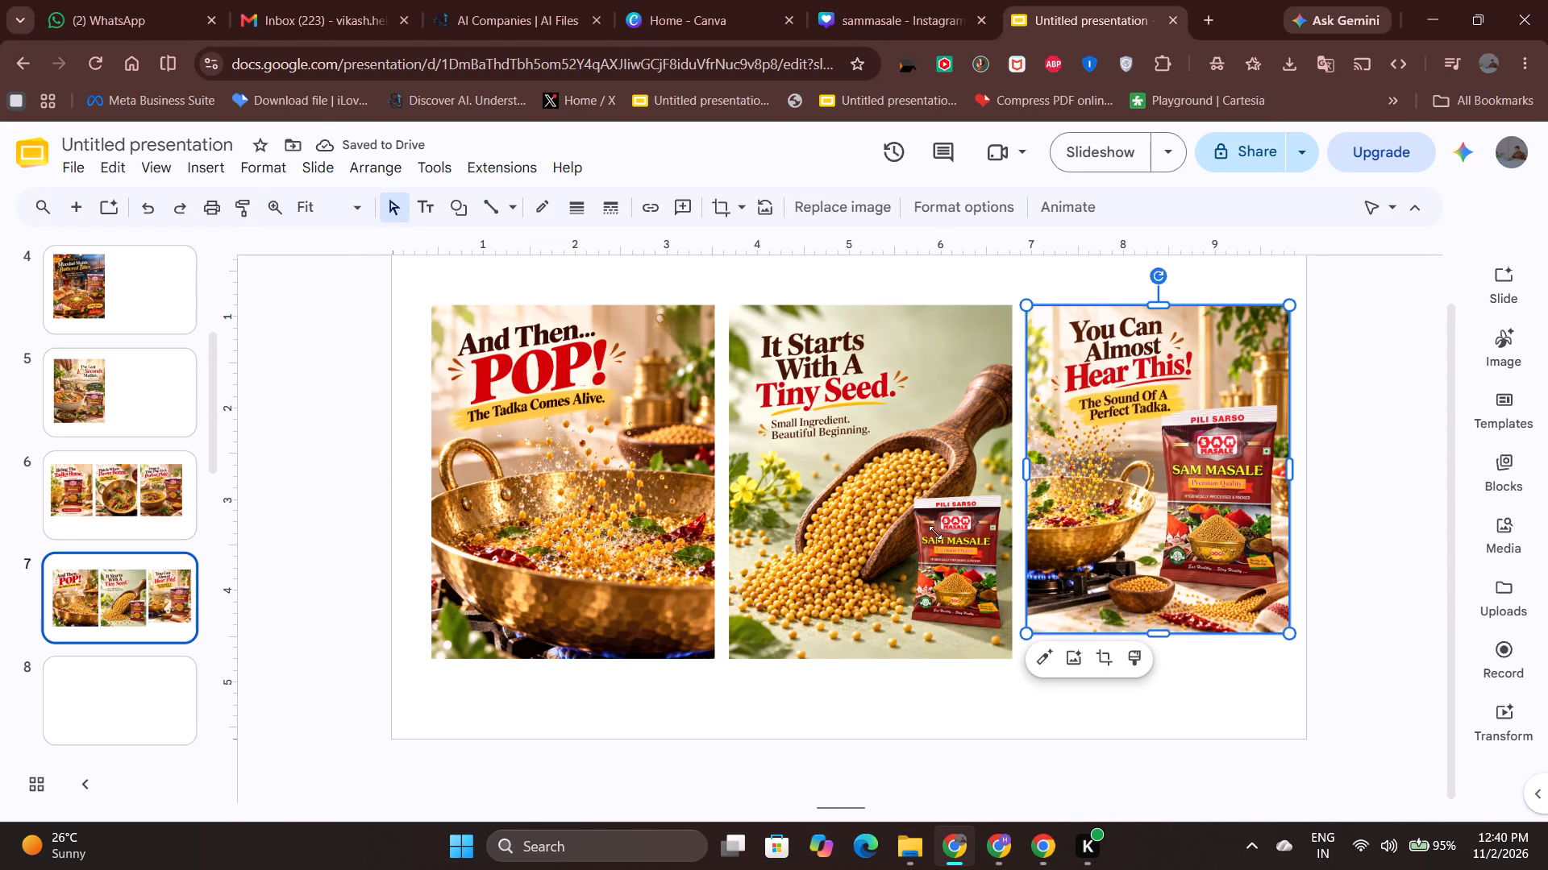
Shrink the "And Then... POP!" image to about 2.8 in wide, keeping its top-left corner in place.
click(687, 522)
drag(714, 654, 709, 650)
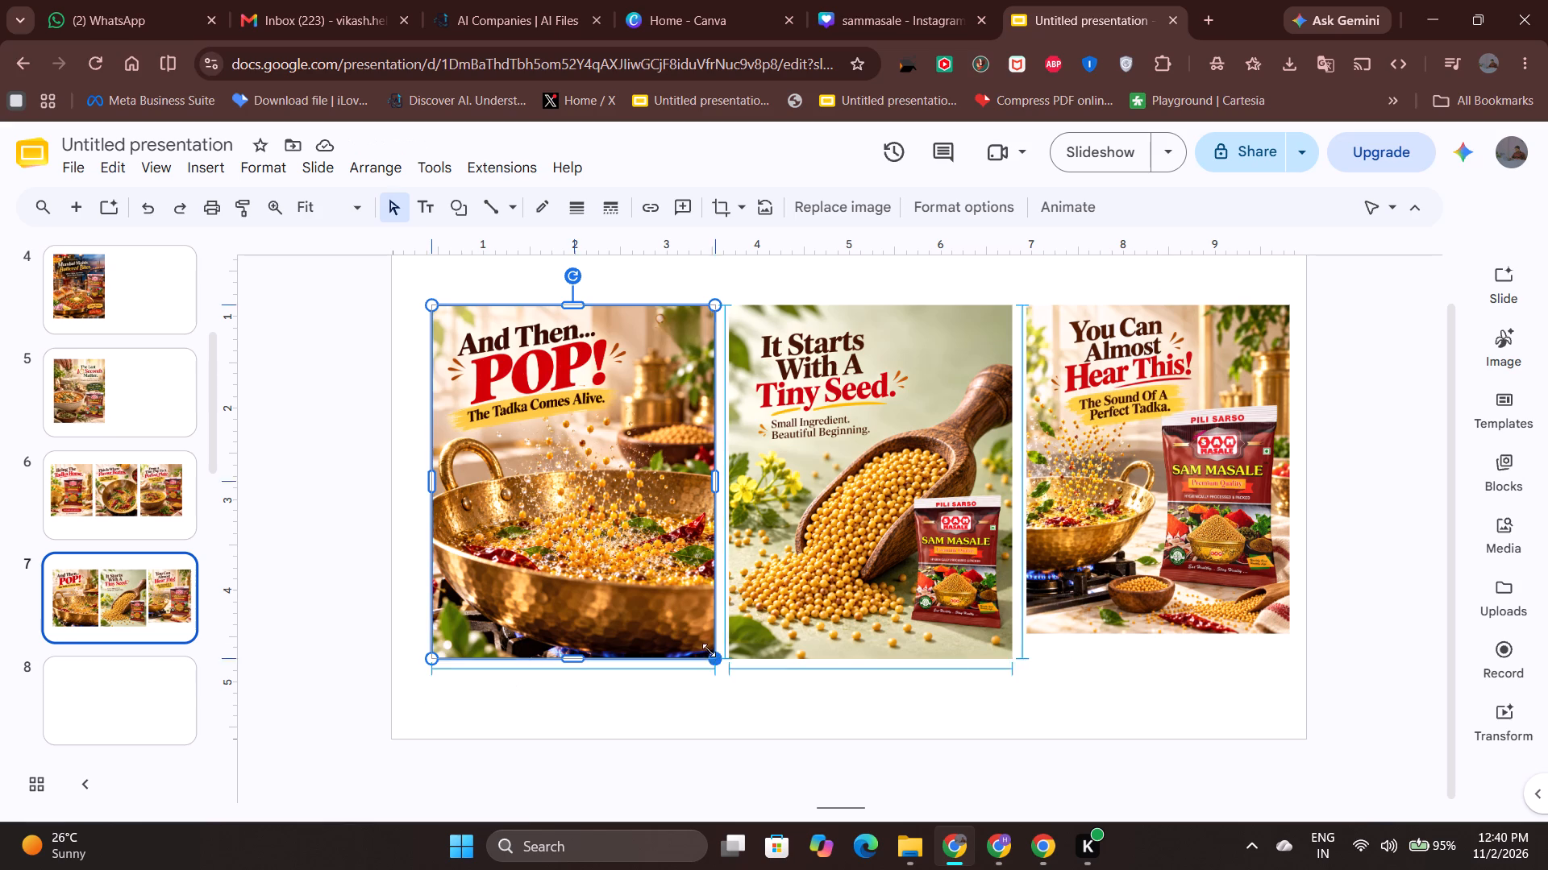
drag(709, 650, 688, 627)
Move the "Tiny Seed" image closer to the "POP!" image and shrink it to the same size, about 2.8 in wide.
click(896, 582)
drag(912, 536, 900, 532)
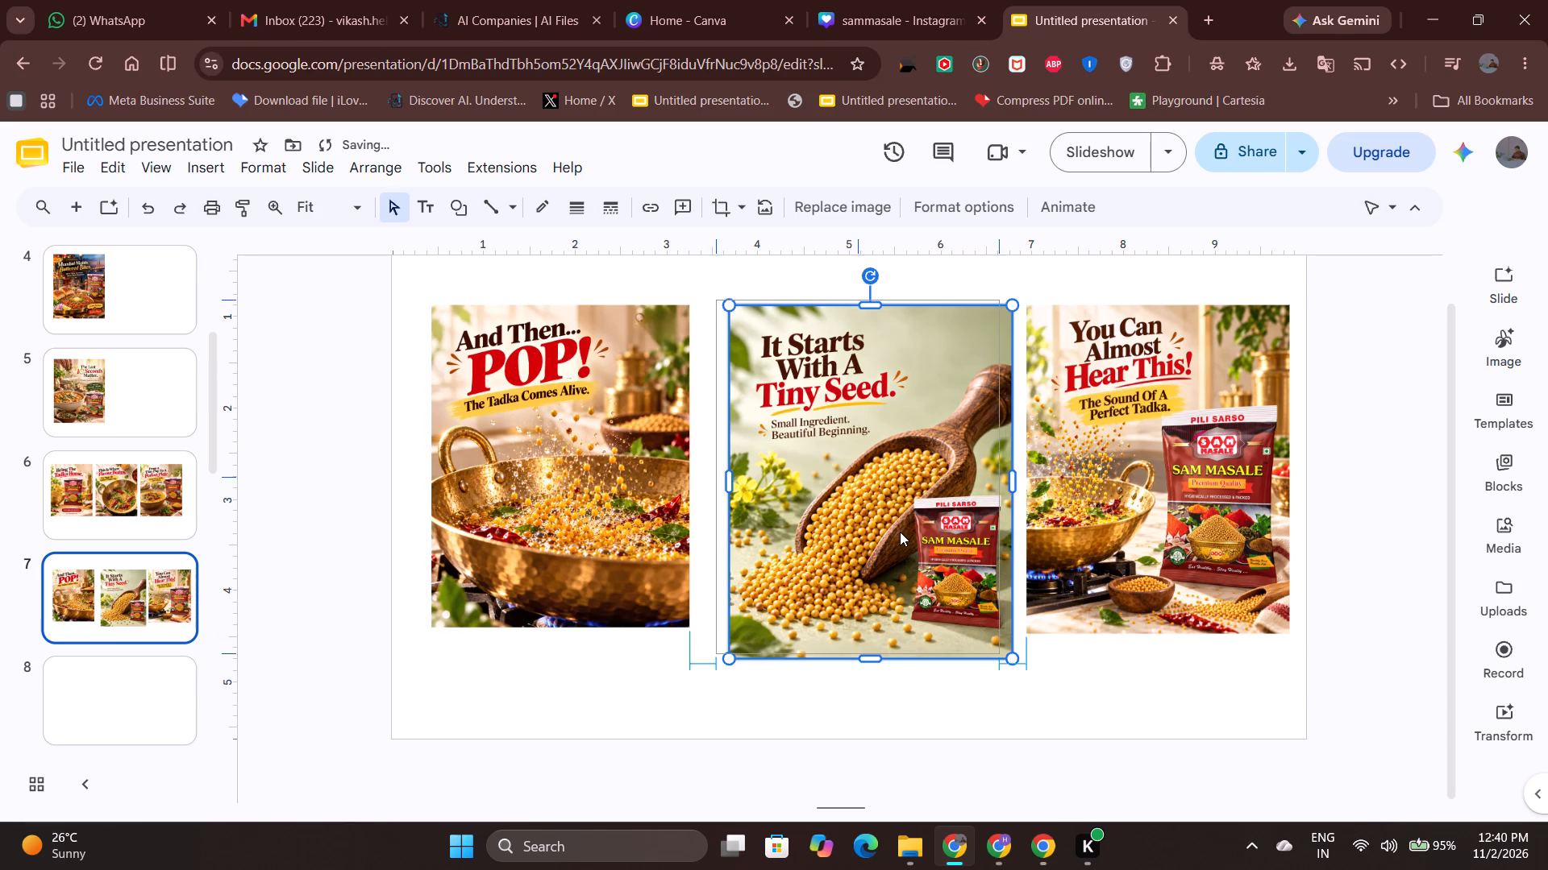
drag(900, 532, 888, 537)
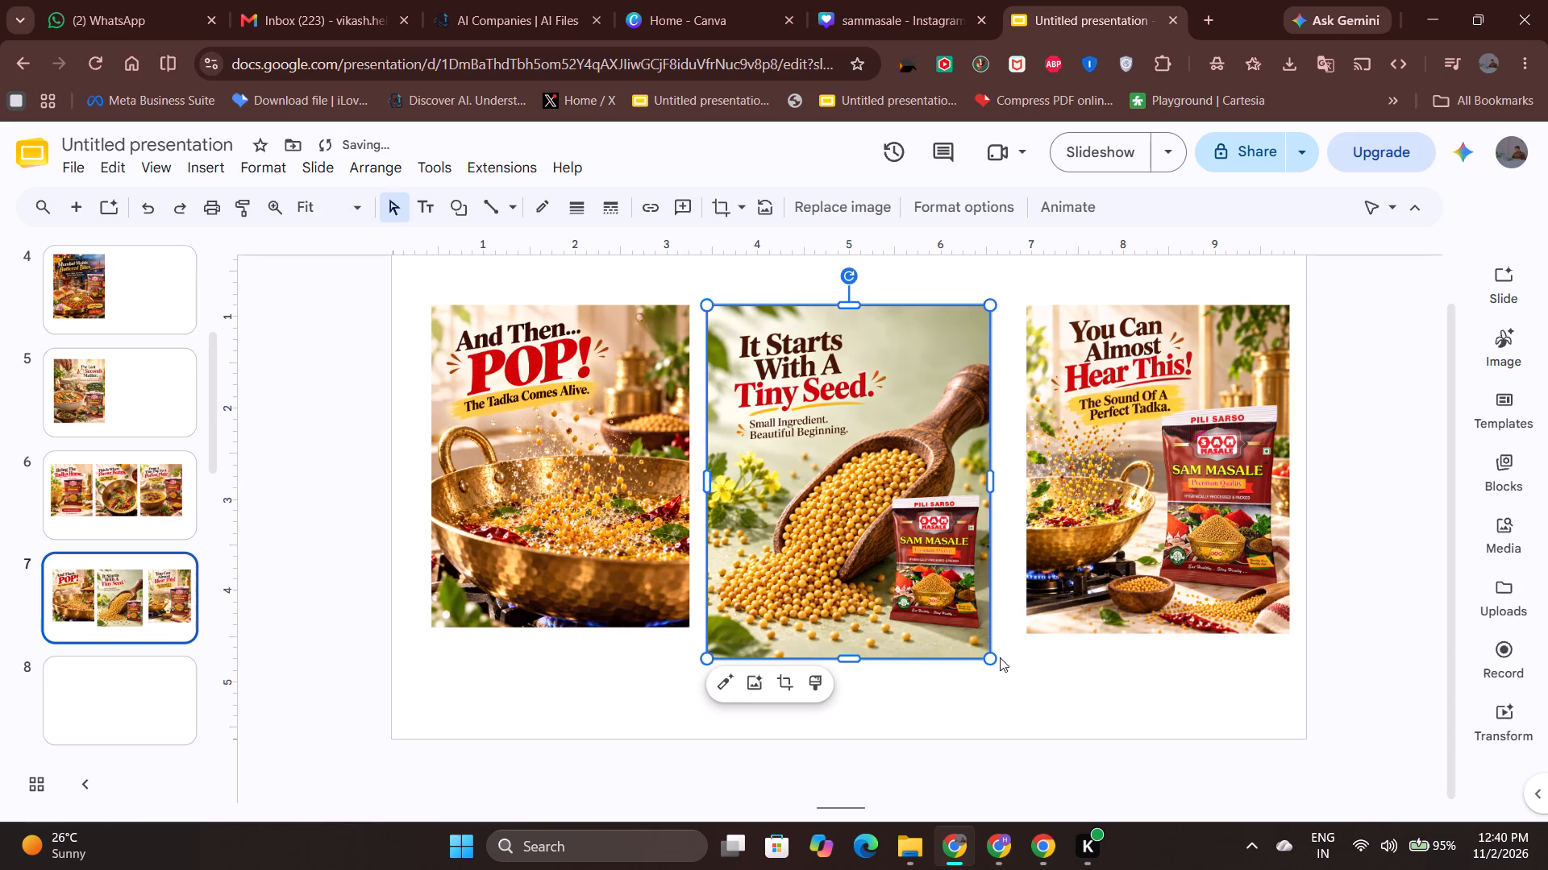
drag(992, 662, 966, 618)
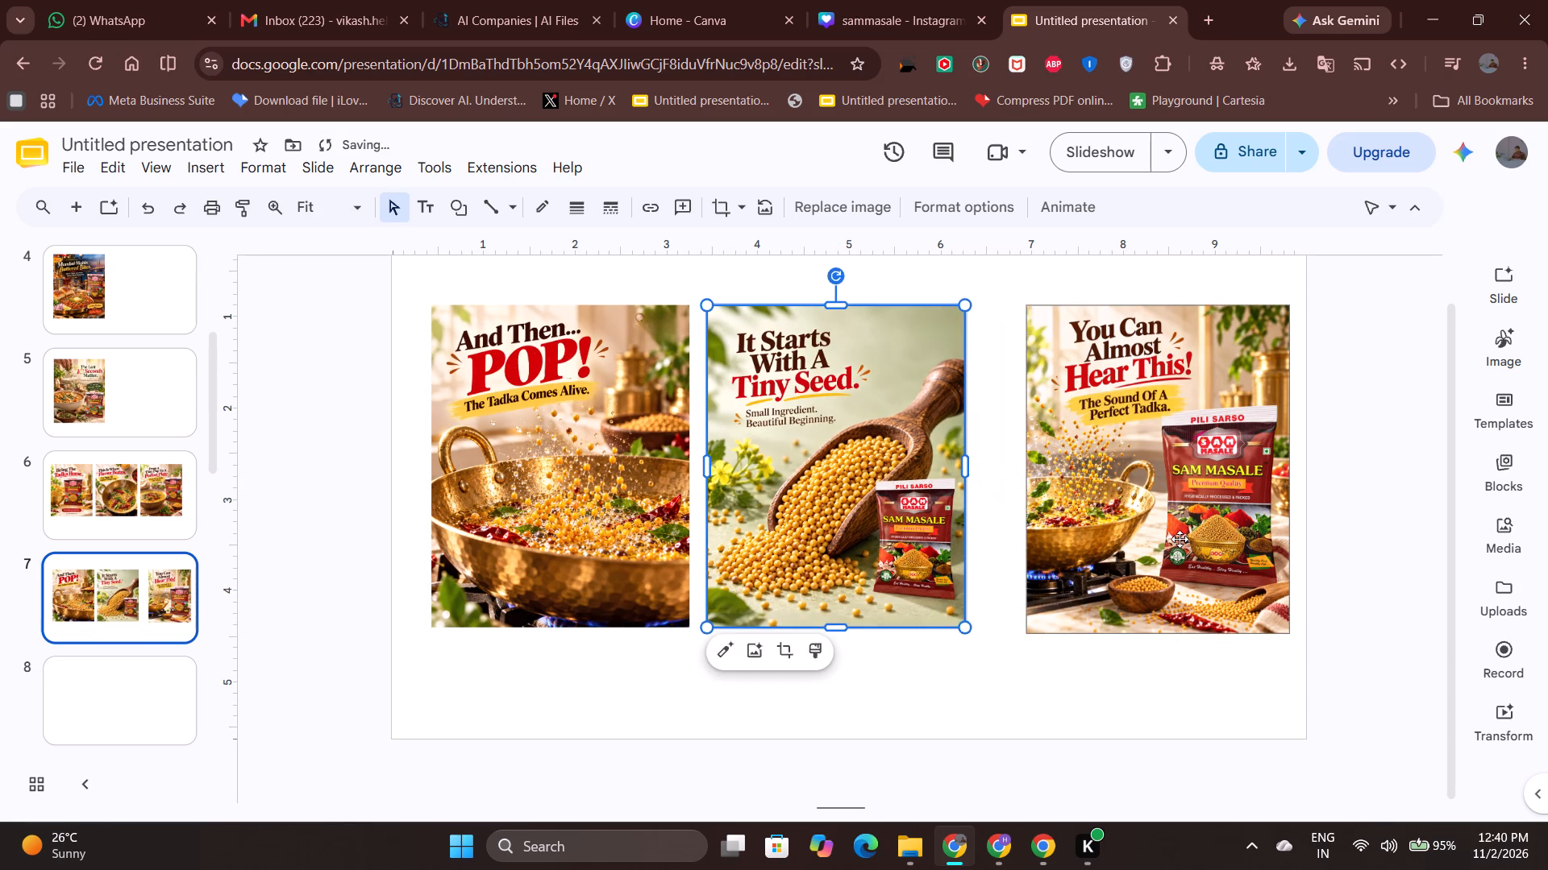
Move the "You Can Almost Hear This!" image closer to the "Tiny Seed" image and match its size to the other two.
click(1180, 539)
drag(1181, 520, 1132, 523)
click(1196, 677)
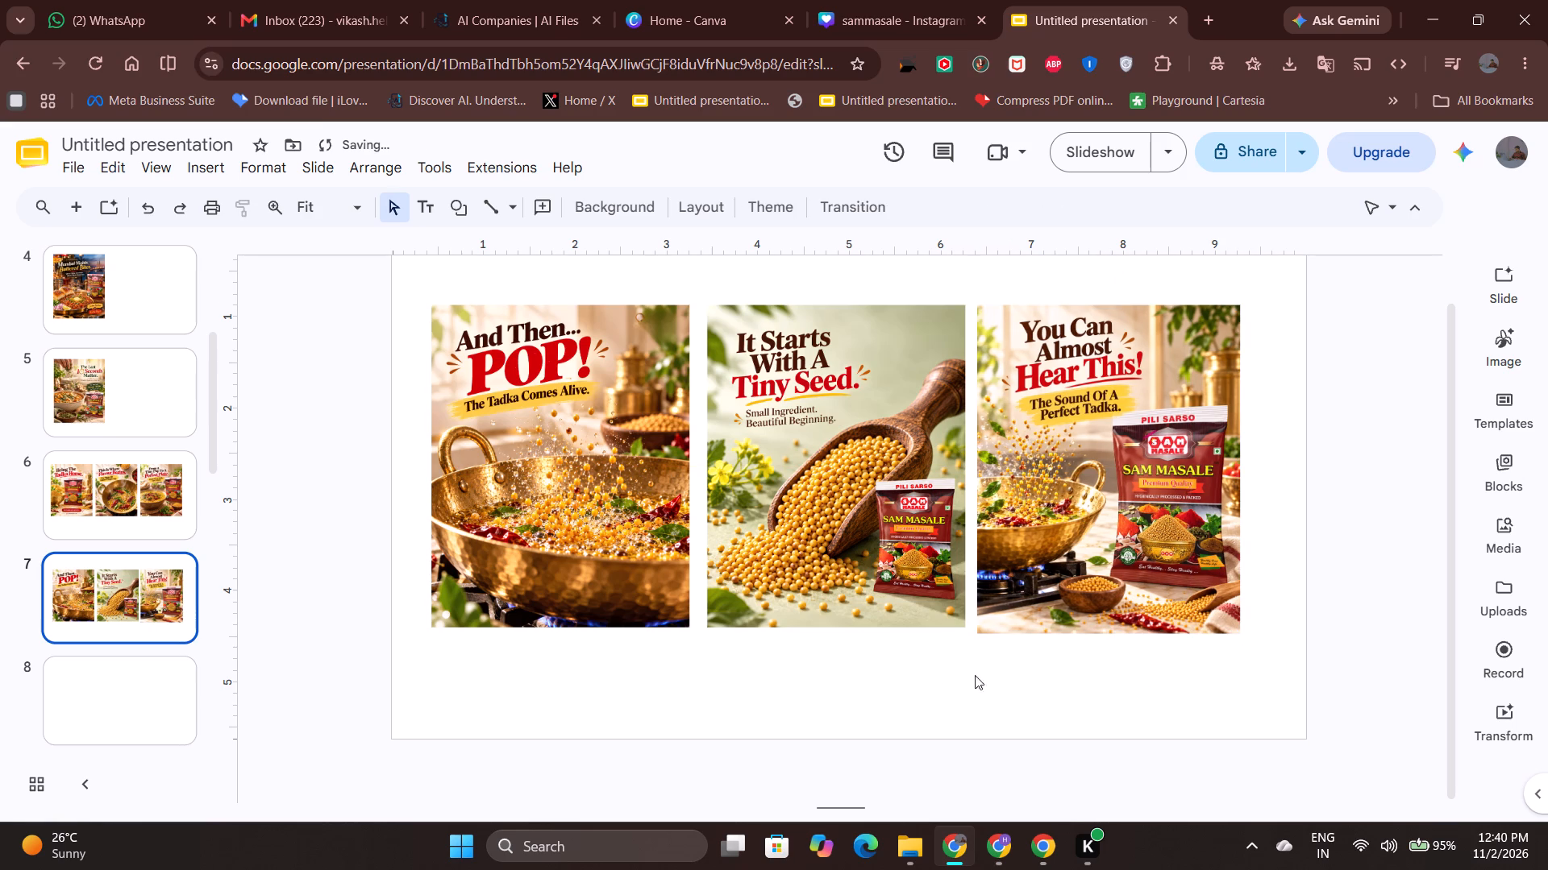
click(1088, 547)
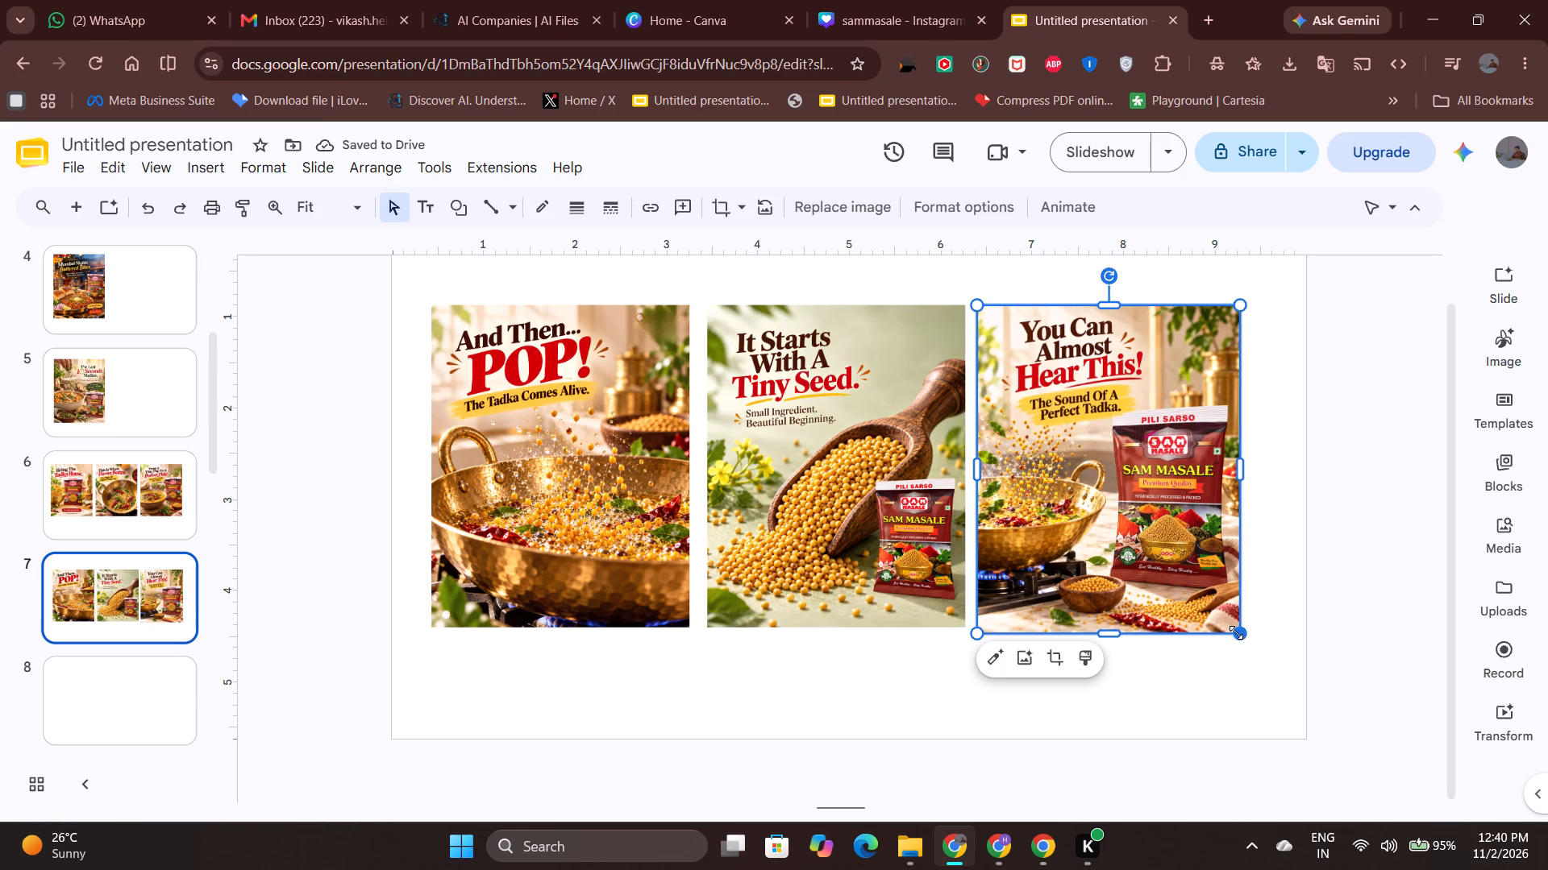
Shrink the "You Can Almost Hear This!" image to about 2.8 in wide and check it against the other two images.
drag(1238, 632, 1228, 623)
click(1150, 680)
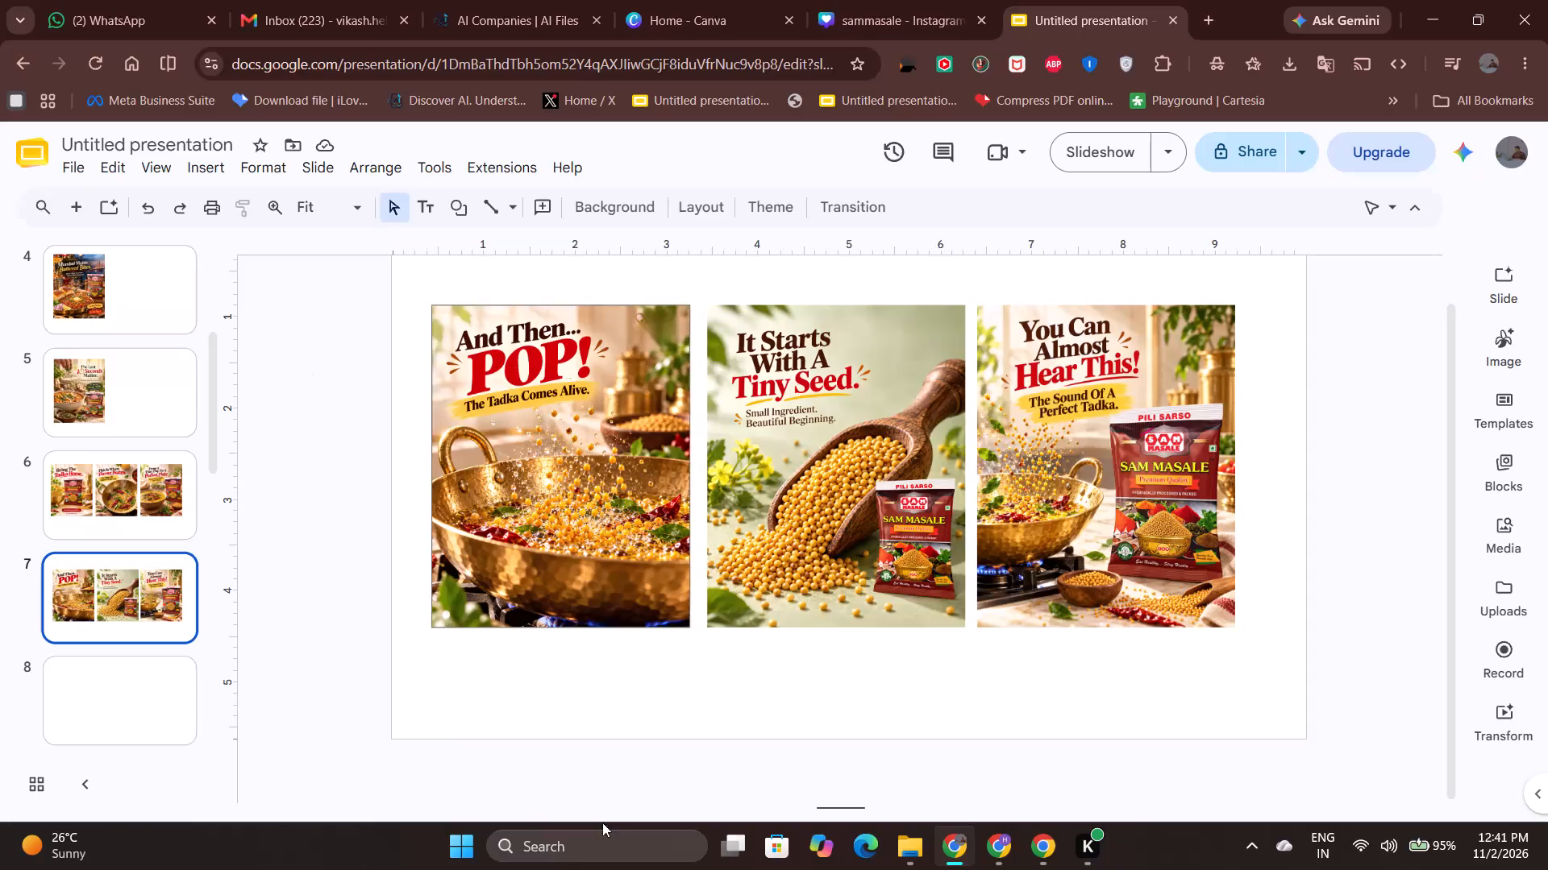
click(1119, 441)
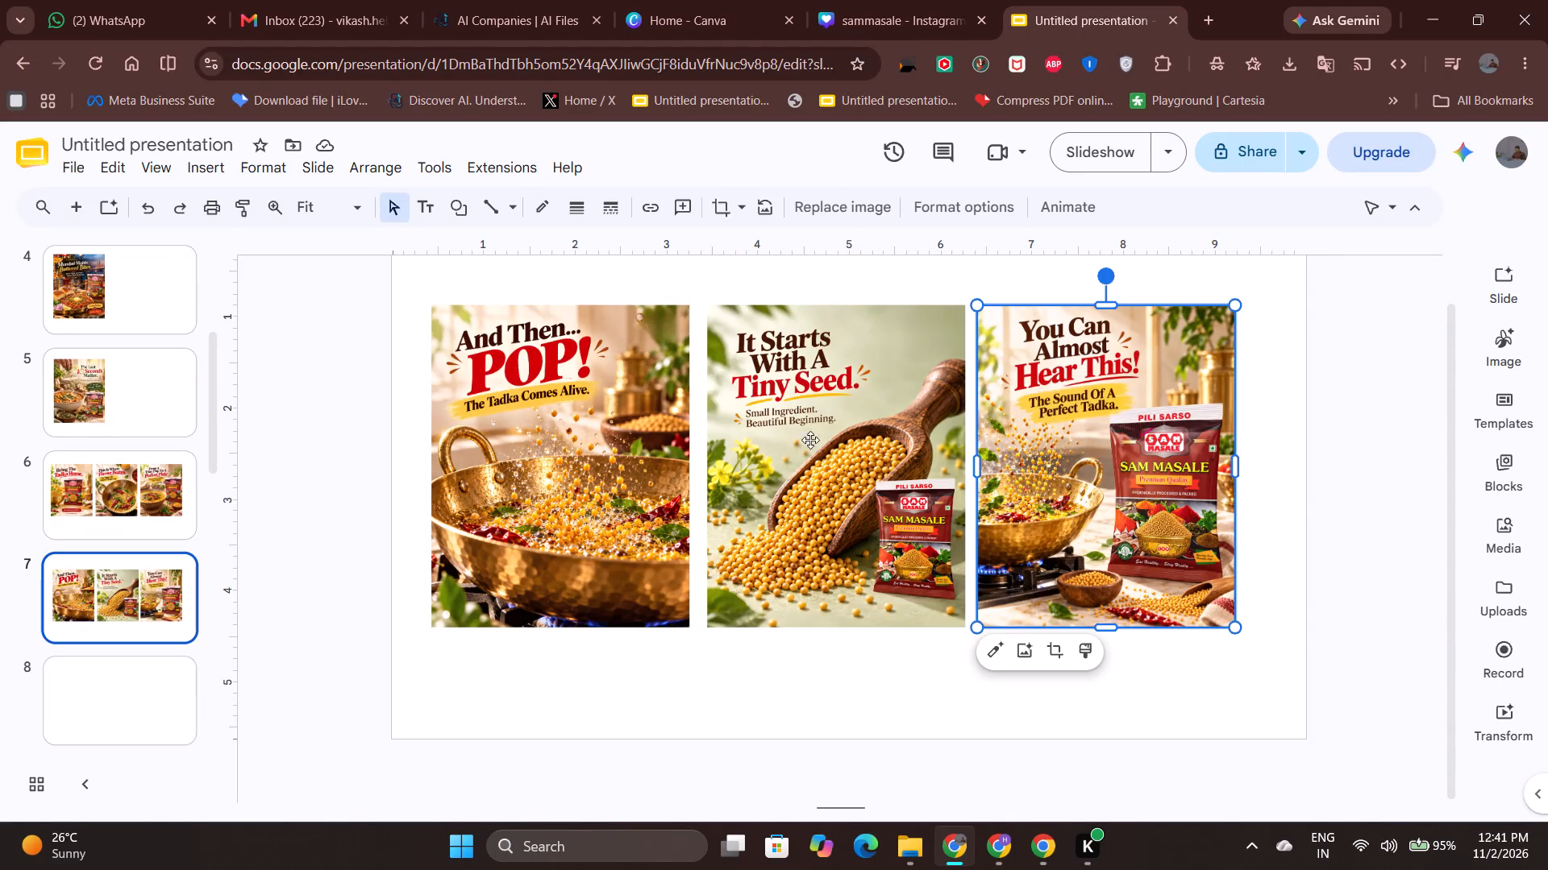
click(838, 437)
click(570, 437)
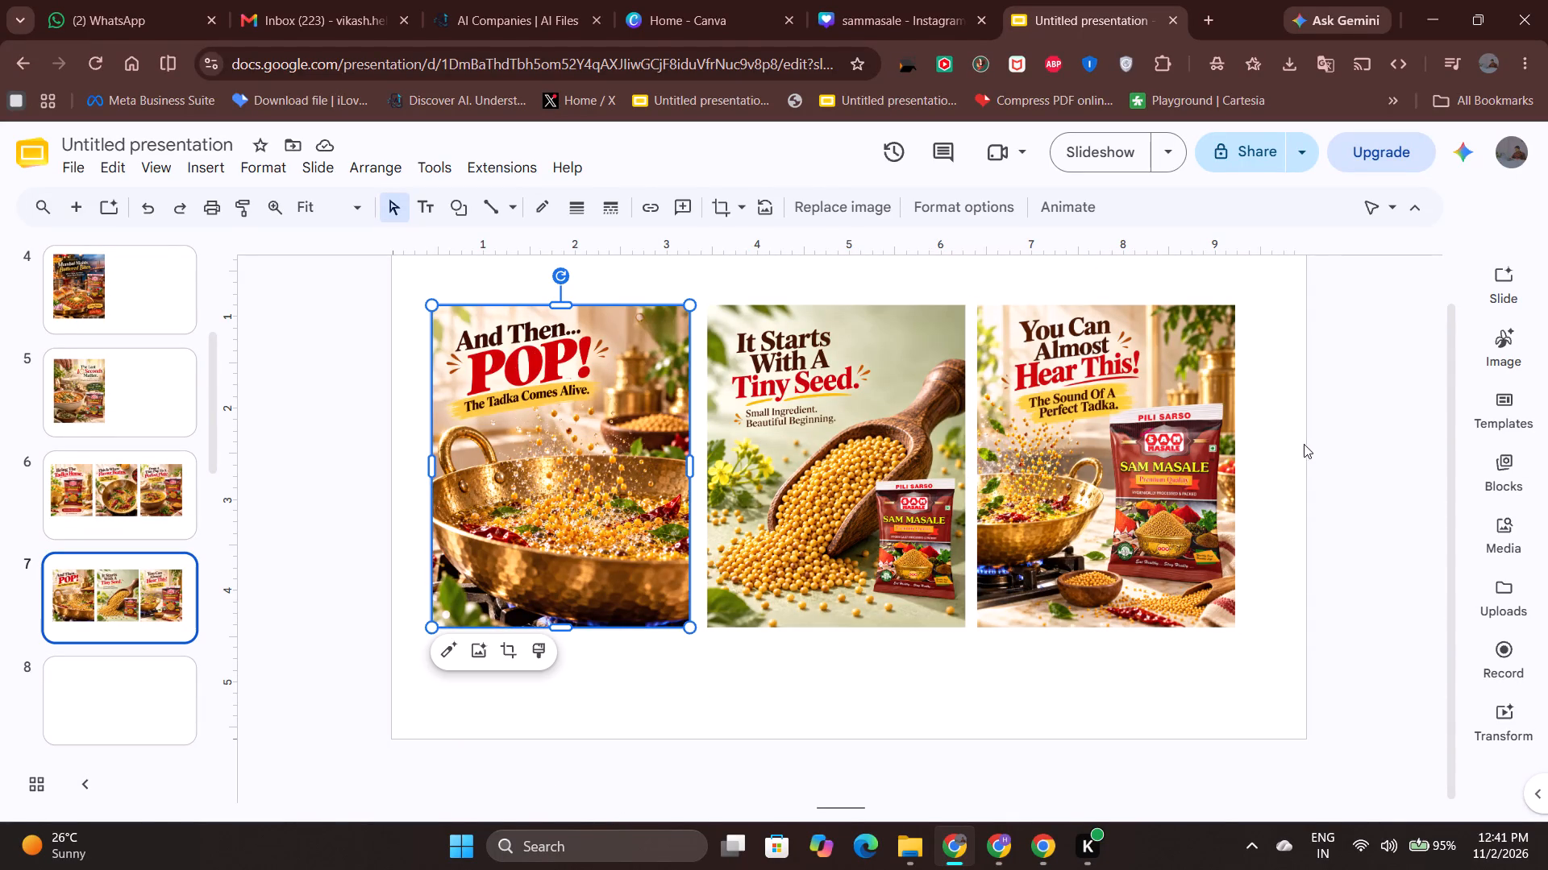
click(1307, 444)
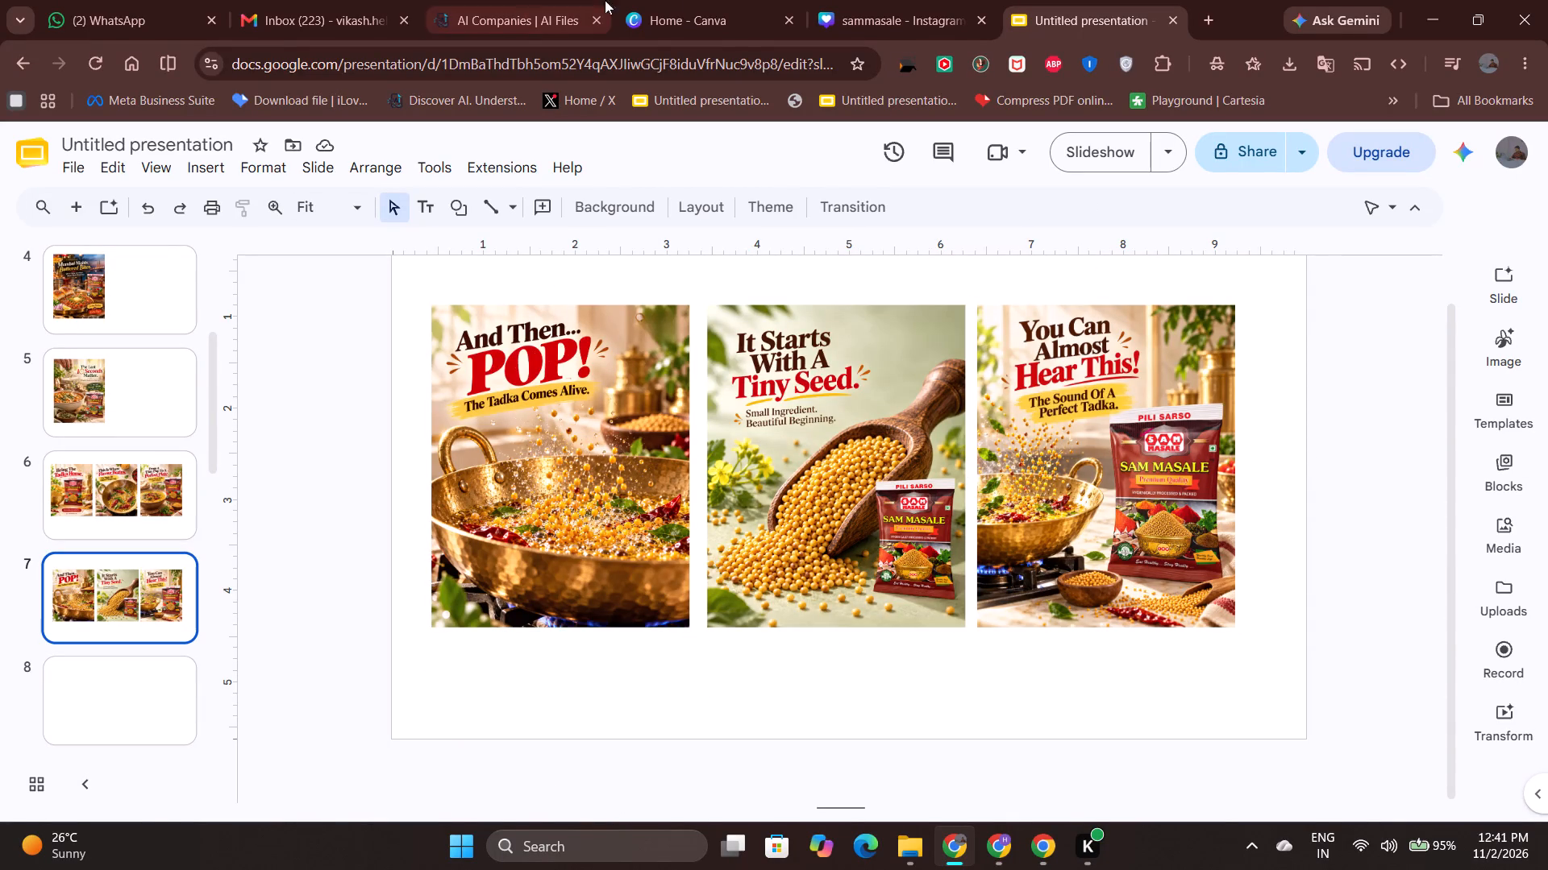
Switch to the sammasale design in Canva and look through the pages from page 130 to the last page.
click(927, 0)
scroll(897, 400, down, 5)
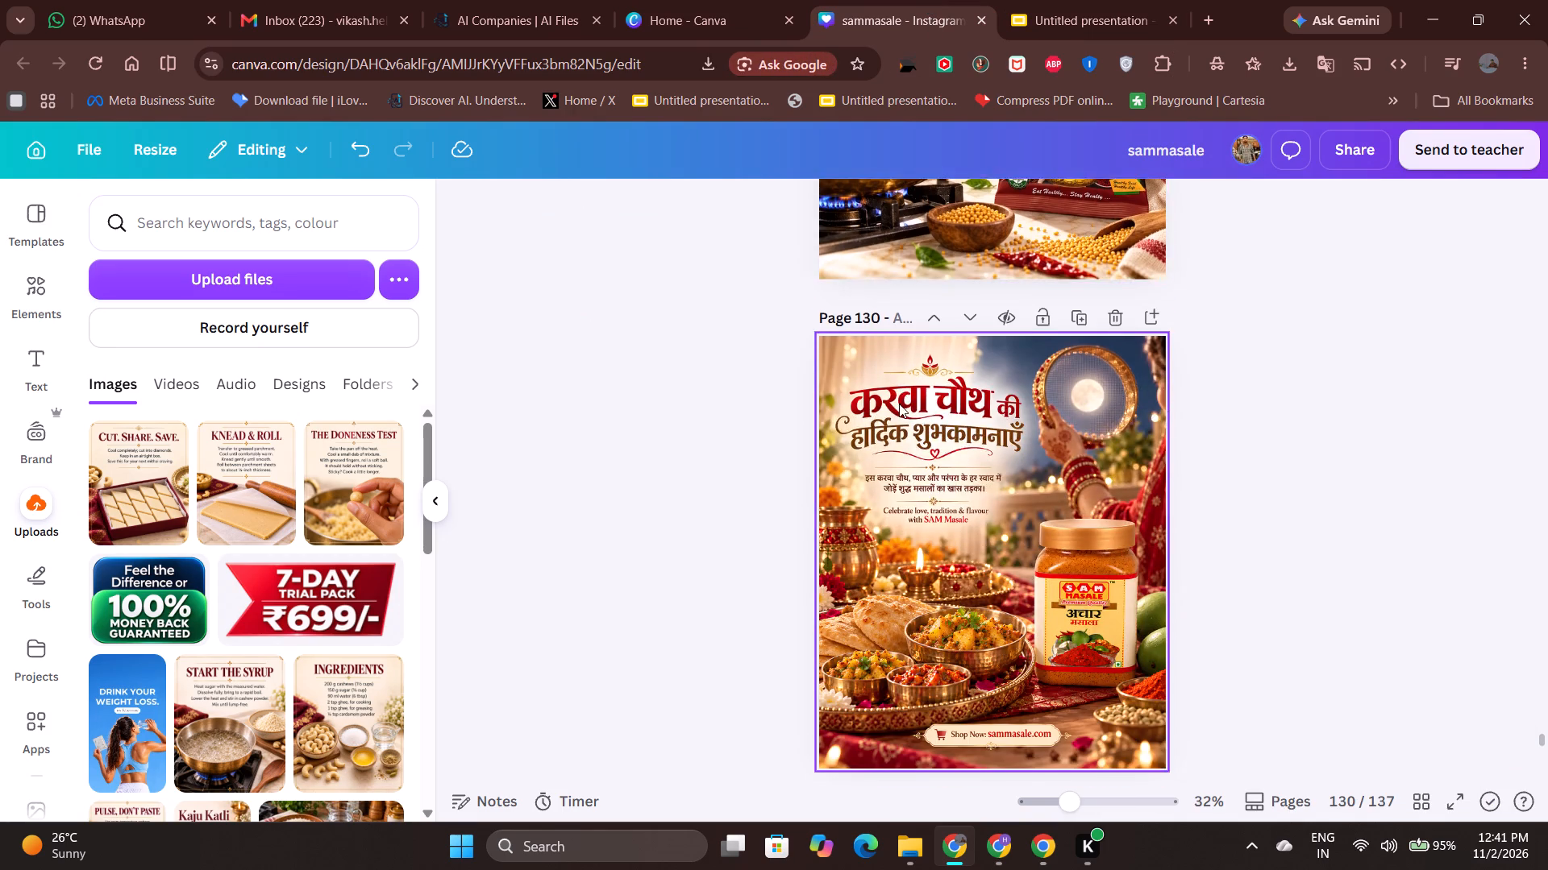
scroll(899, 404, down, 13)
scroll(910, 382, down, 15)
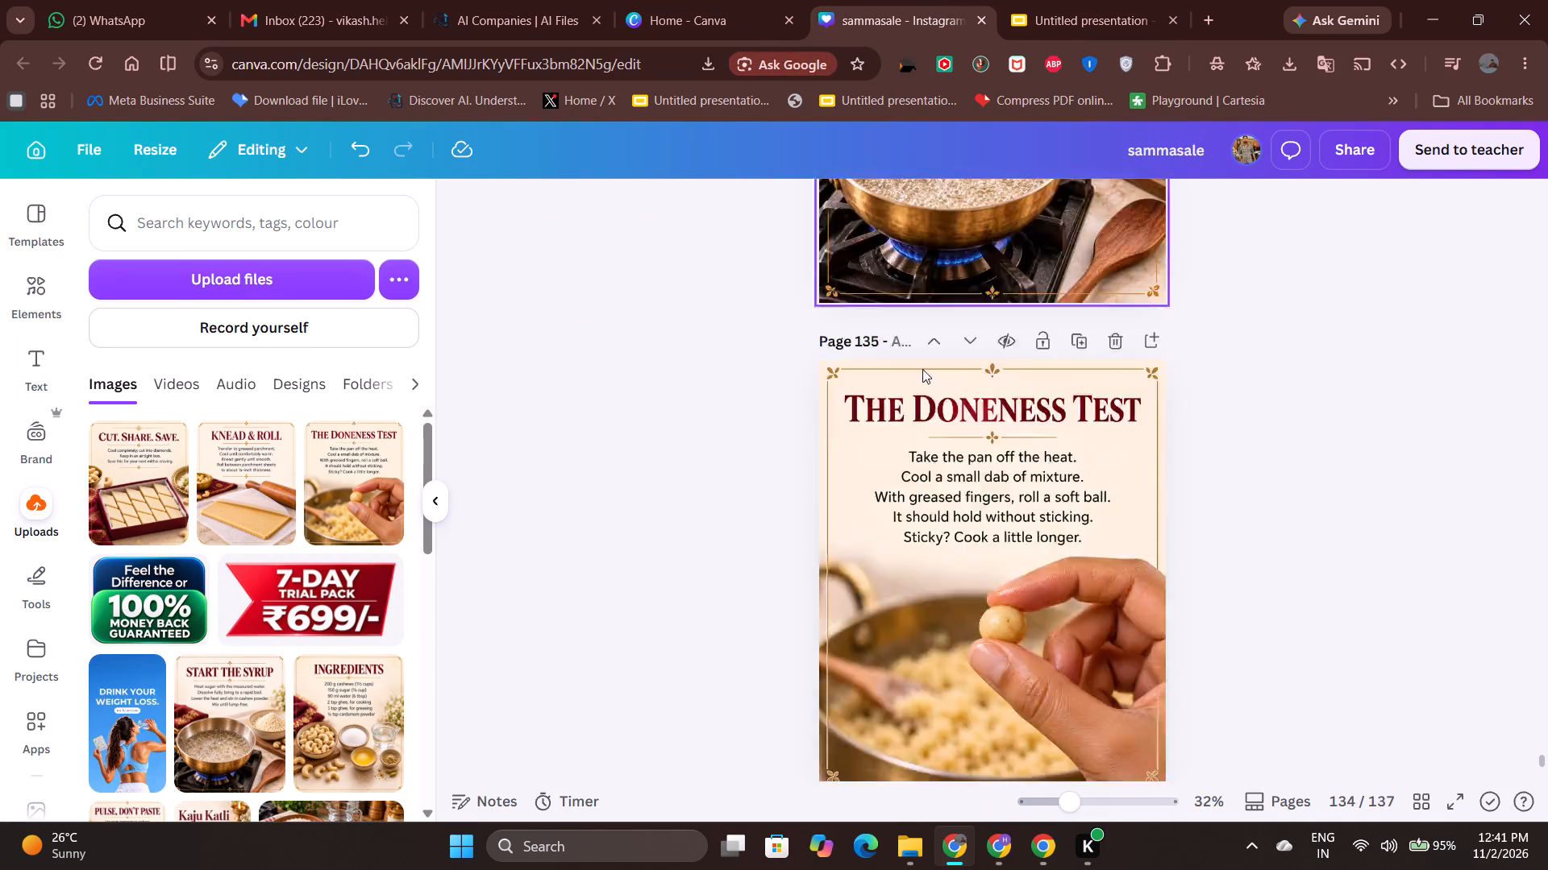
scroll(922, 369, down, 7)
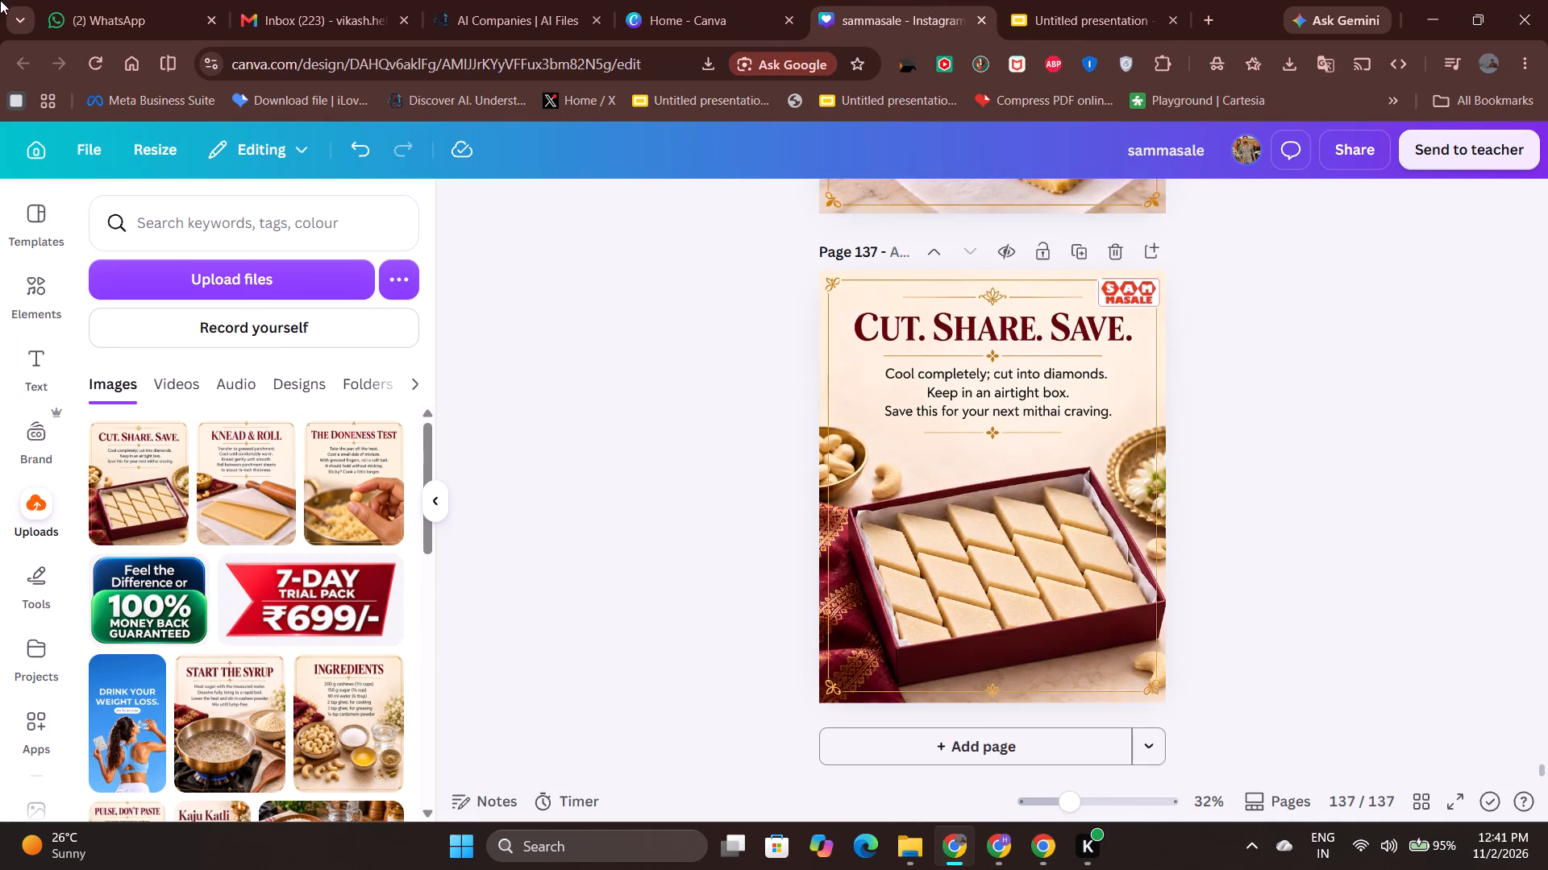